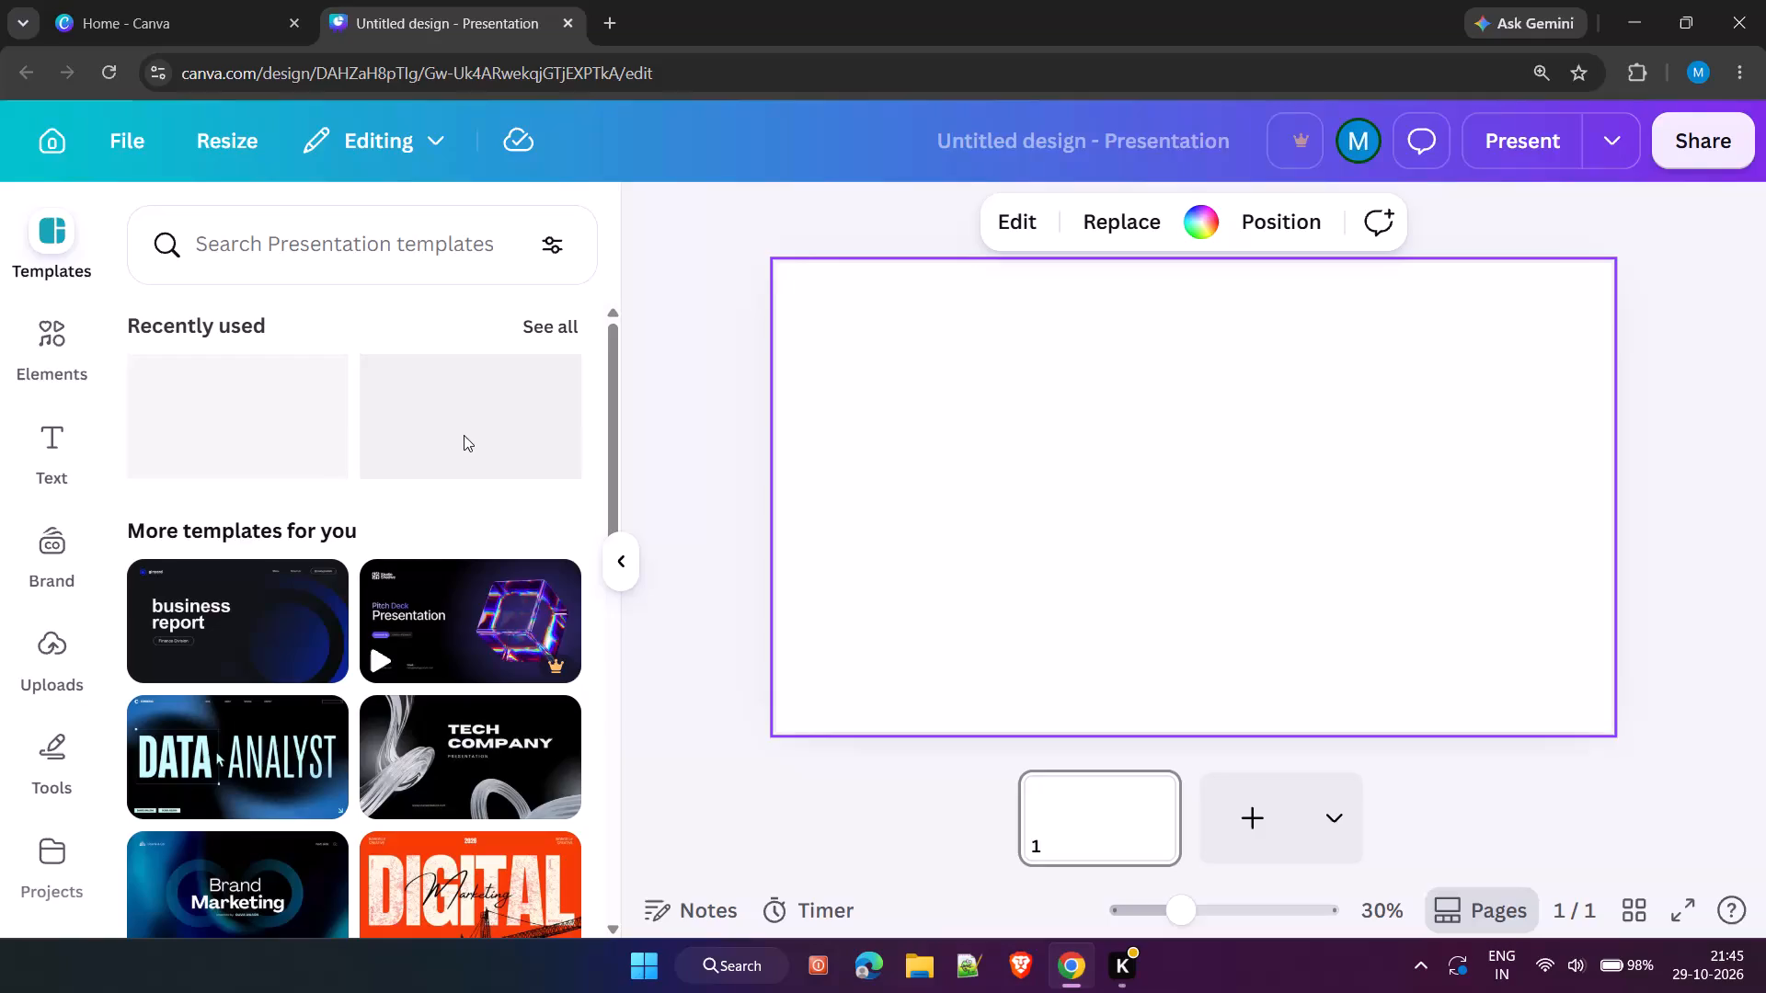
Open the Blue and Black Modern Bold Data Analyst Presentation template and apply its cover layout to the blank page.
left_click(275, 769)
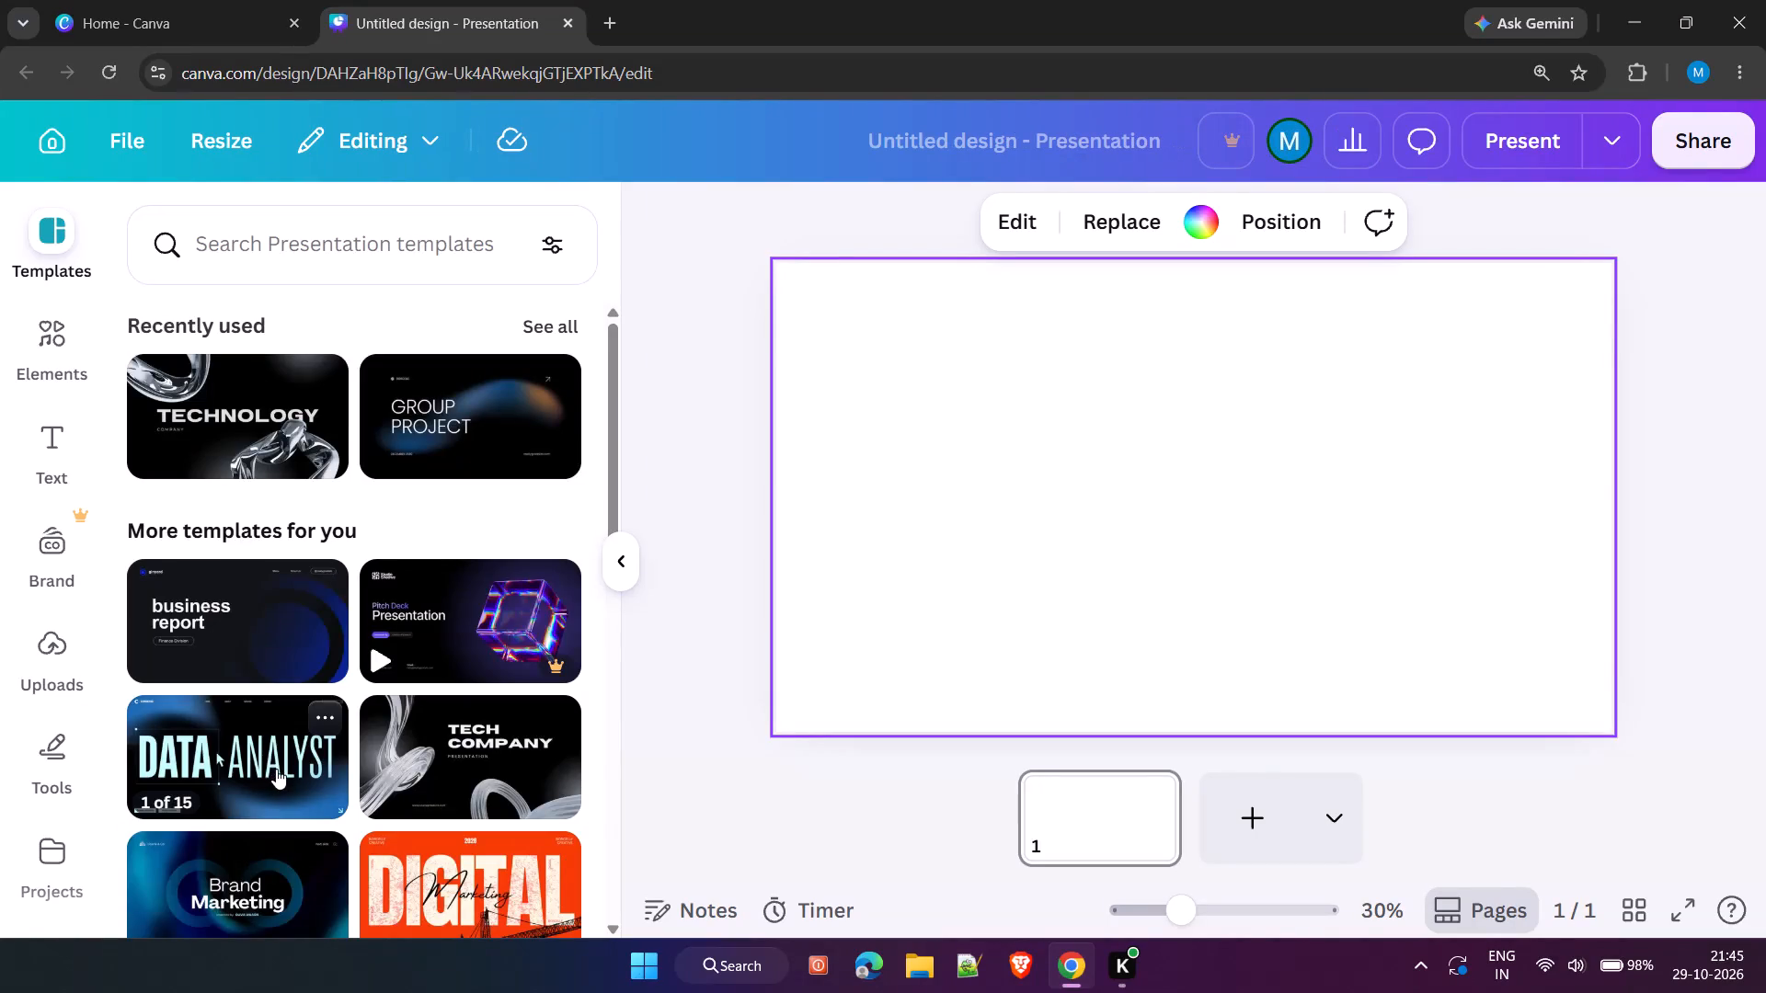
left_click(287, 590)
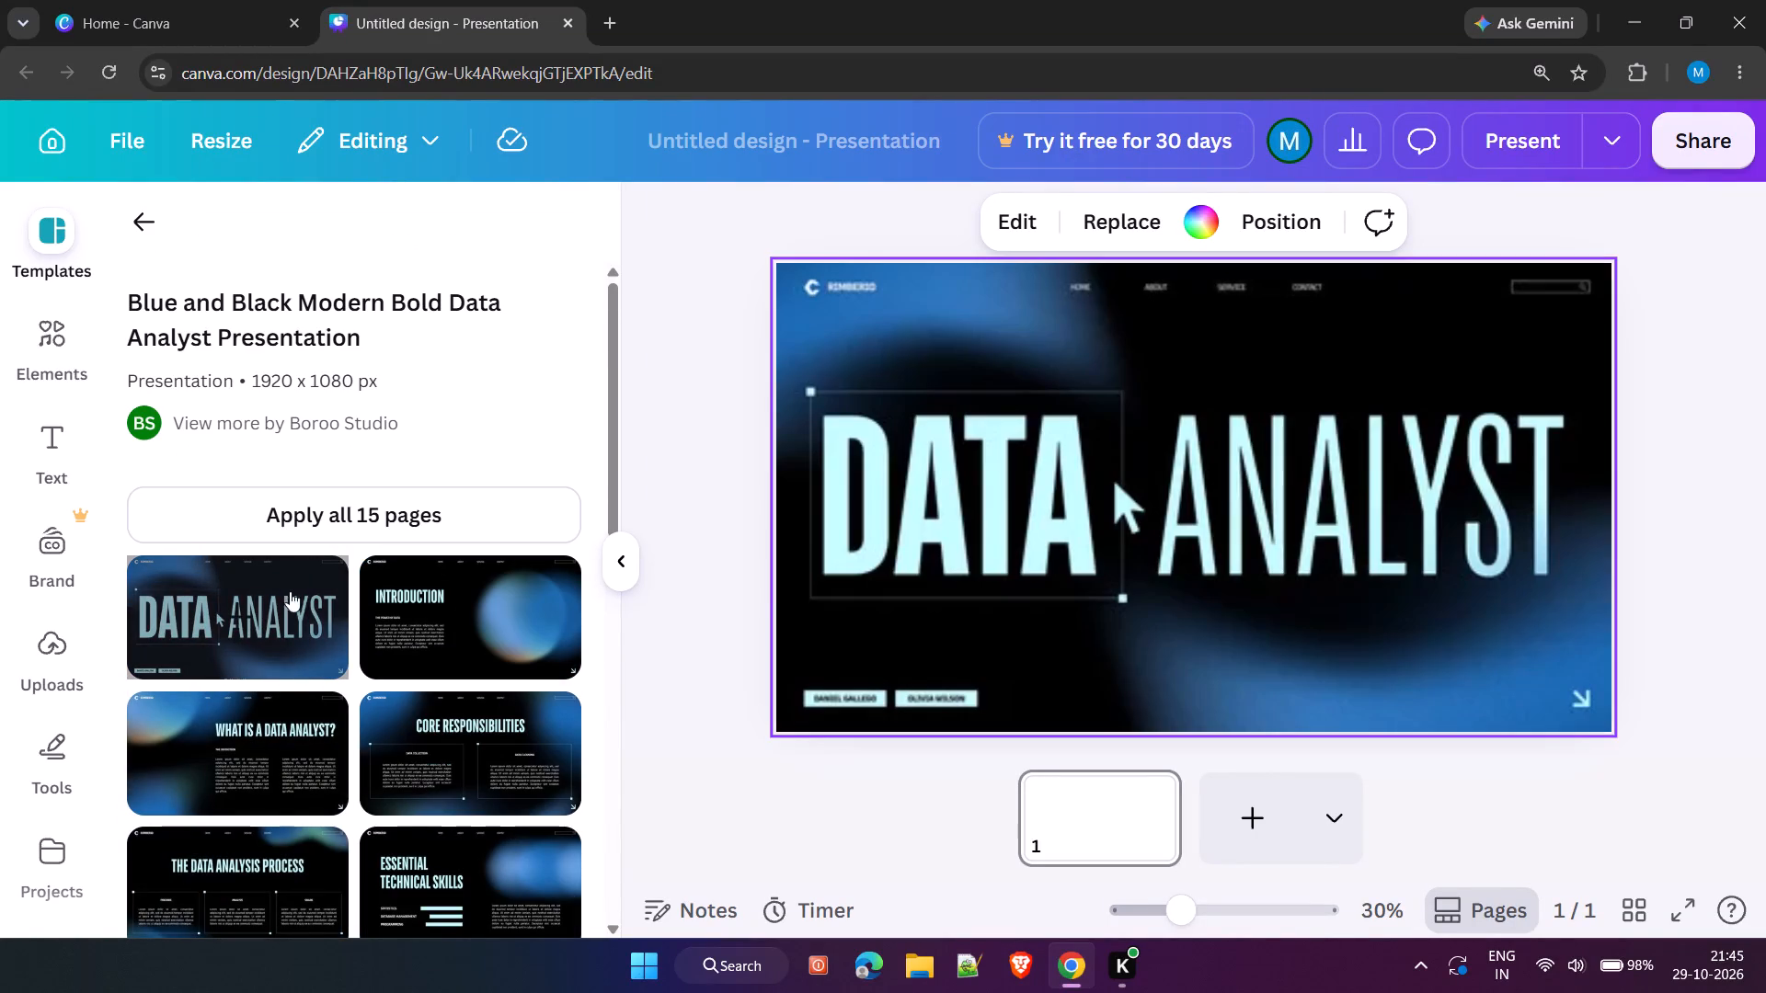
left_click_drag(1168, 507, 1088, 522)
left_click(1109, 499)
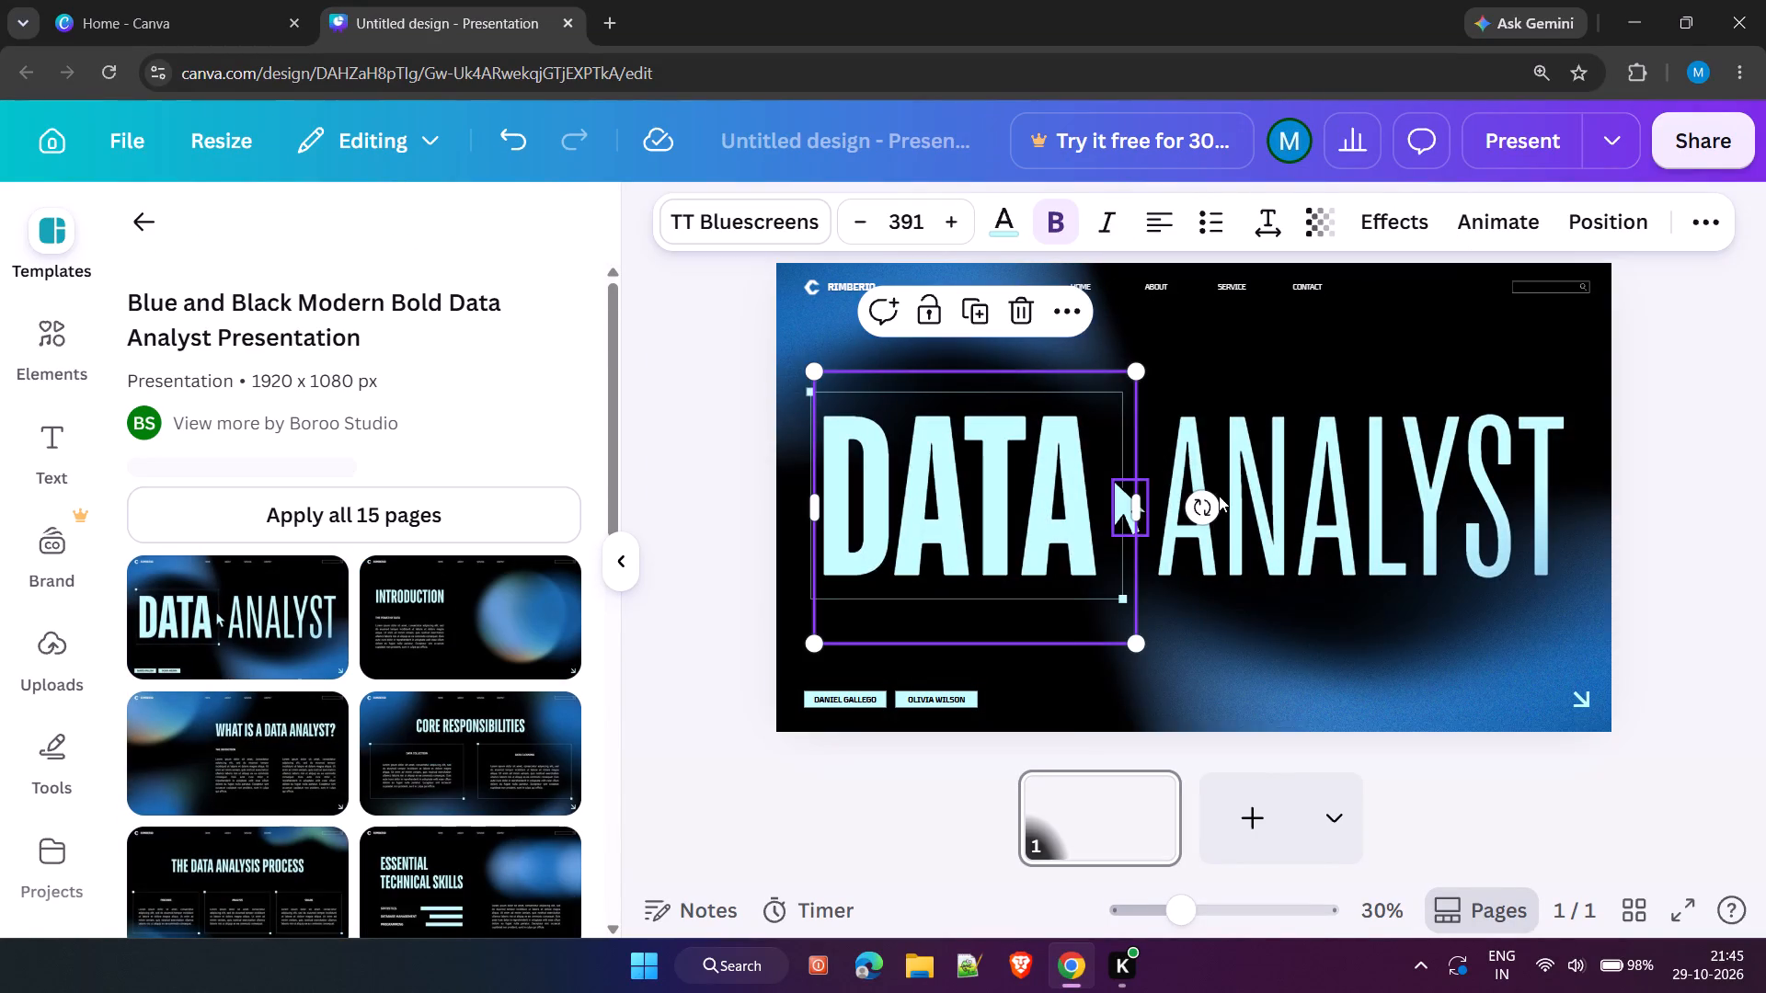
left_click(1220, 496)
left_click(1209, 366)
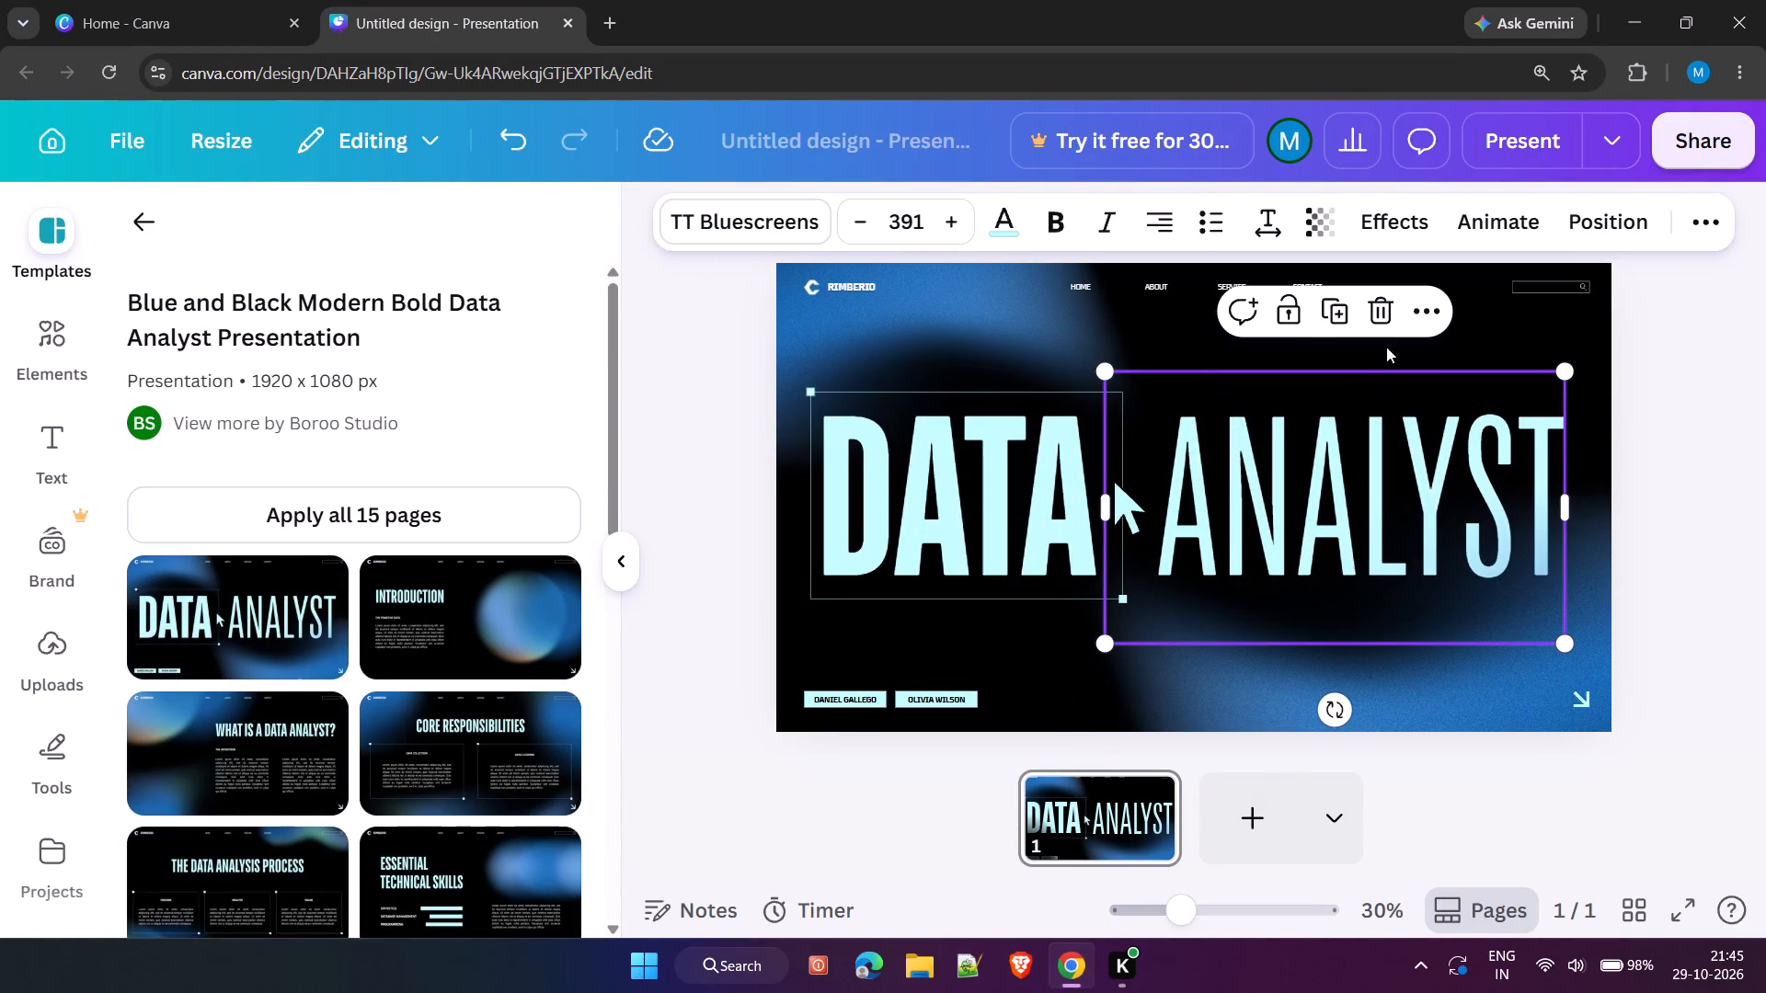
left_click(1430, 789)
Preview the Data Analyst cover slide in full screen and return to the editor.
left_click(1555, 143)
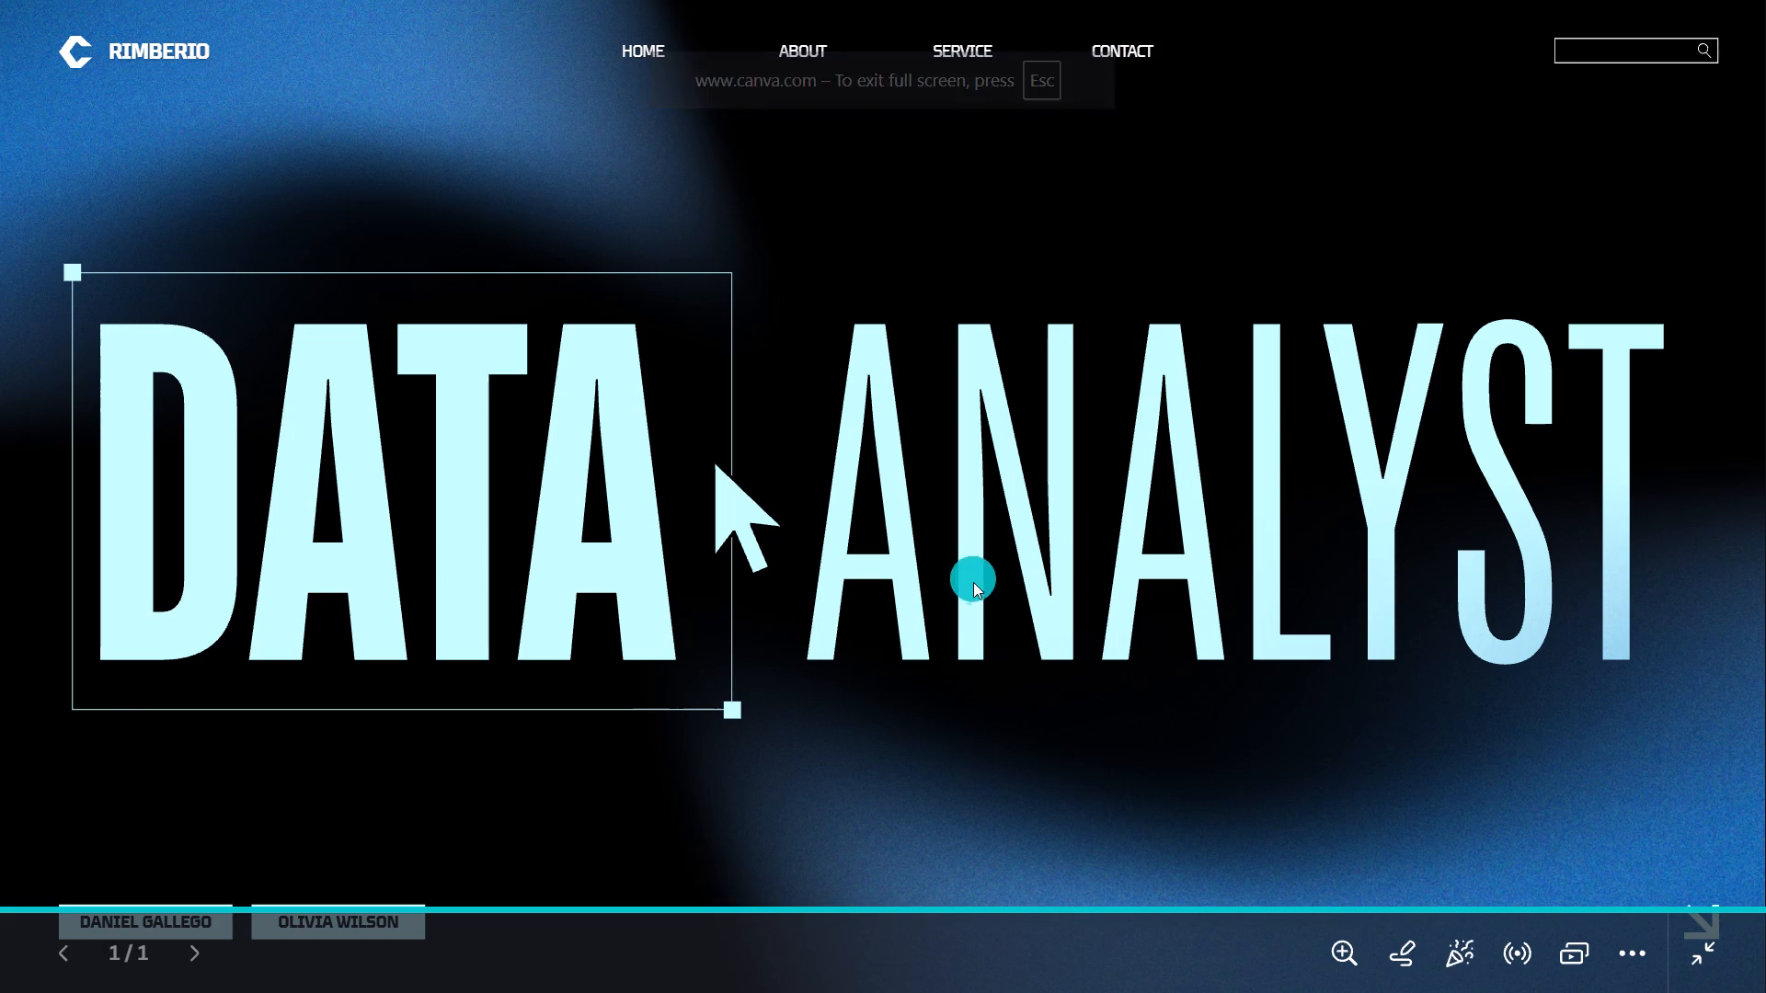
left_click_drag(614, 748, 1260, 688)
left_click_drag(1242, 625, 697, 622)
left_click(678, 574)
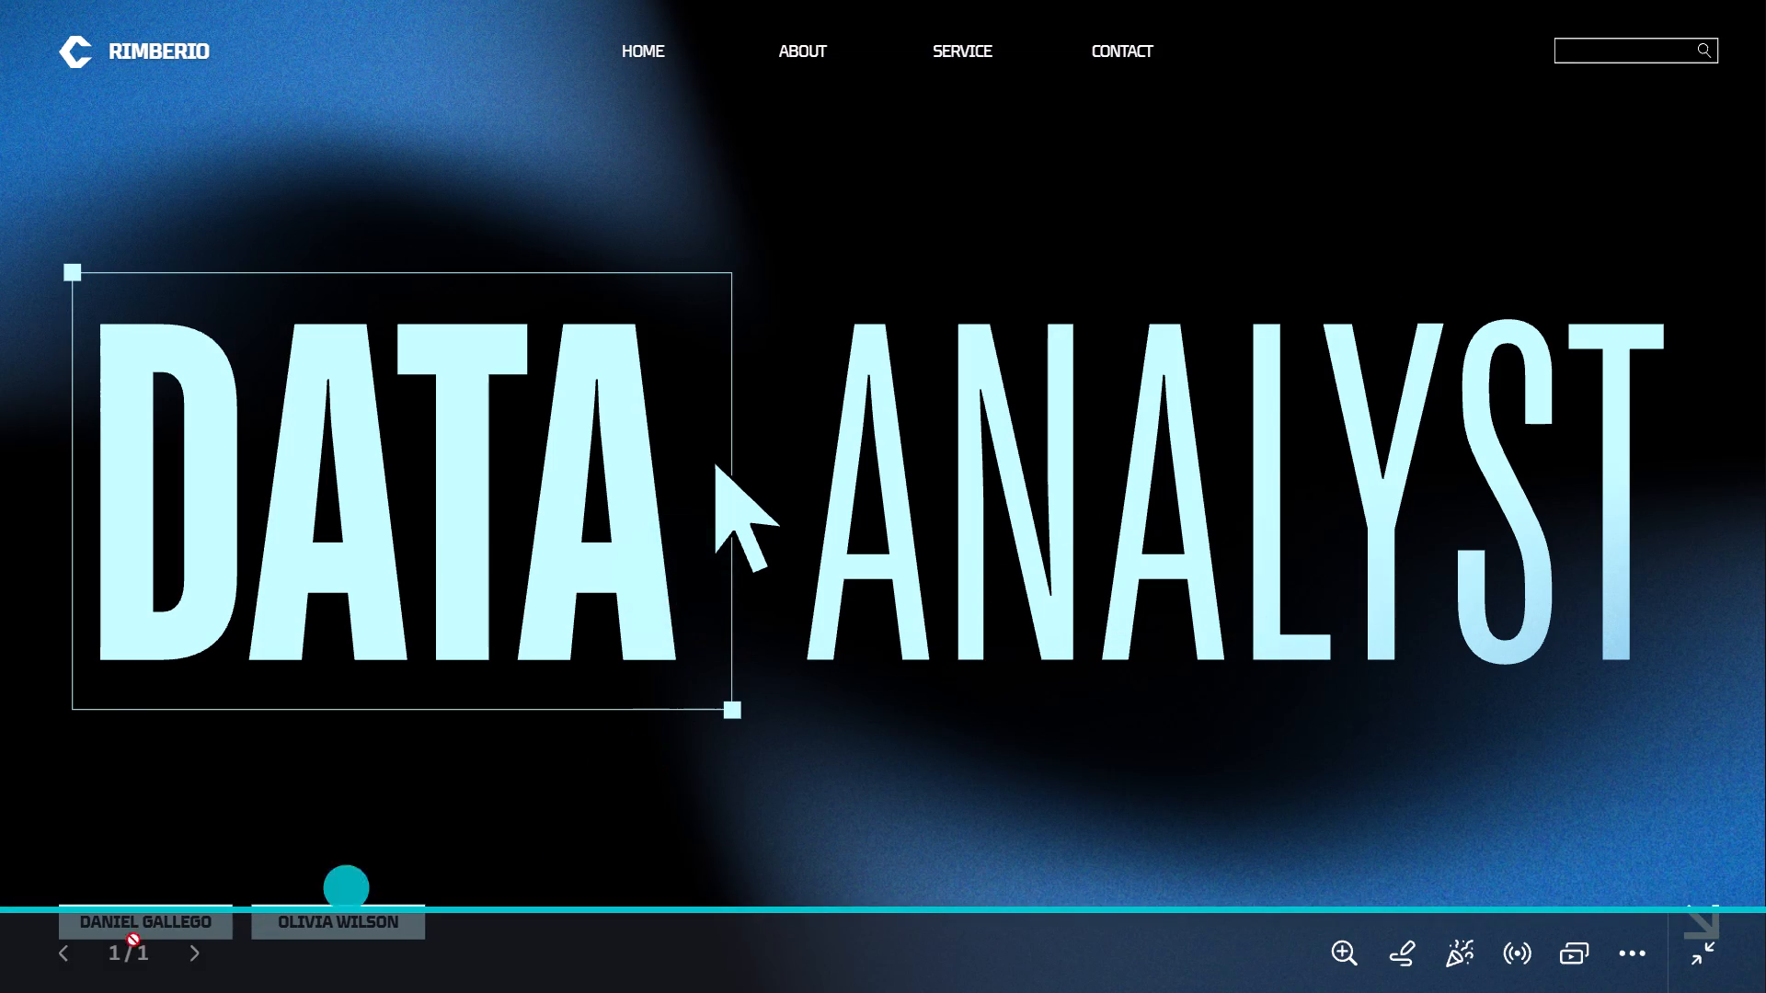
left_click(71, 961)
left_click(212, 961)
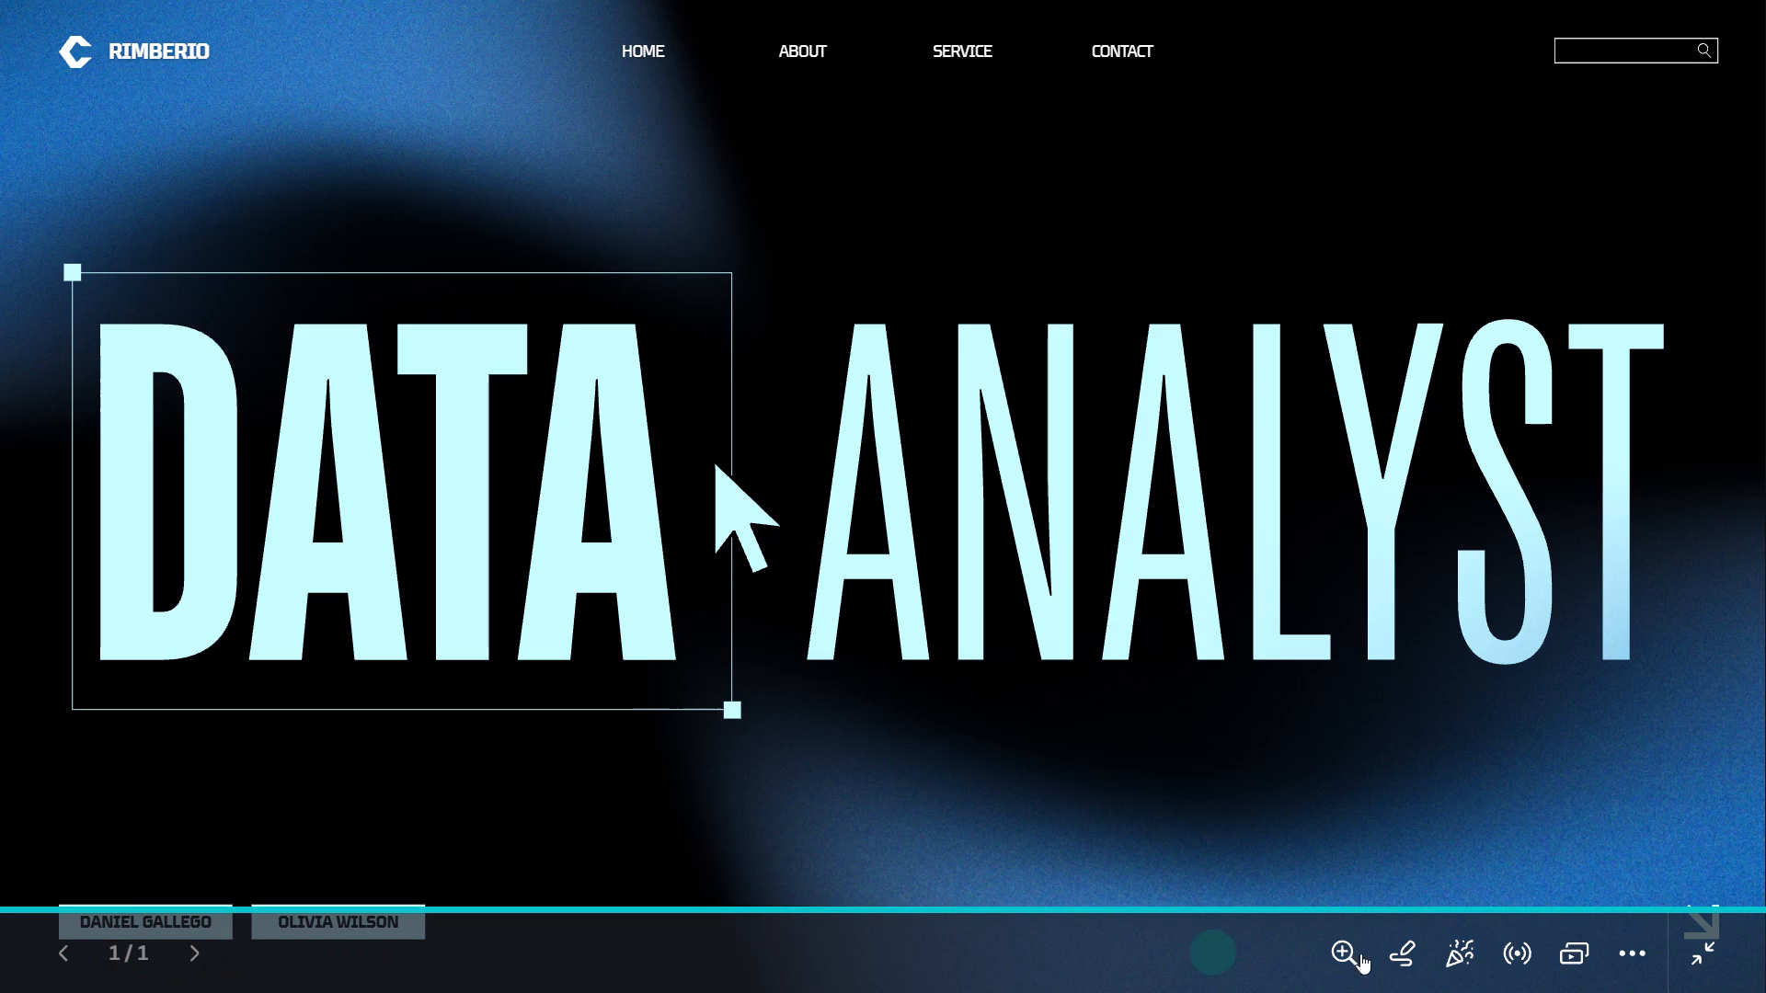
left_click(888, 77)
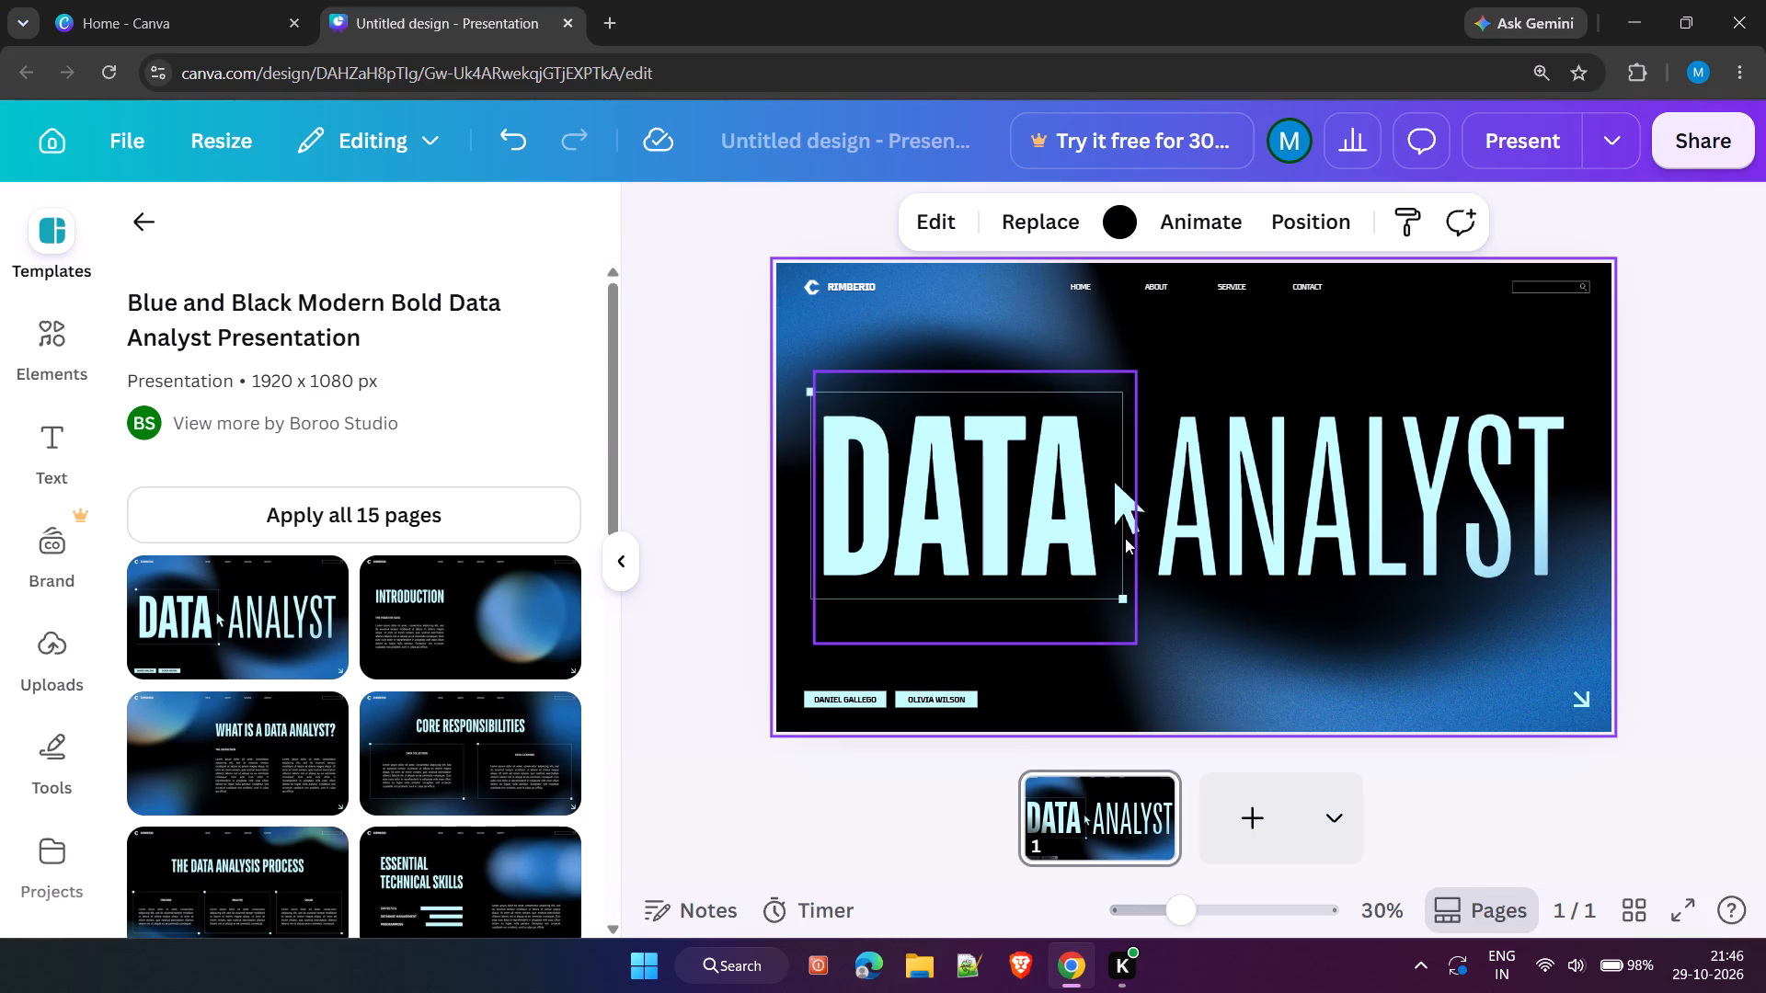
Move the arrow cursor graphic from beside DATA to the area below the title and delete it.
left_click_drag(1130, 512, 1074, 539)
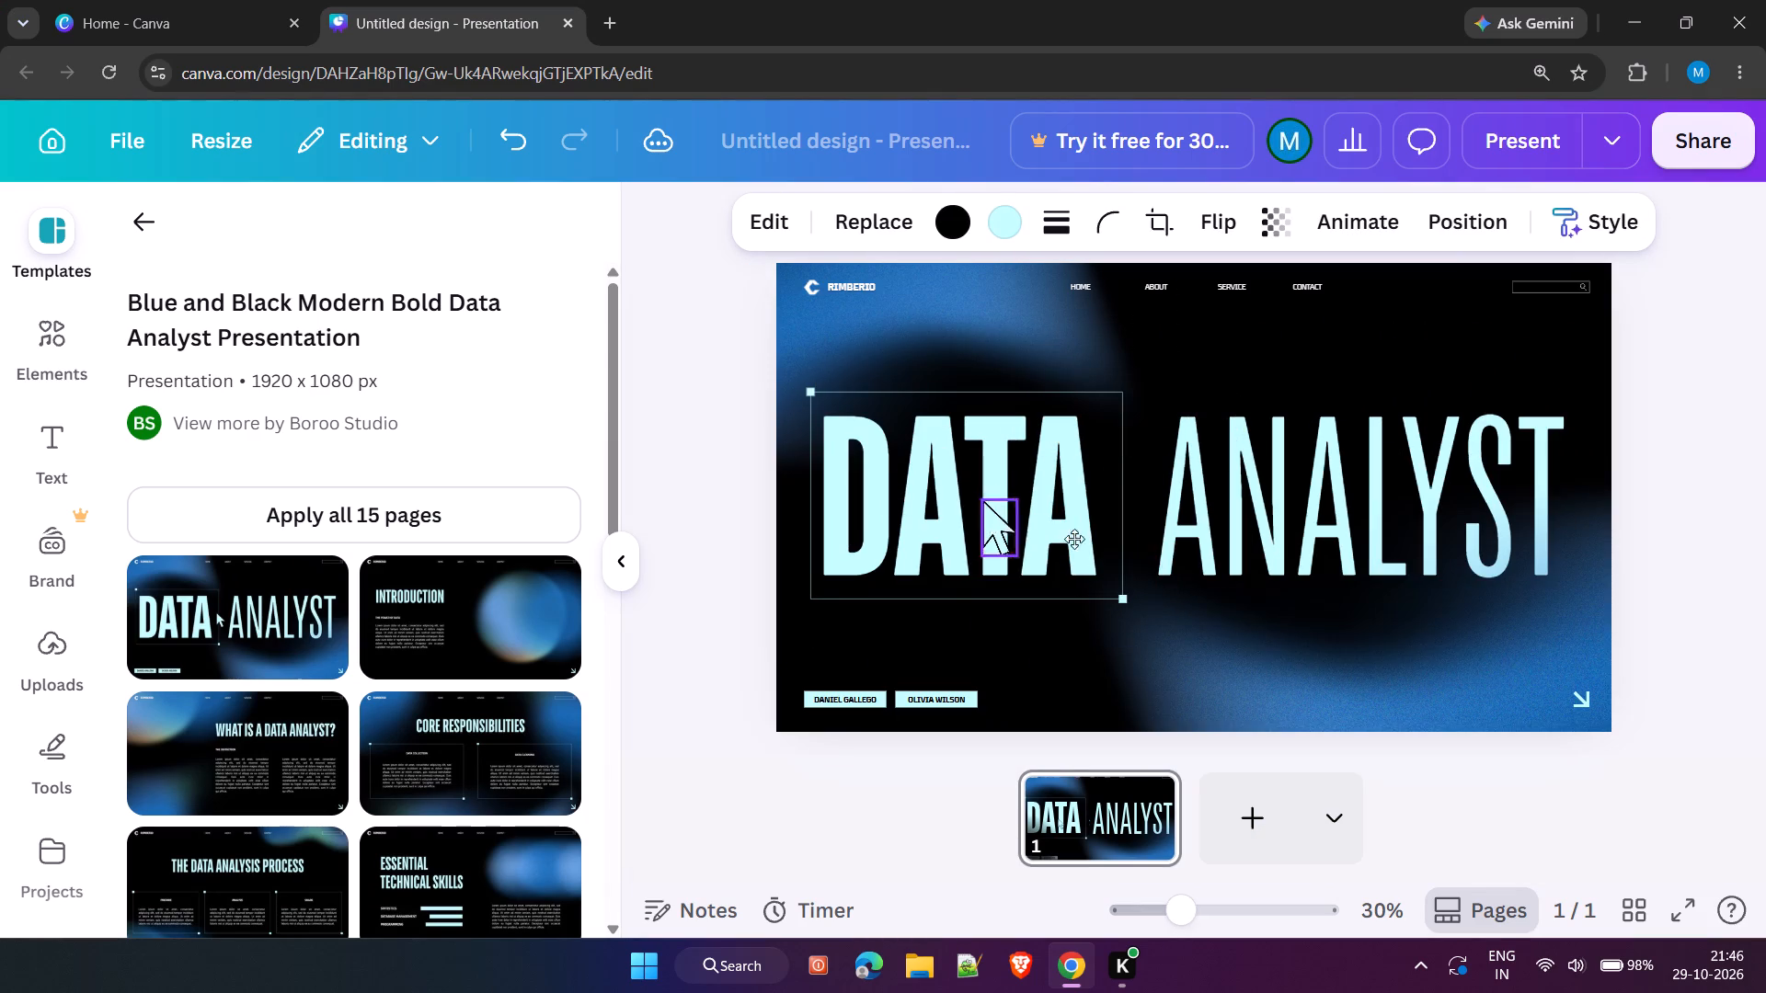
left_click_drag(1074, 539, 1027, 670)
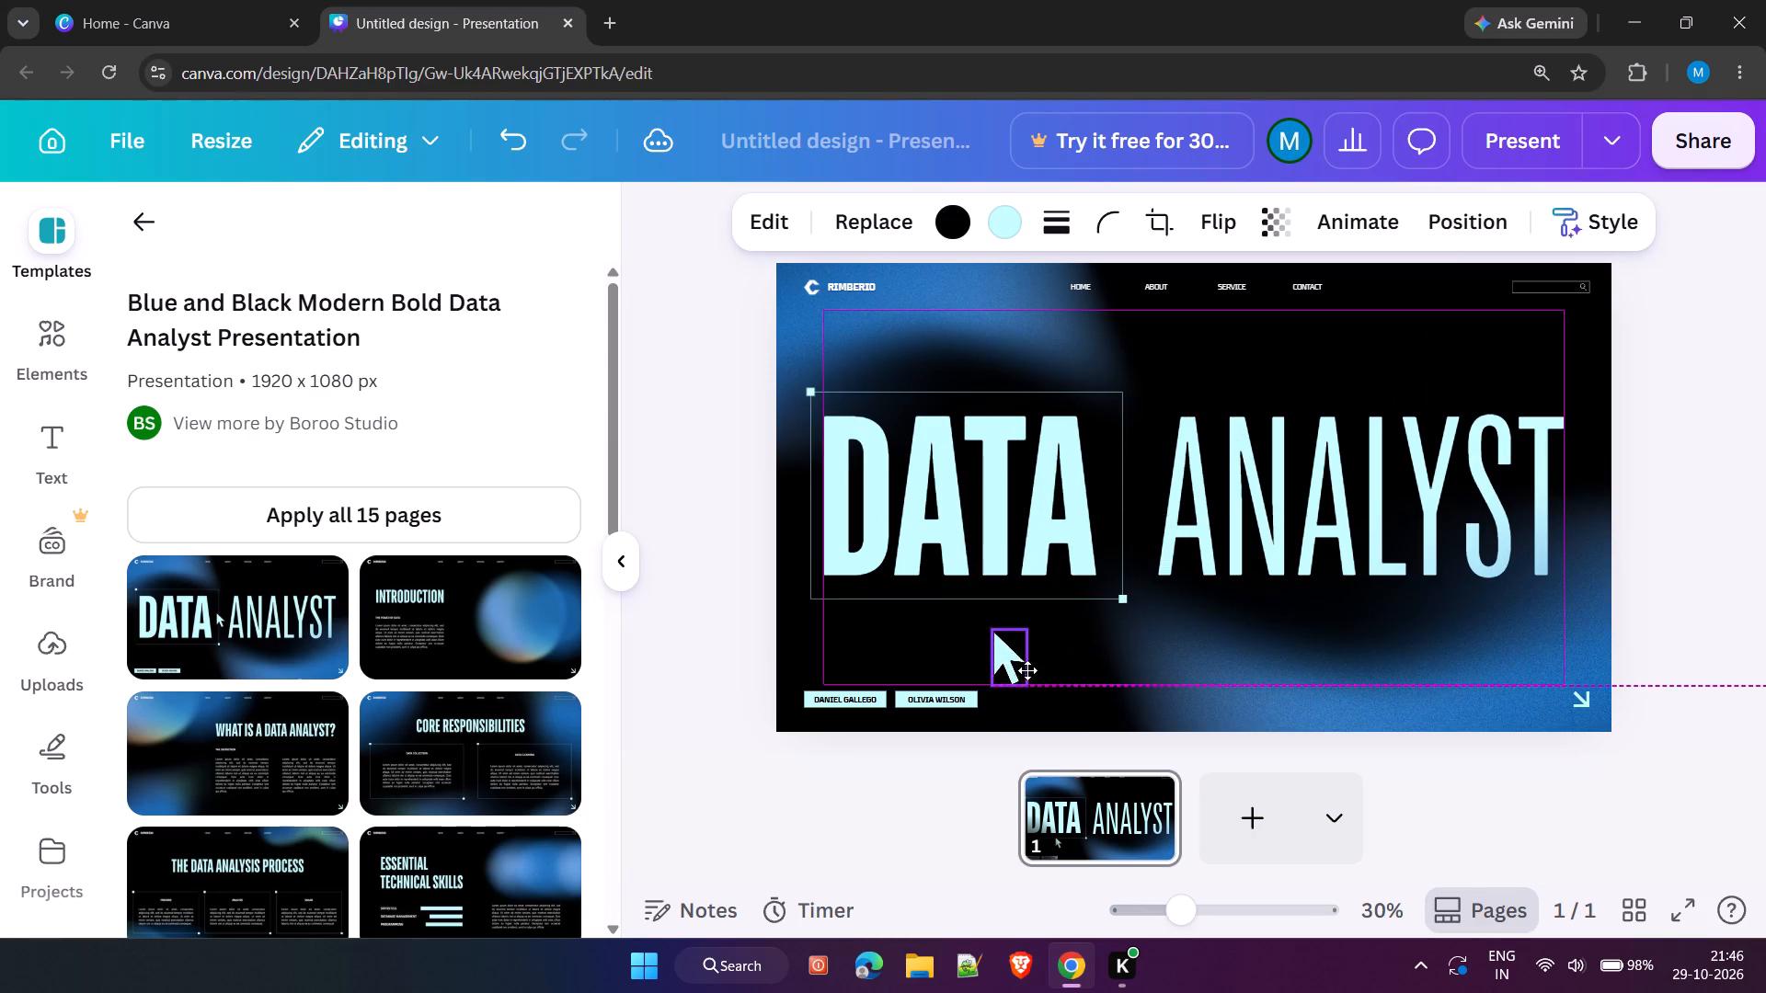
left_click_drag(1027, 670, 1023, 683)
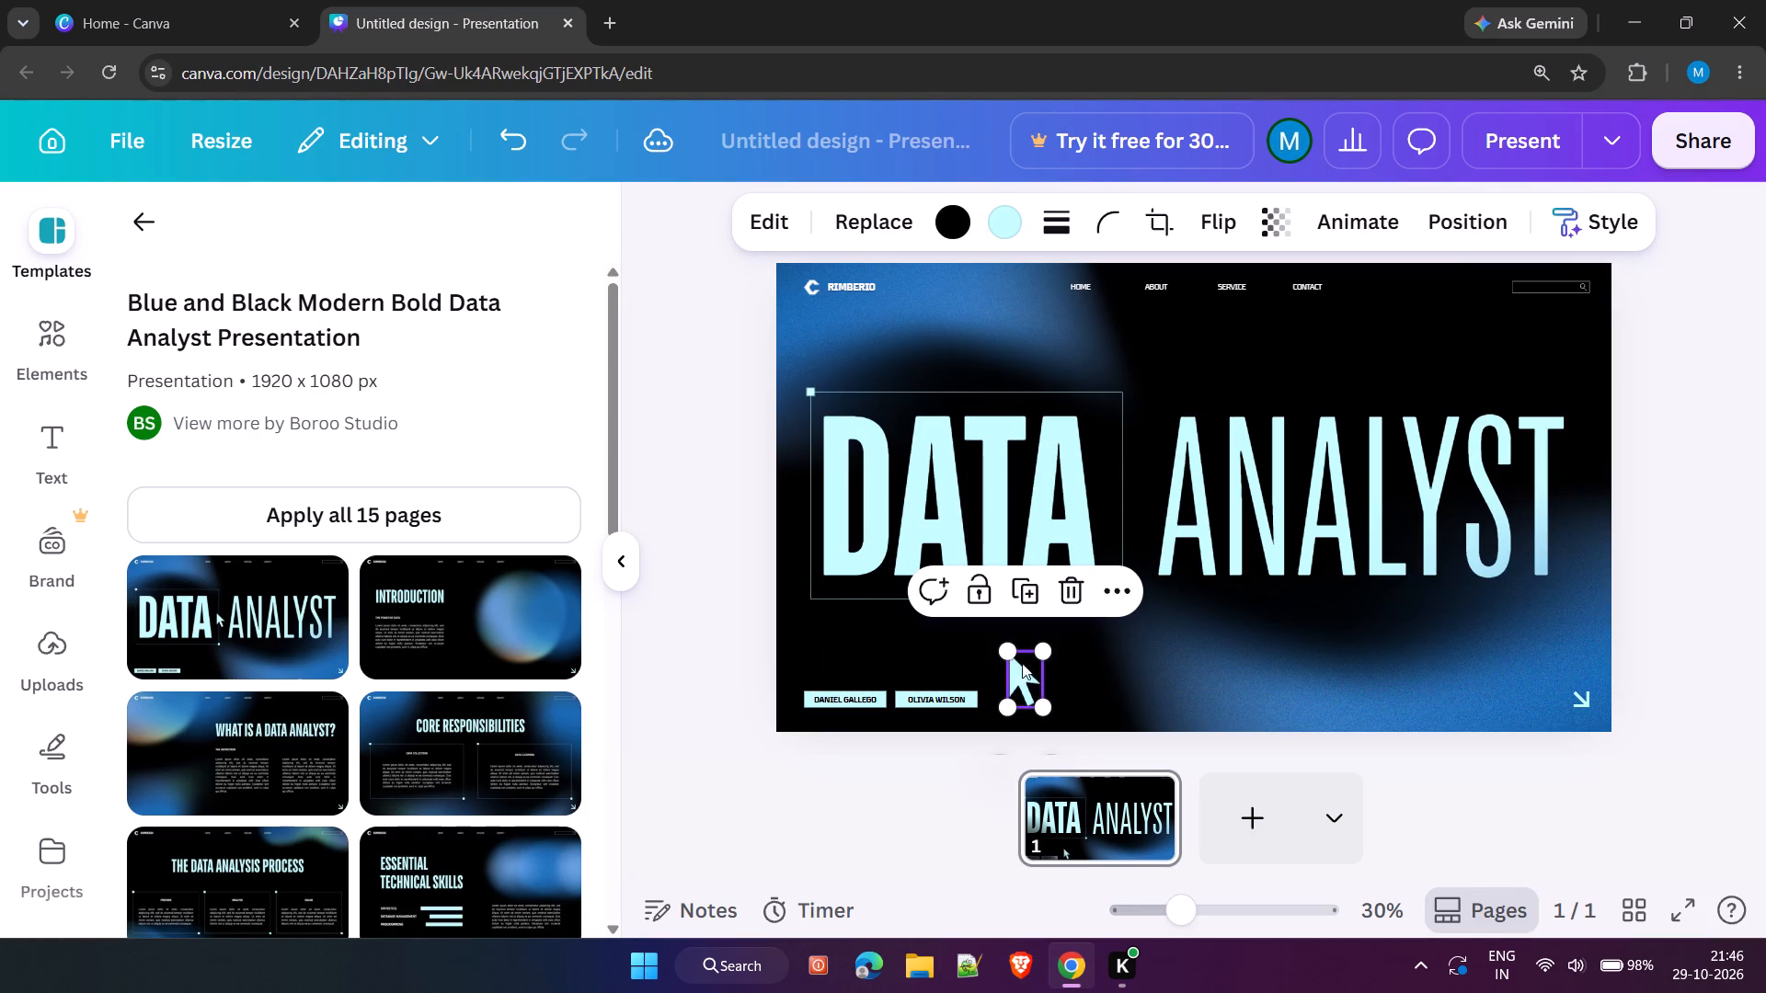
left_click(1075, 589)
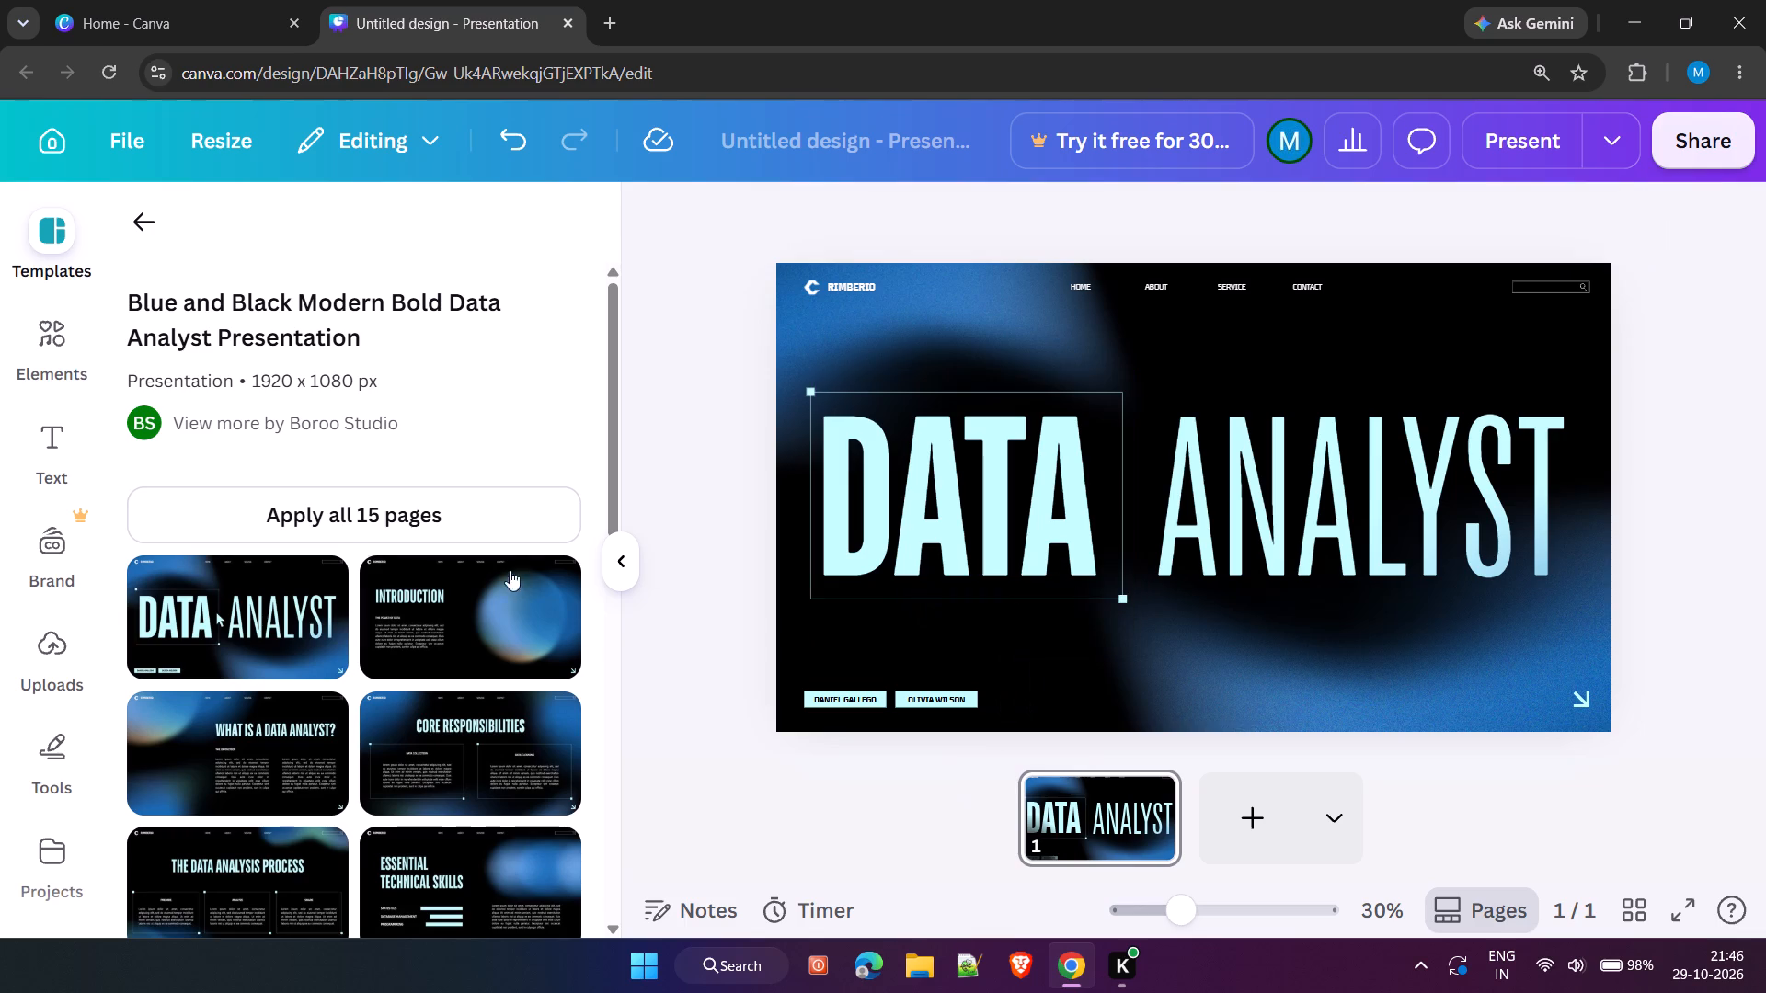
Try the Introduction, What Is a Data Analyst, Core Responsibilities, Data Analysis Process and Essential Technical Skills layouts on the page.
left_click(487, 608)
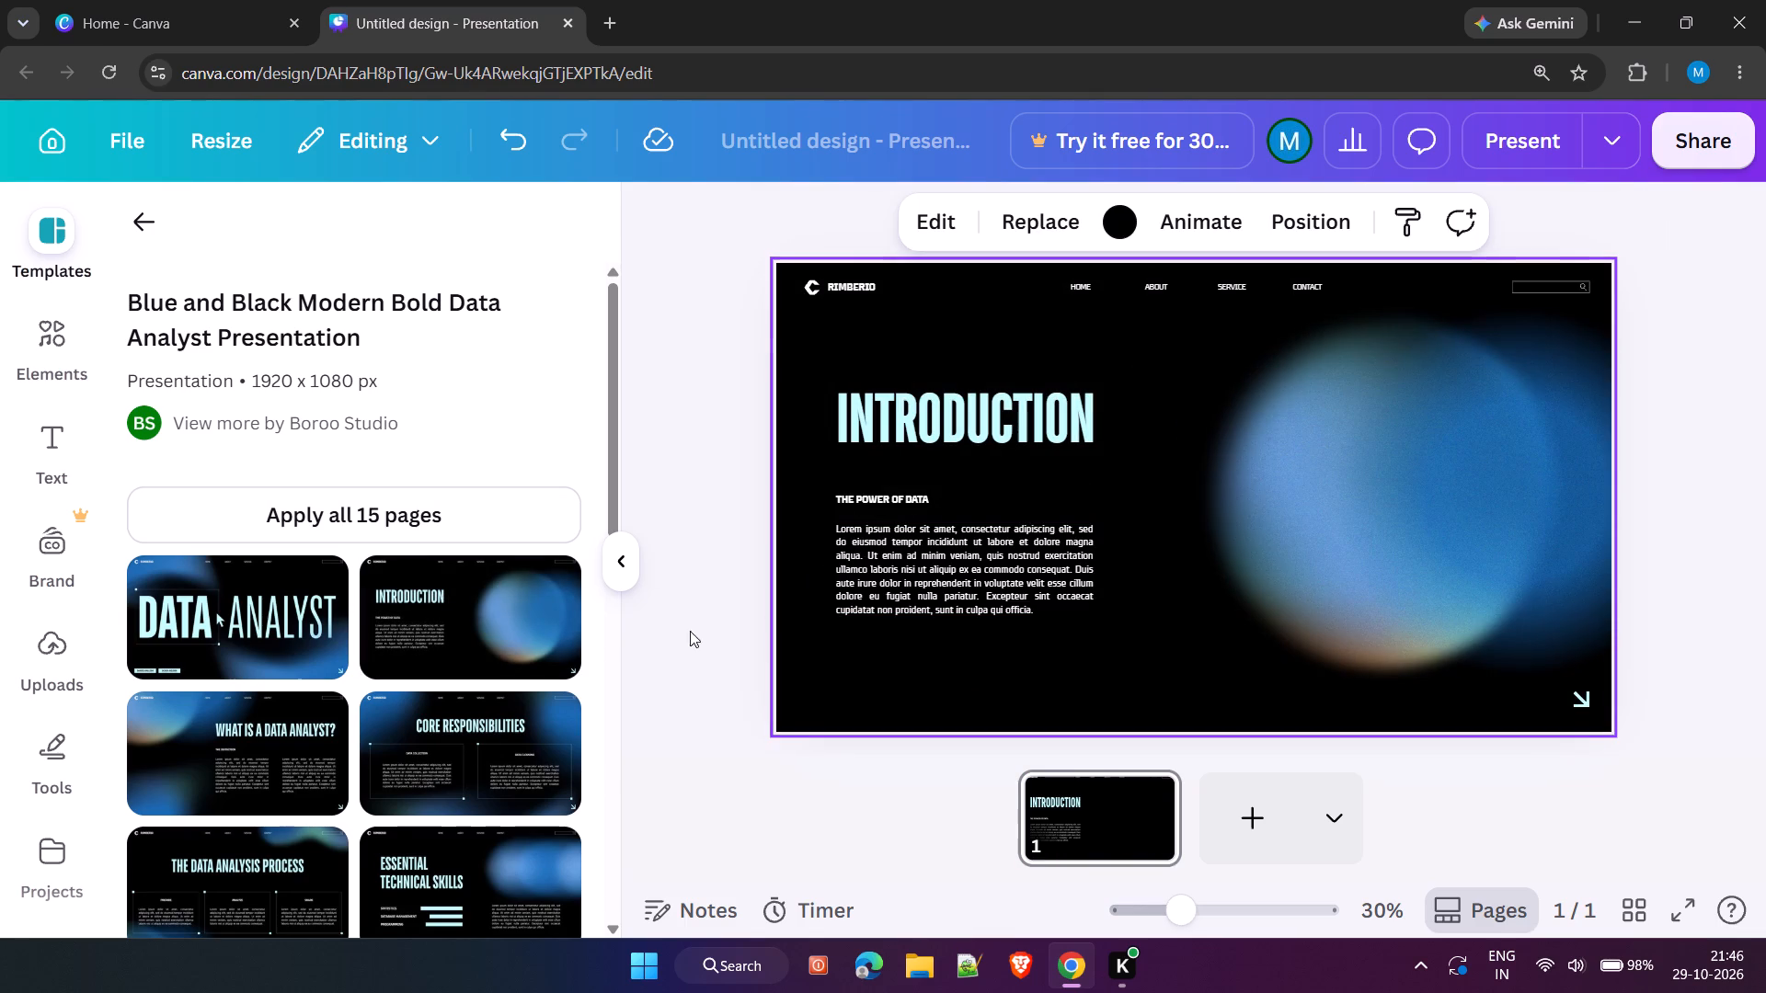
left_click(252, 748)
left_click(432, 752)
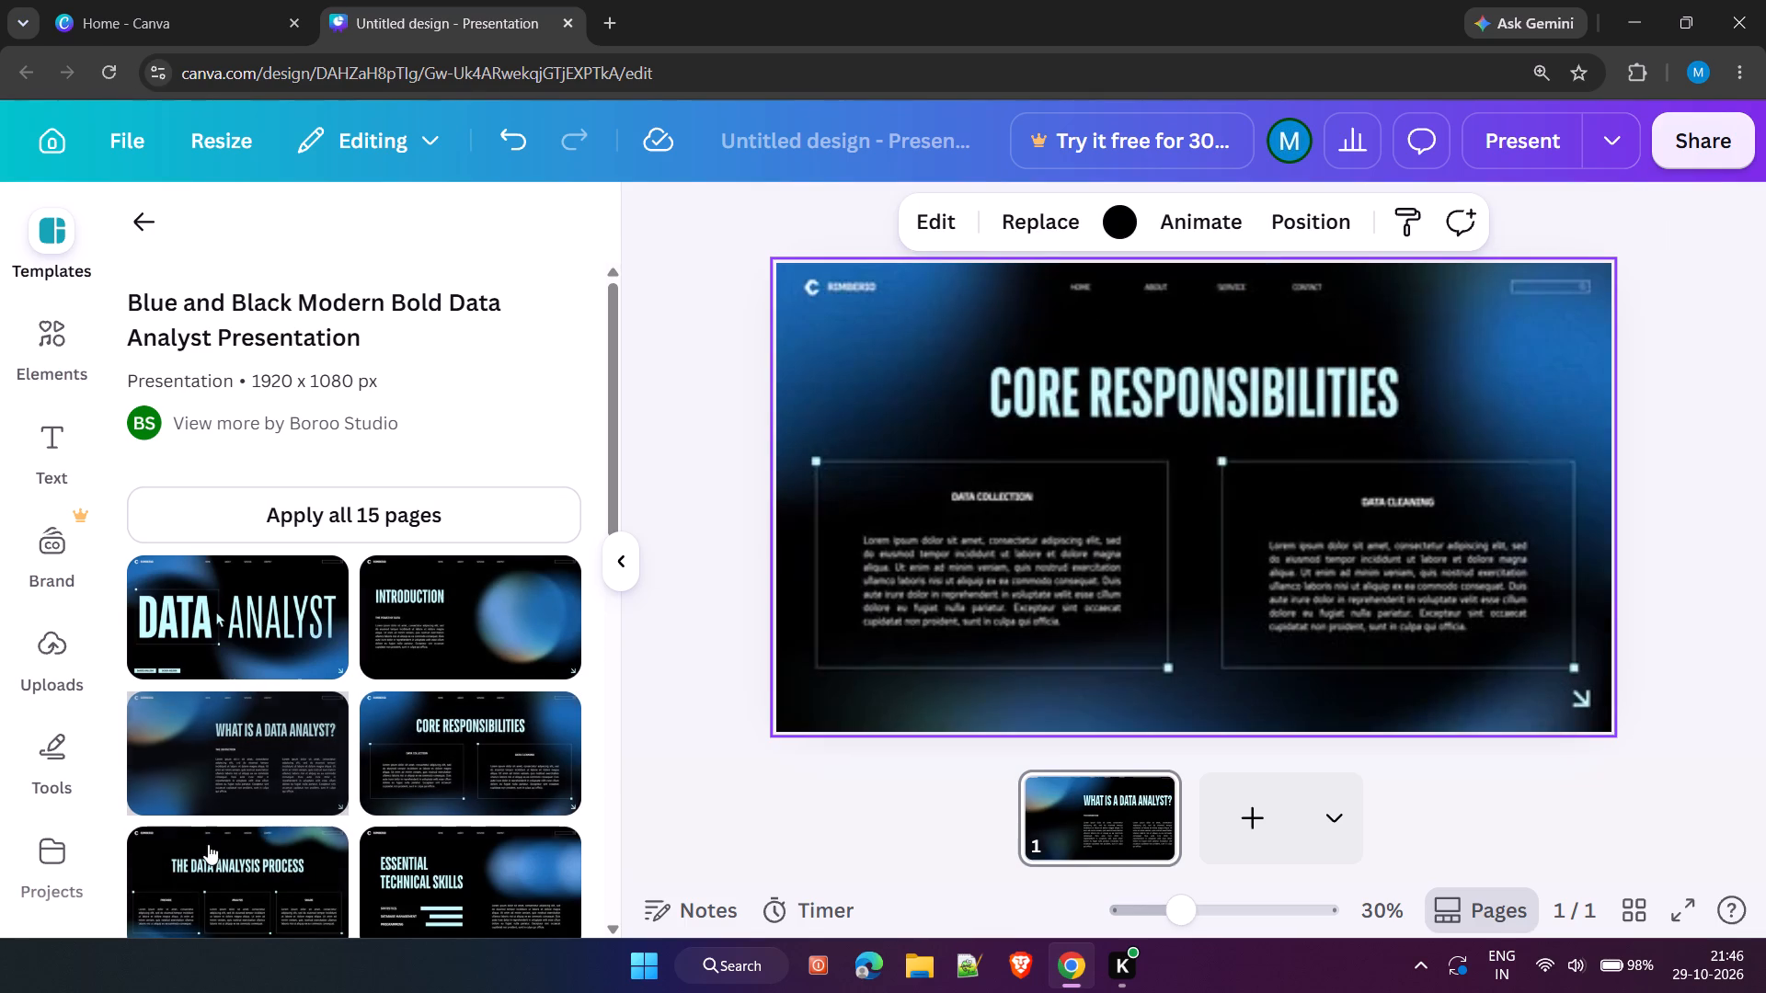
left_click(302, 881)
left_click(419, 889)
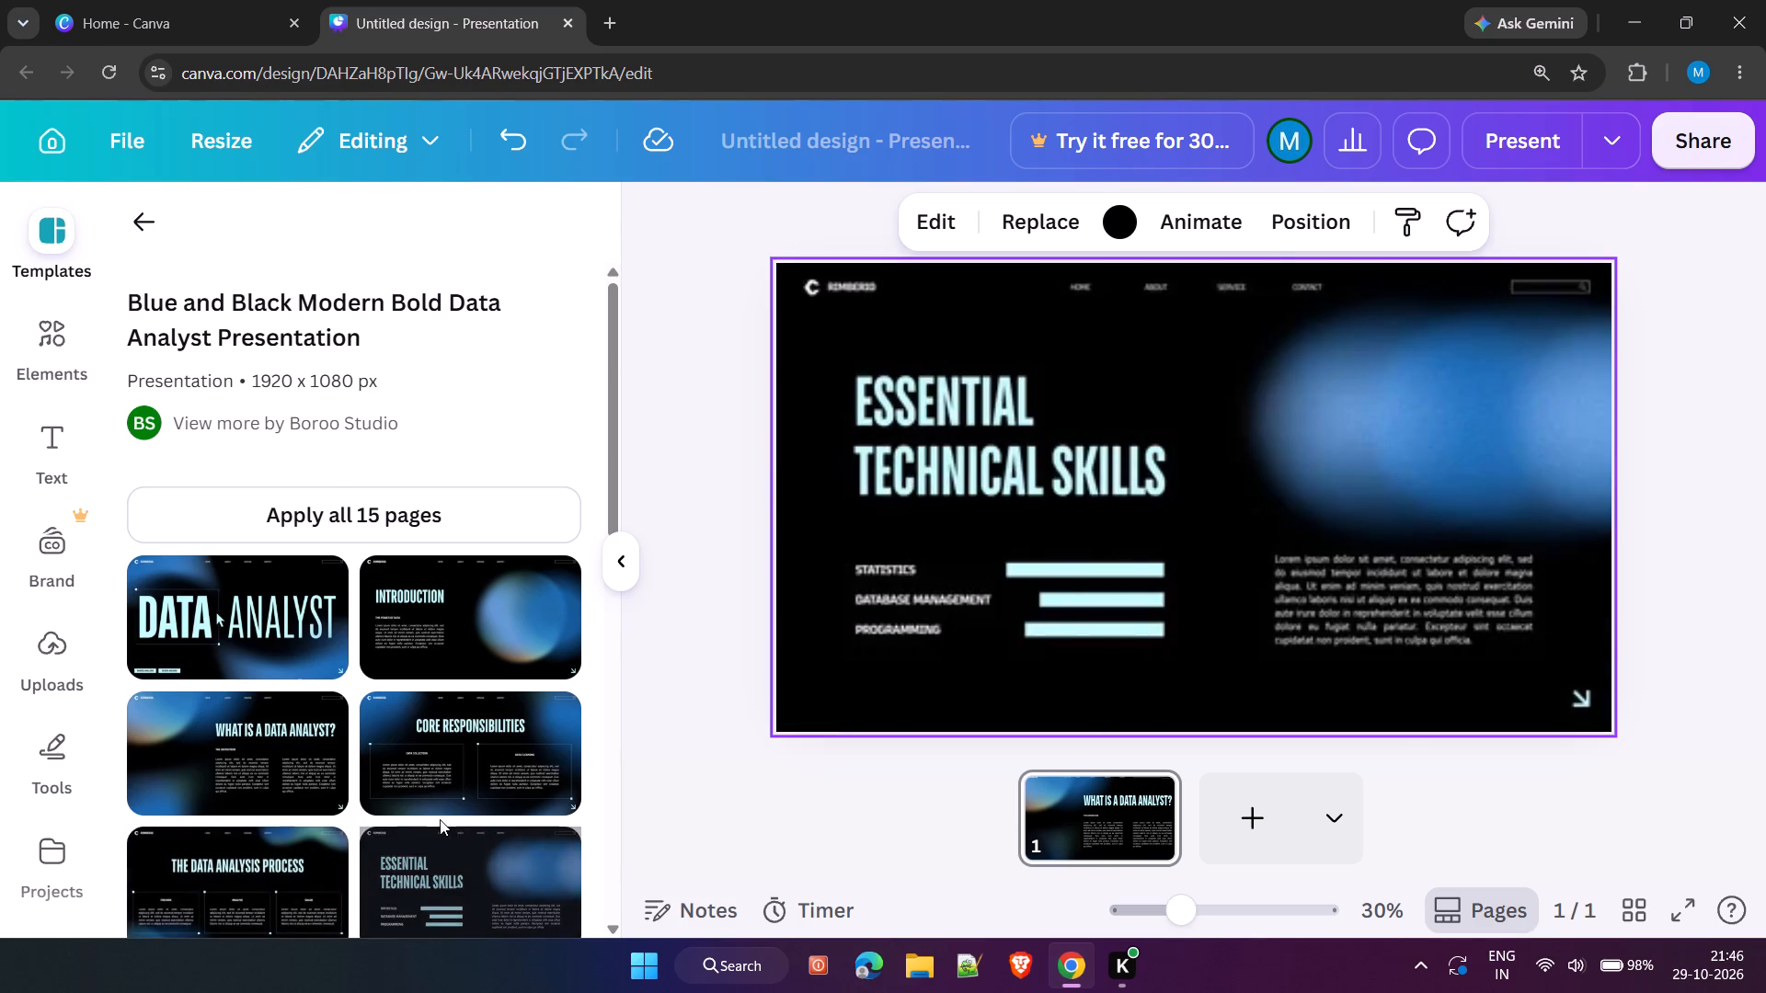
Reapply the template's Data Analyst cover layout to page 1 after browsing the remaining layouts.
scroll(440, 818, "down", 4)
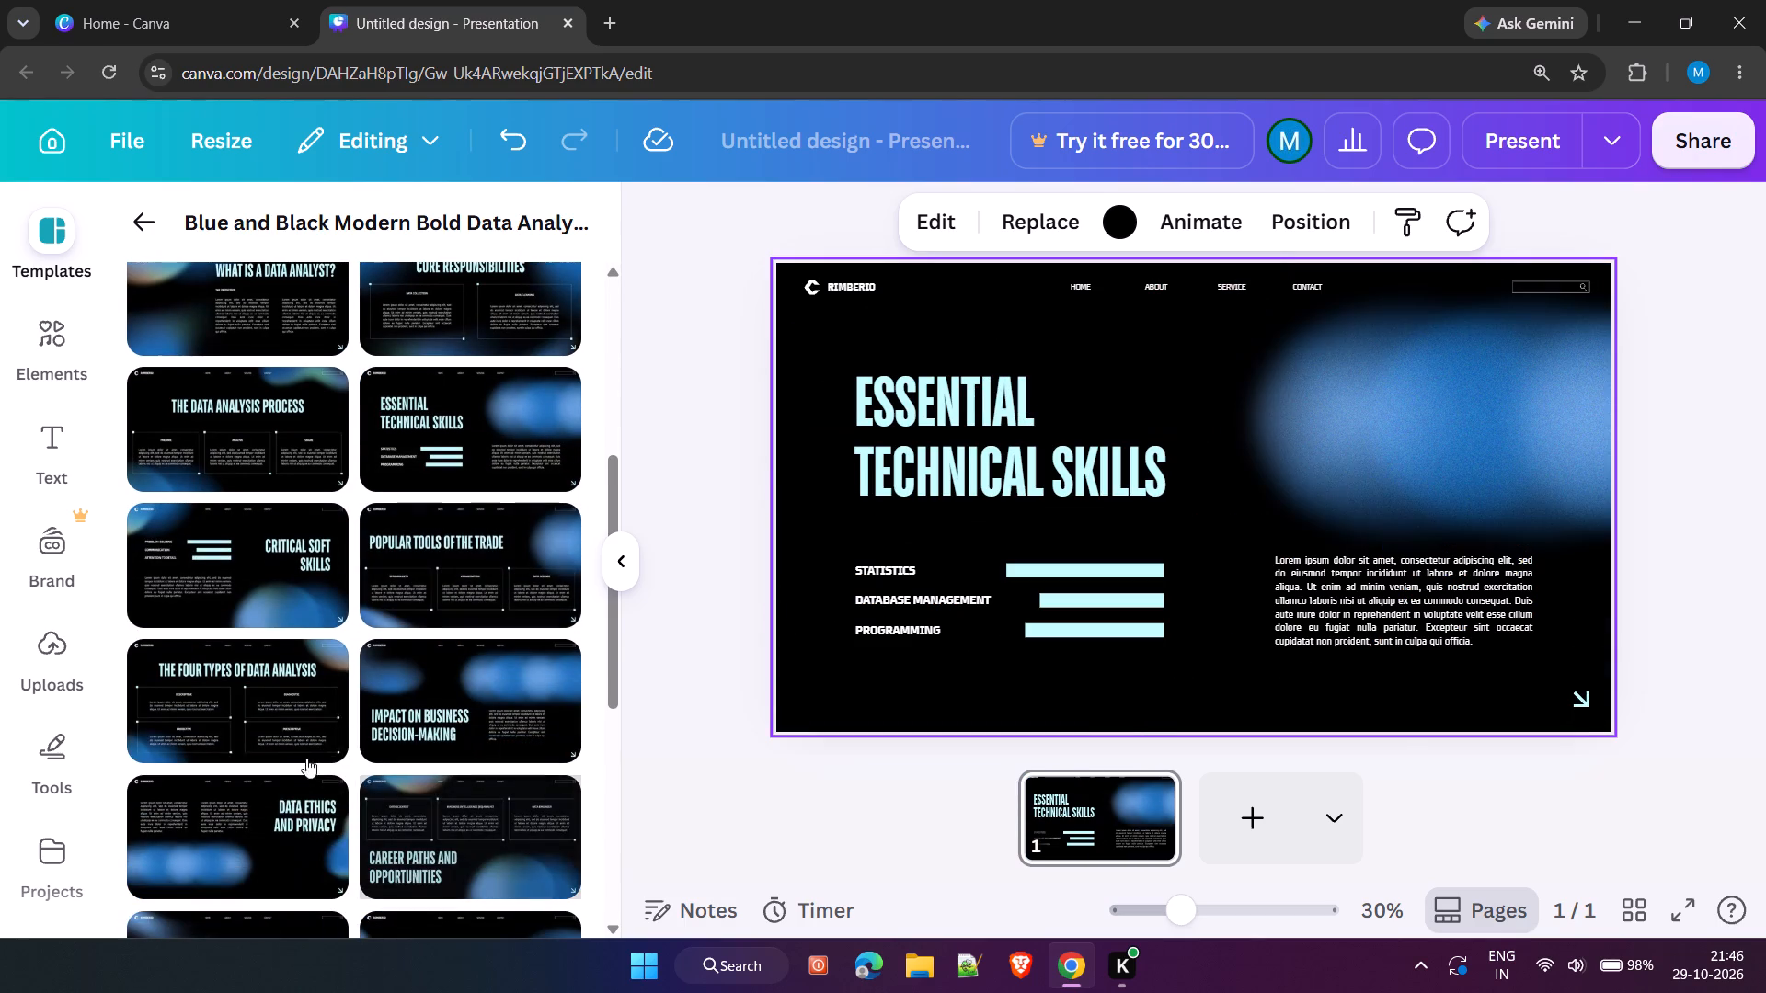
scroll(281, 695, "down", 3)
scroll(265, 741, "up", 3)
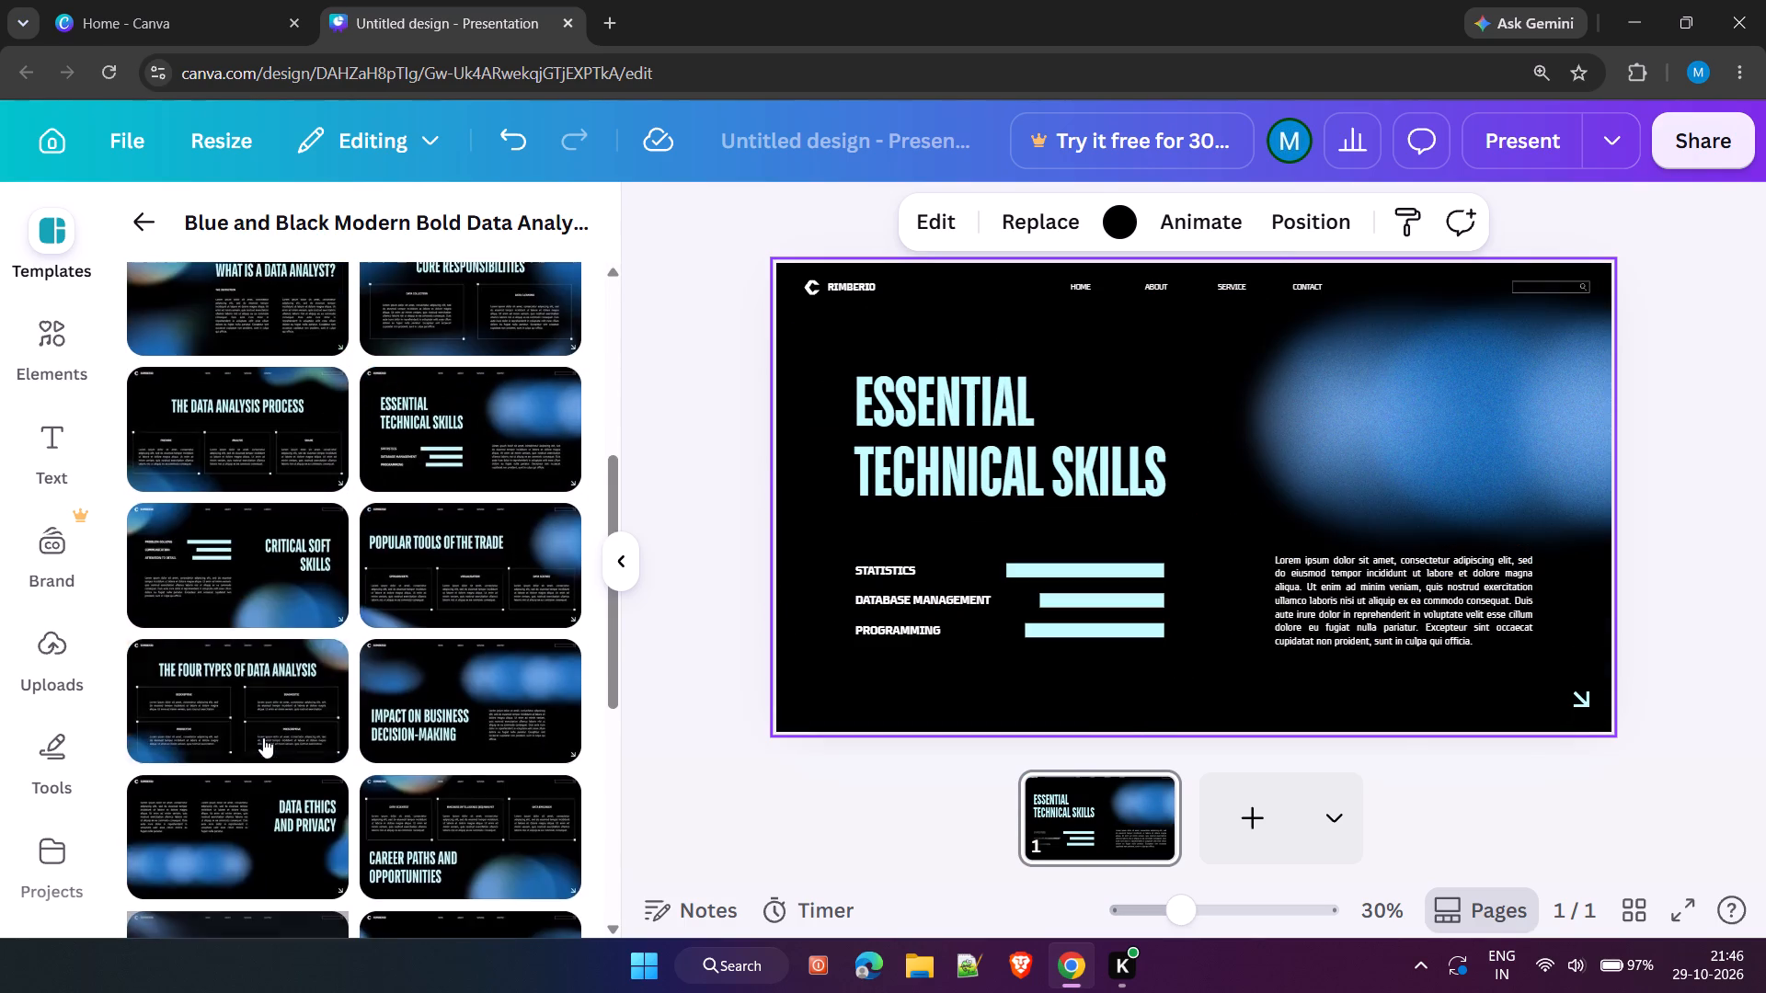
scroll(263, 736, "down", 3)
scroll(321, 753, "up", 6)
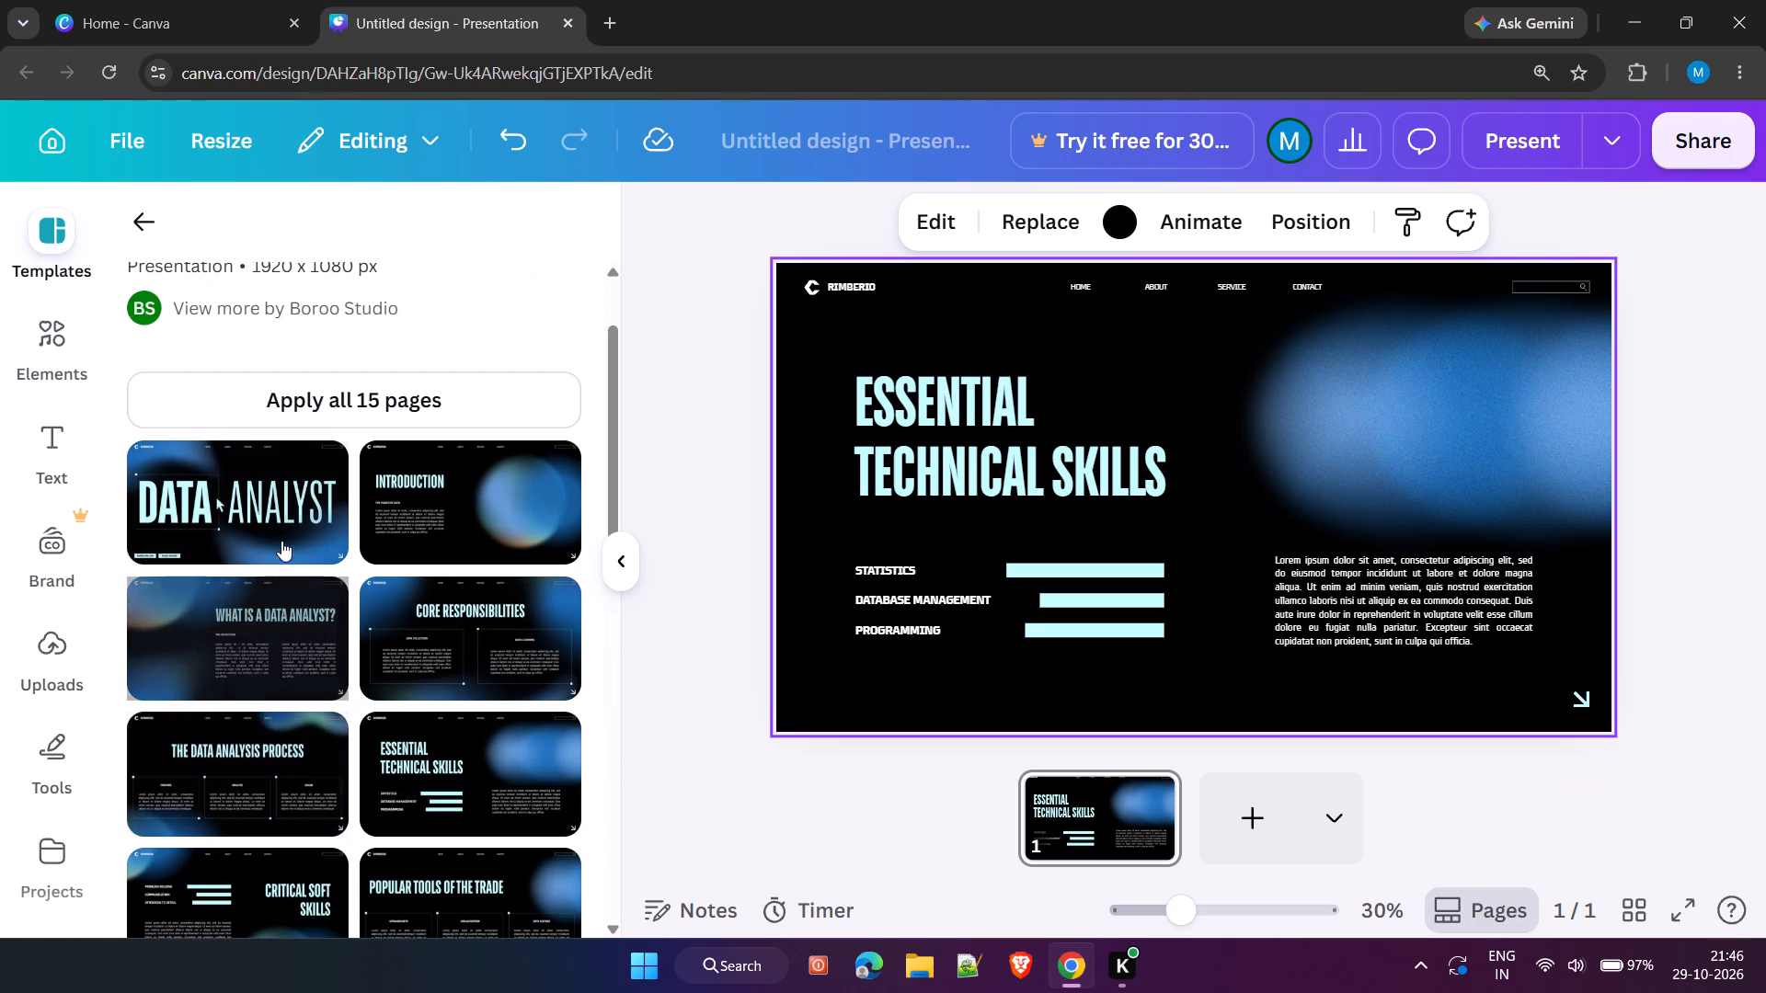
left_click(278, 525)
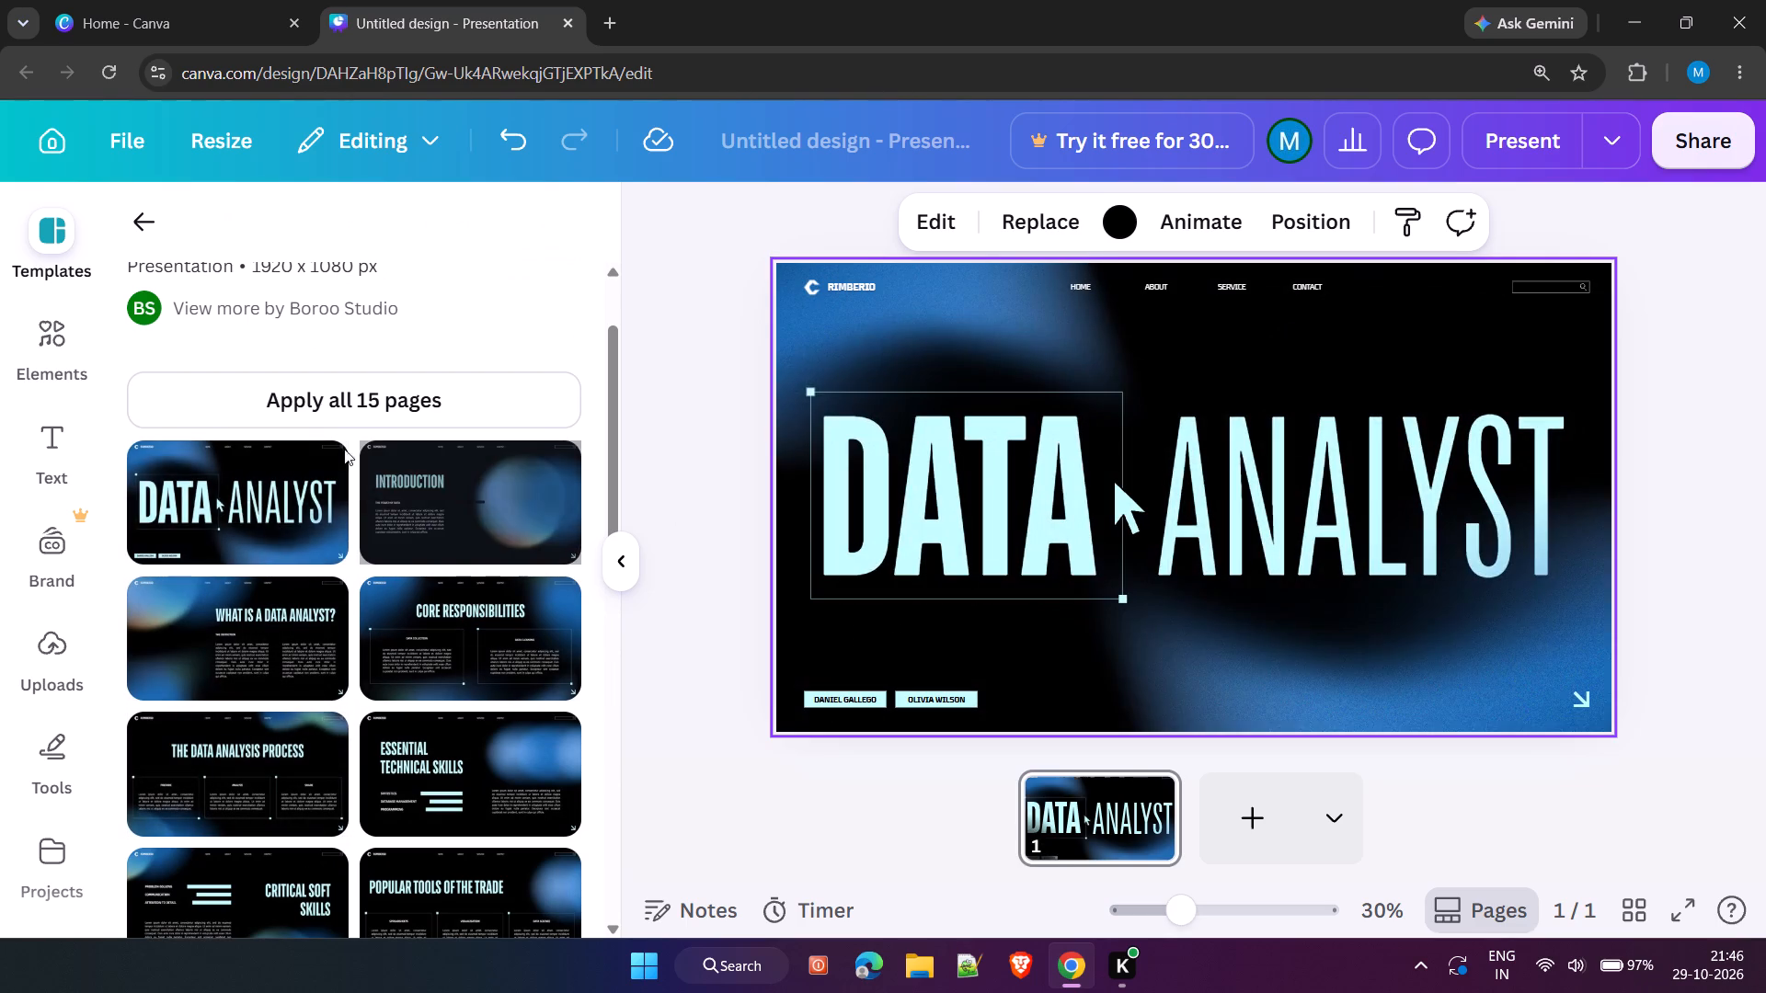
Apply all 15 pages of the Data Analyst template to the presentation.
left_click(353, 412)
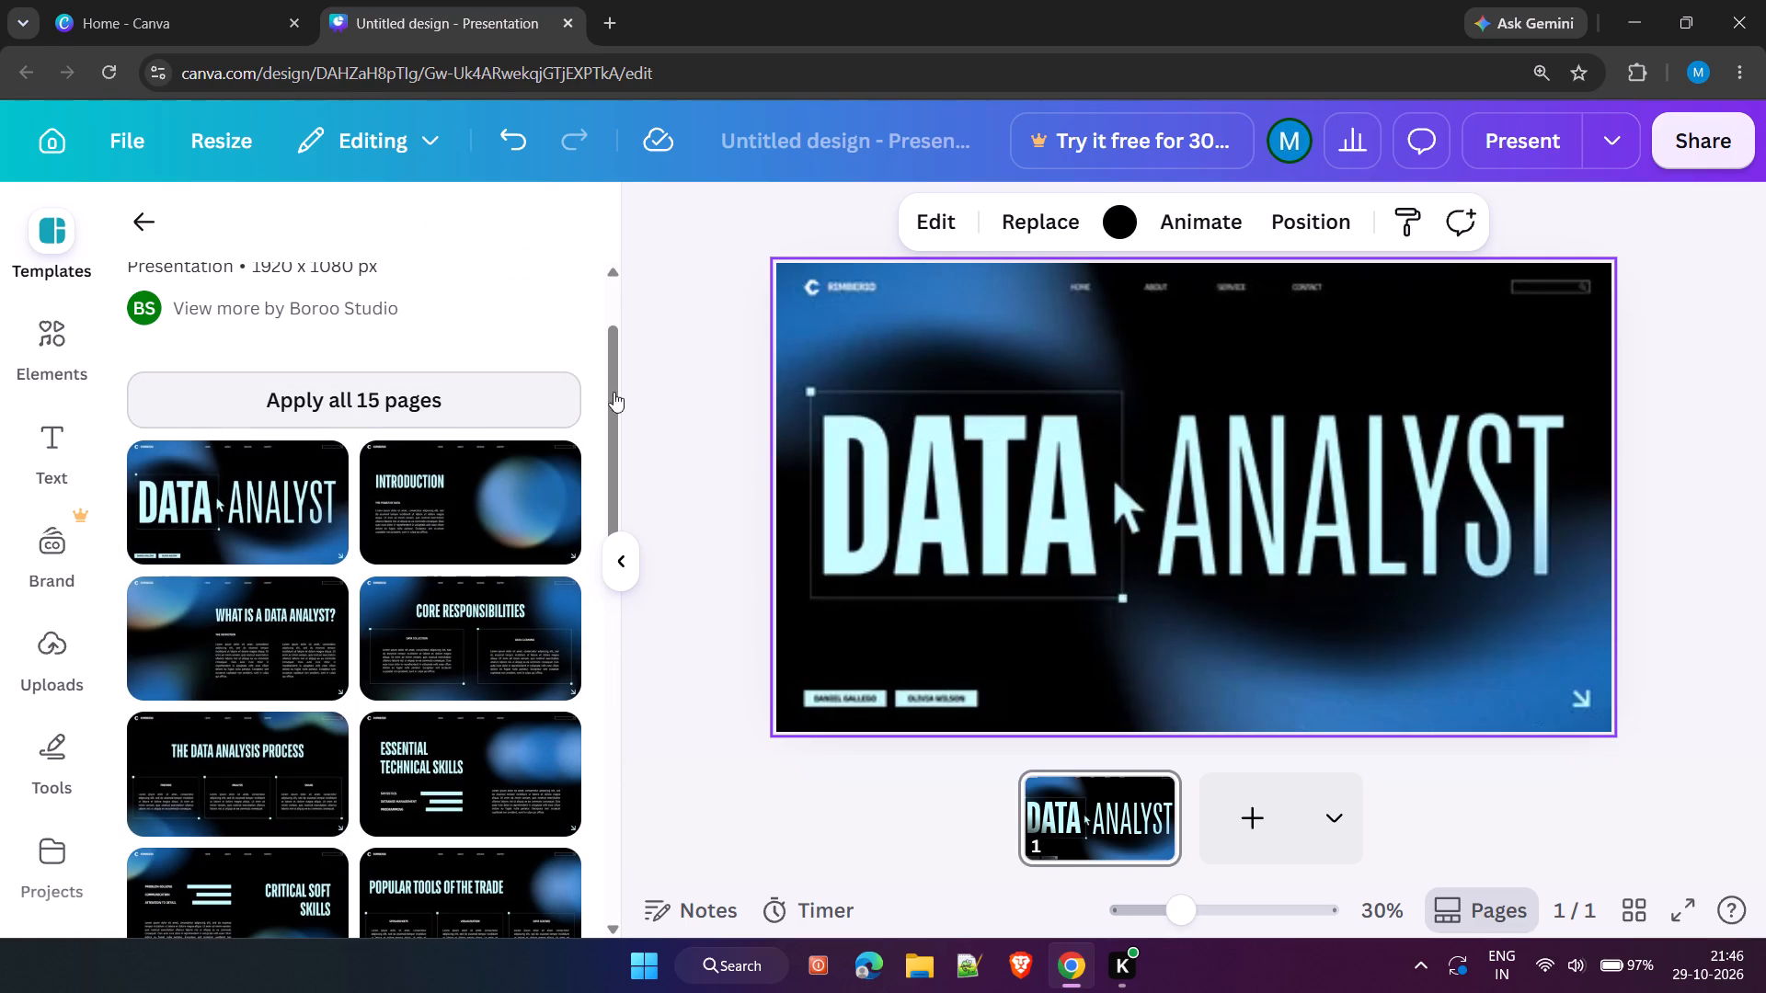
left_click(297, 394)
left_click(299, 395)
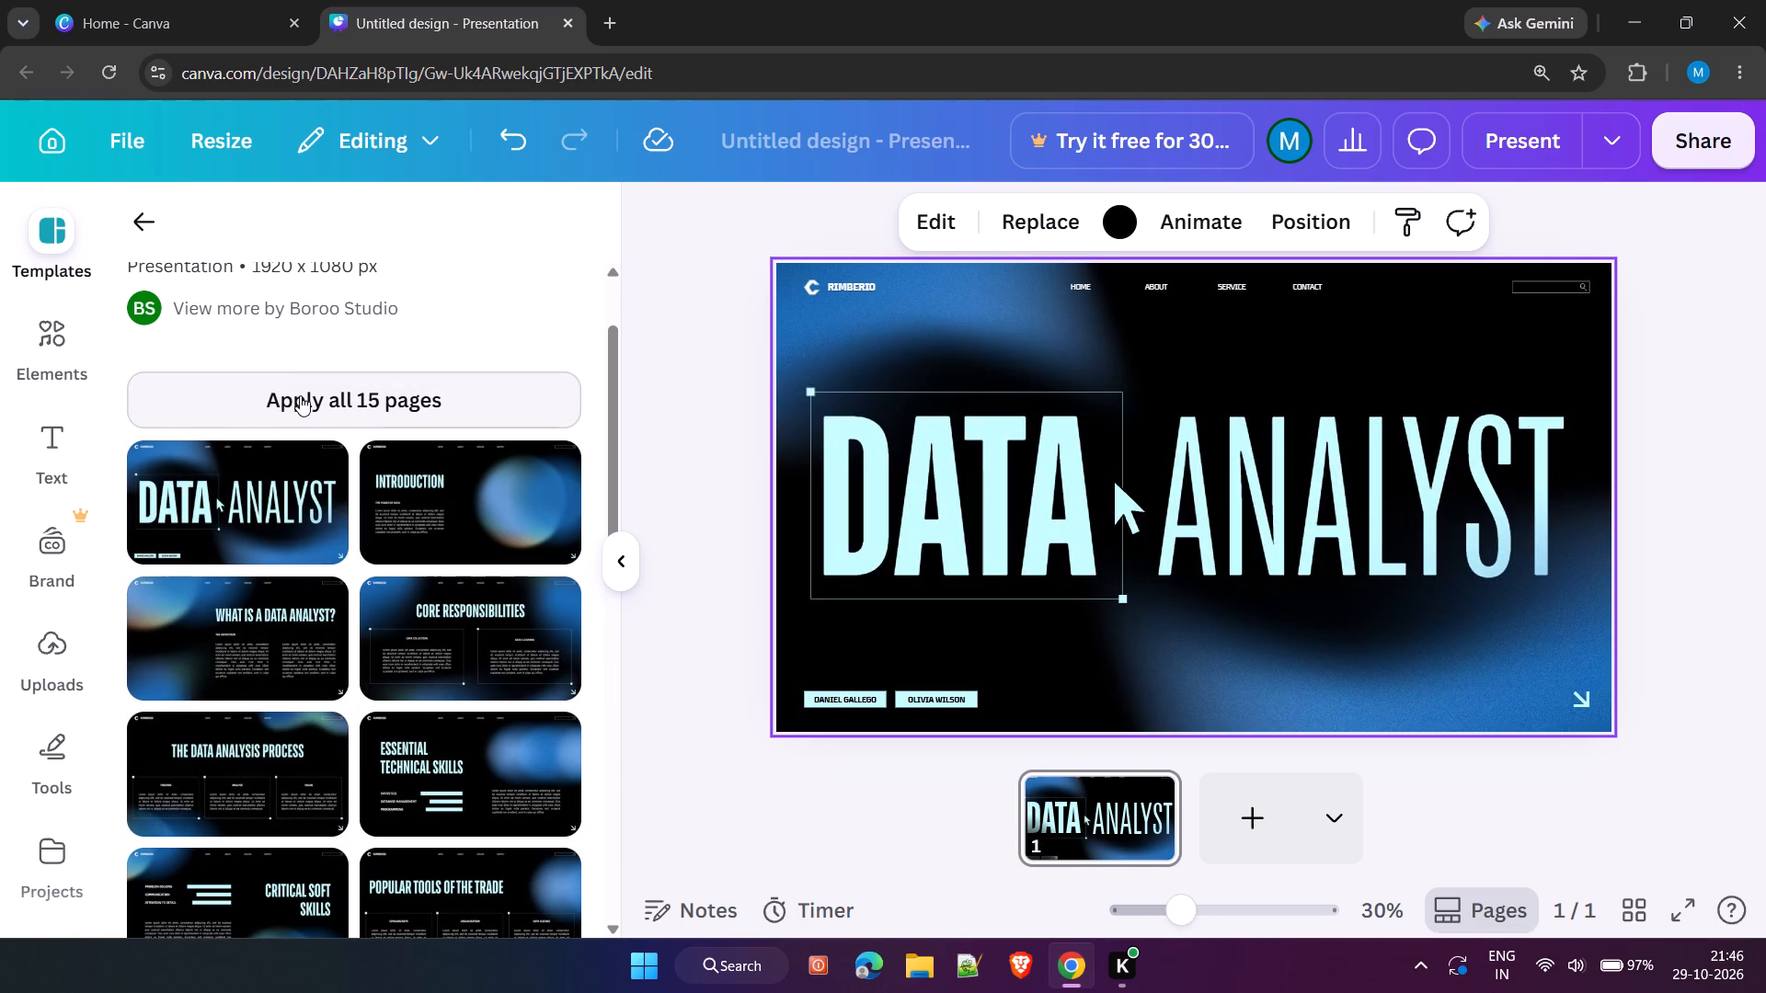
Present the deck in full screen, jump to the first slide and advance to the Core Responsibilities slide.
left_click(1518, 138)
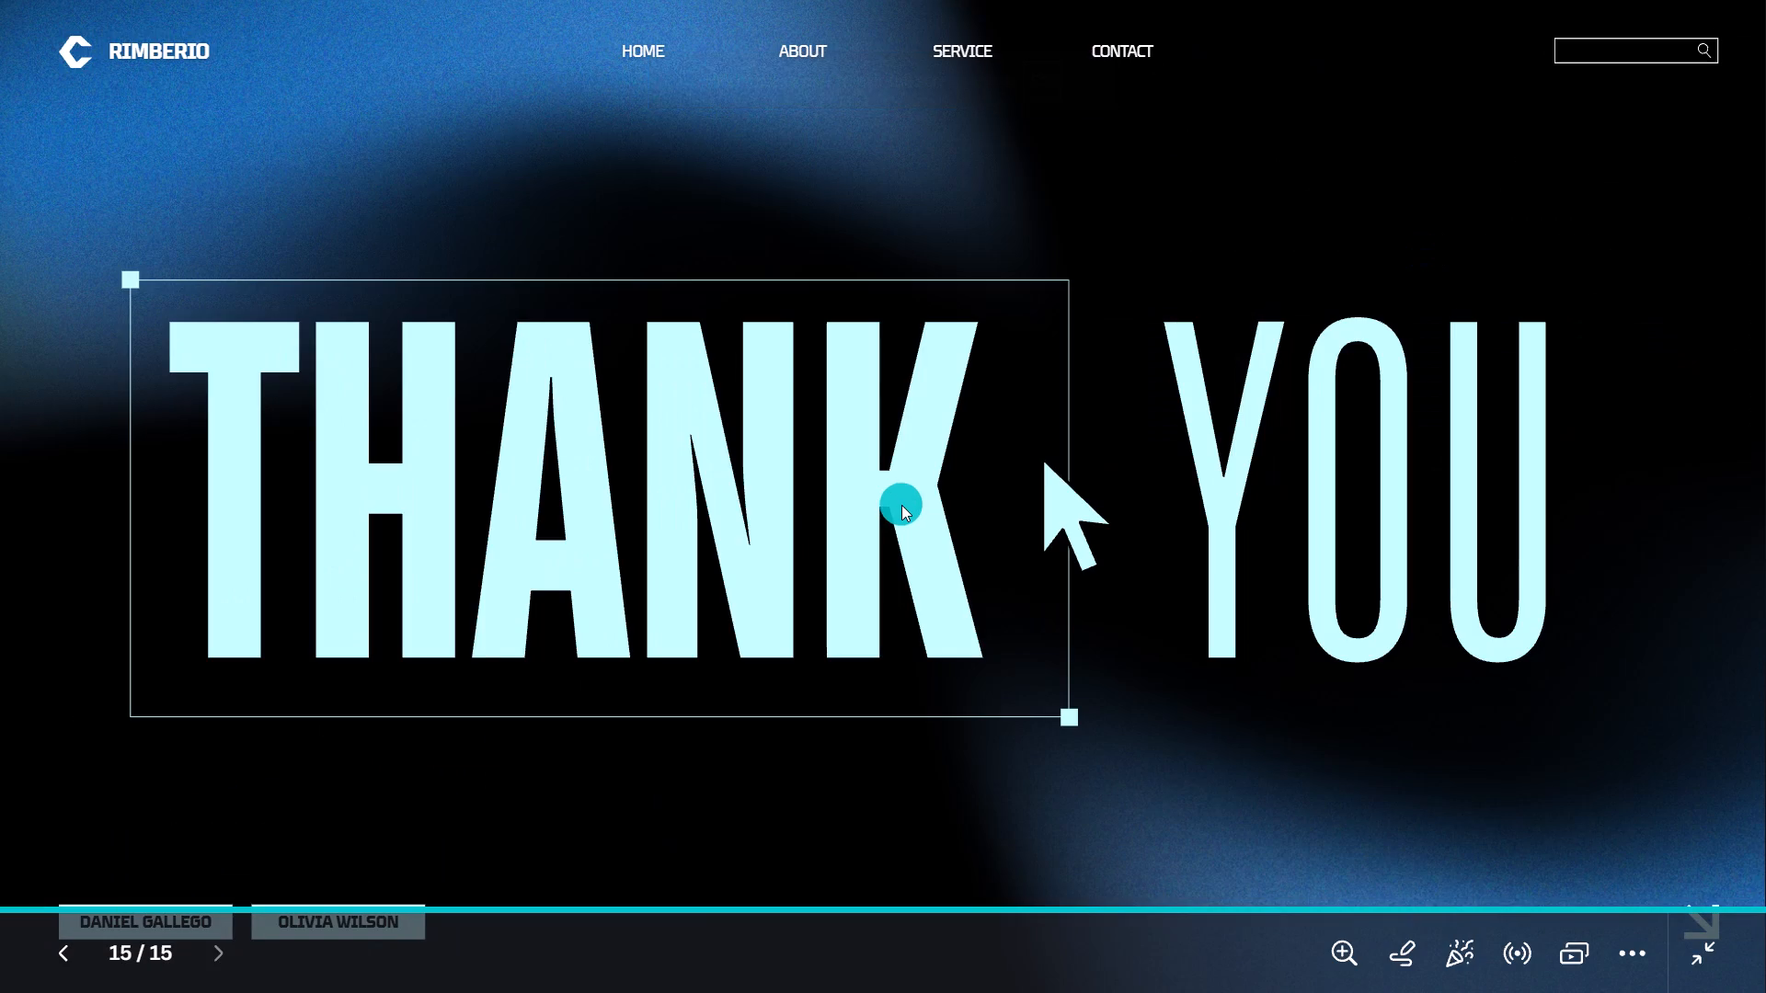
left_click(901, 505)
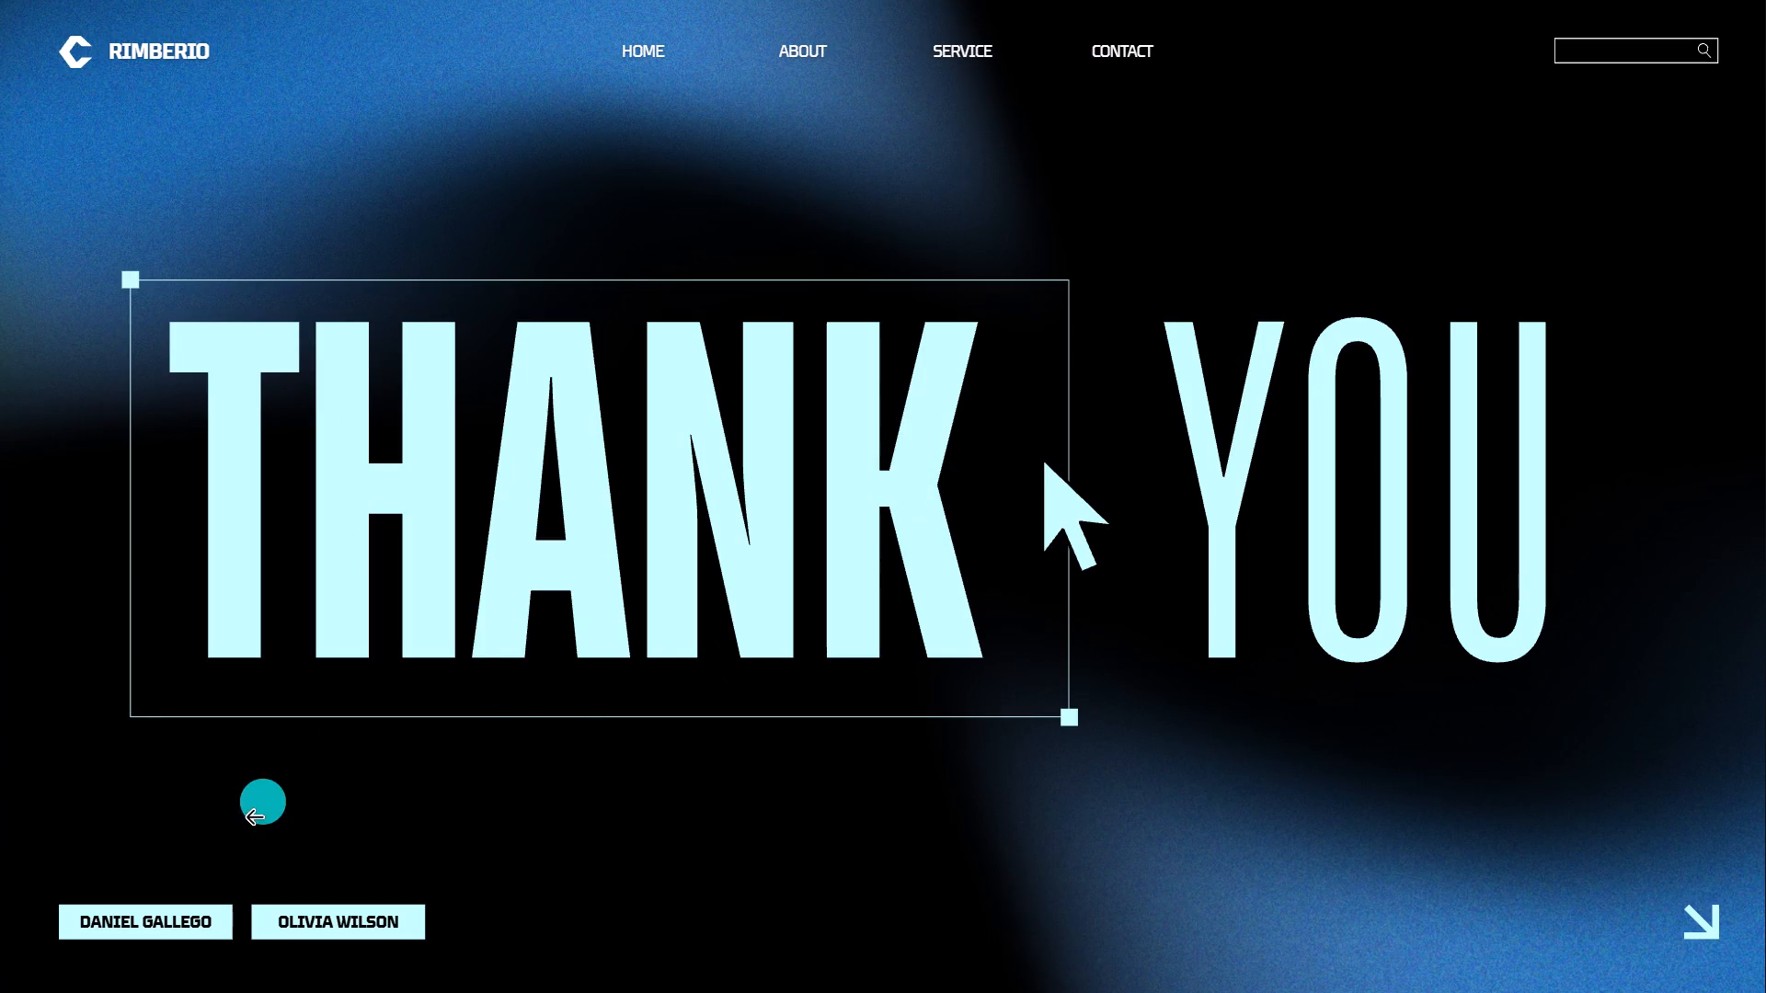
left_click_drag(45, 911, 0, 905)
left_click(2, 899)
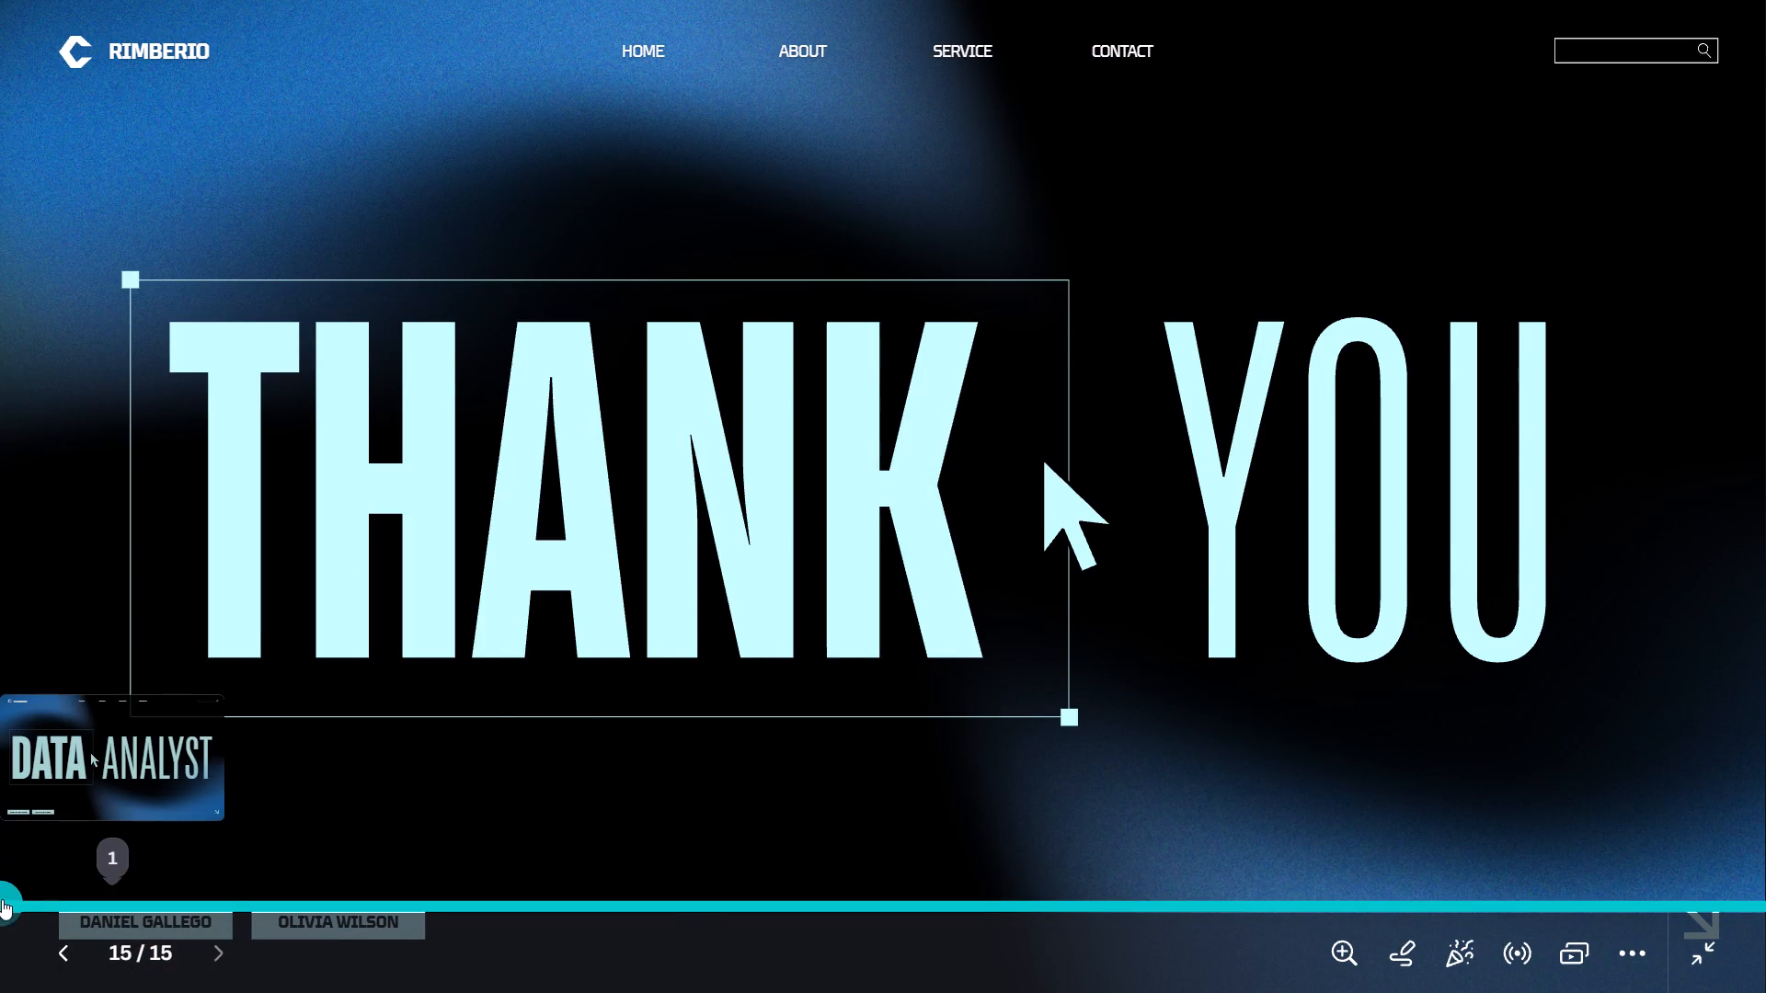
left_click(19, 903)
left_click(747, 637)
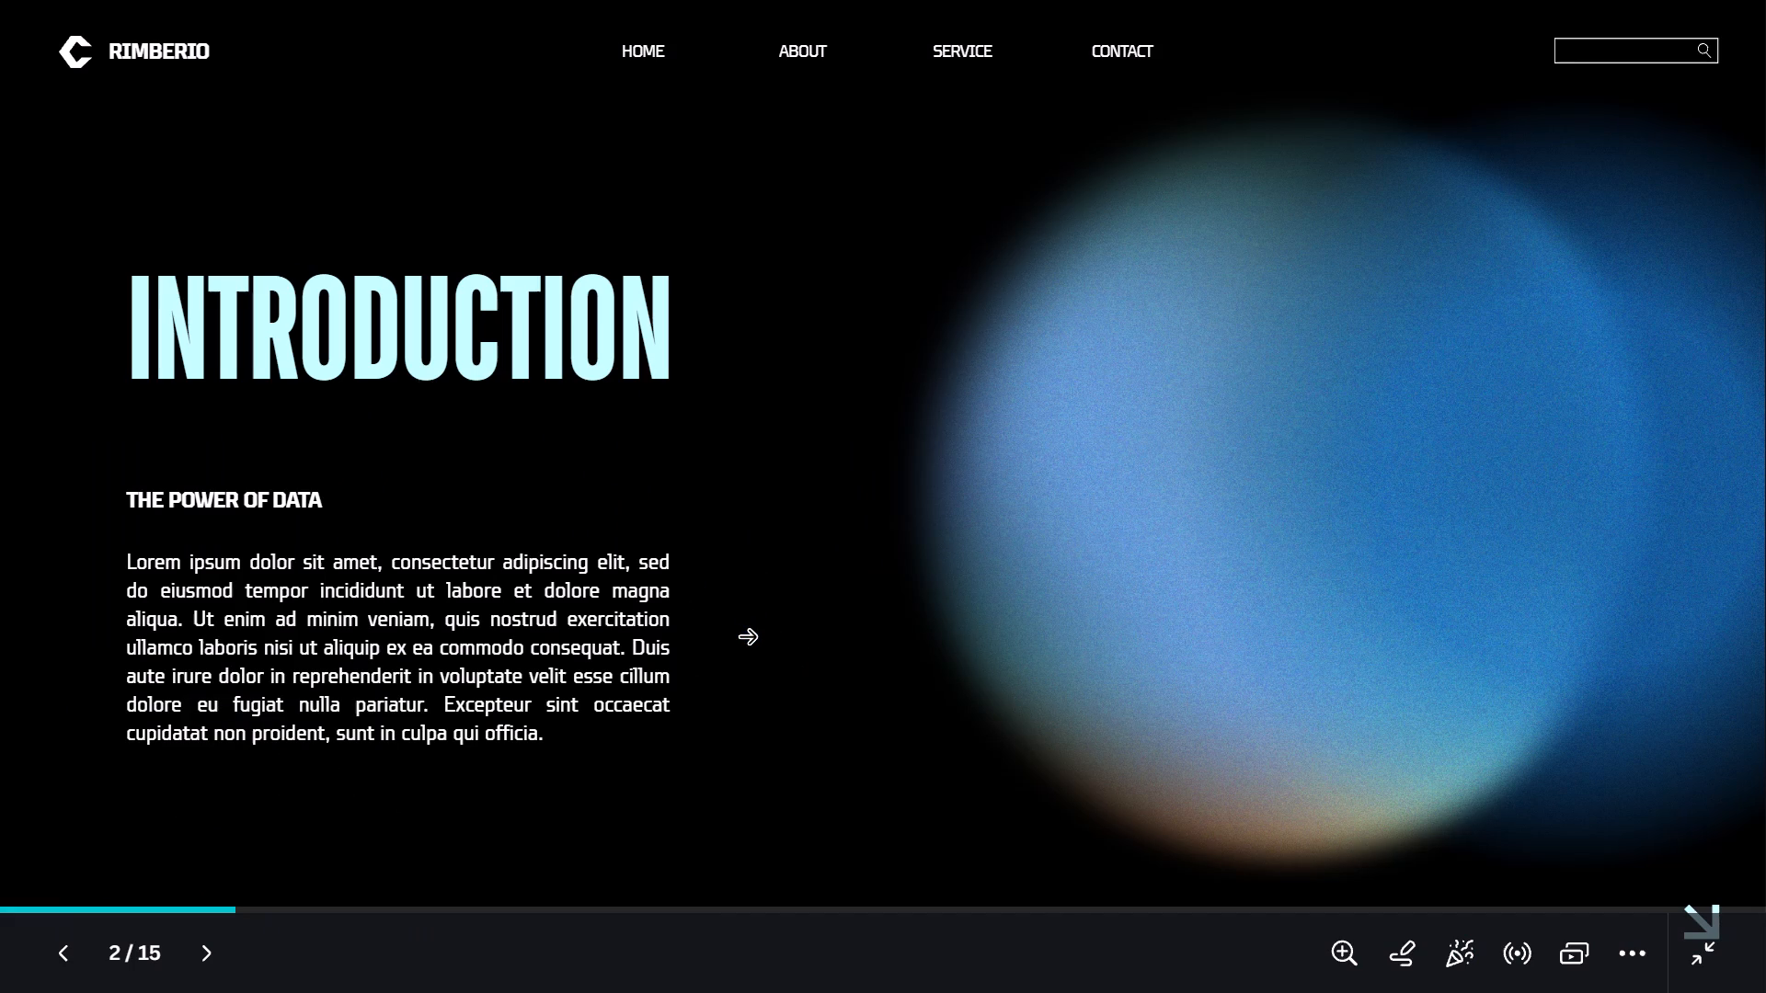
left_click(747, 637)
left_click(747, 637)
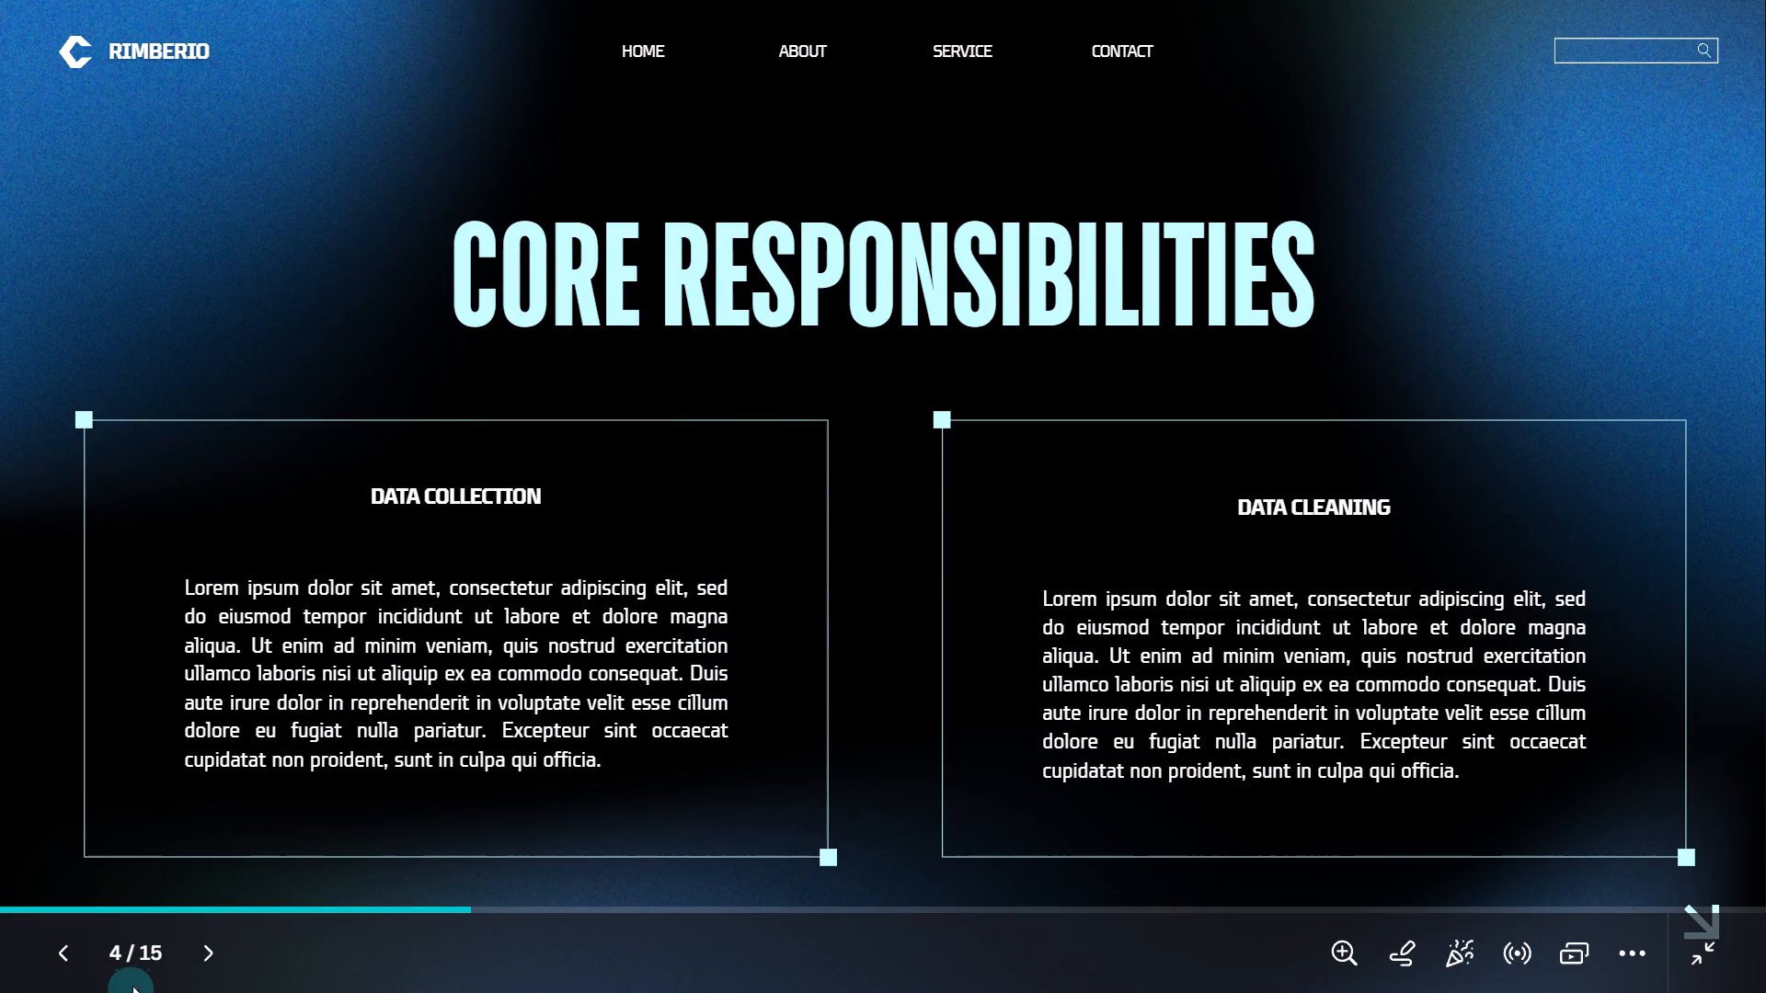
Return the slideshow to the first slide, check the additional presentation options and exit full screen.
triple_click(89, 966)
left_click(89, 965)
double_click(80, 959)
left_click(75, 954)
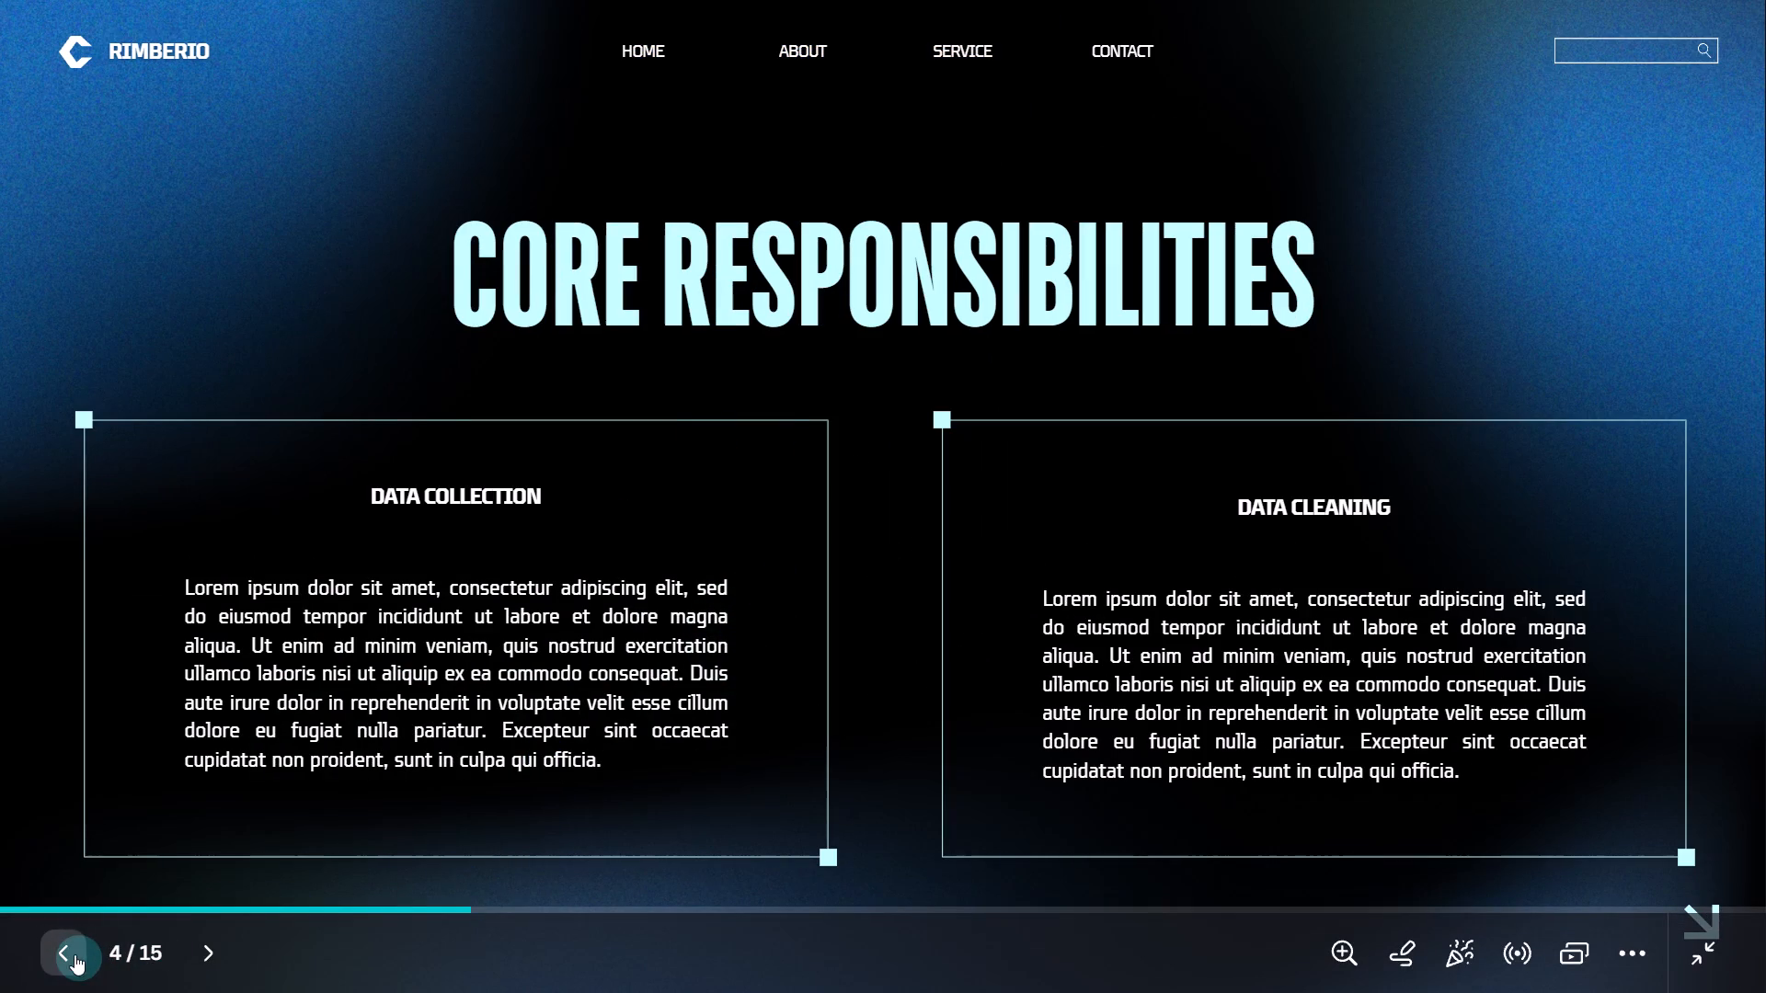
left_click_drag(46, 888, 0, 889)
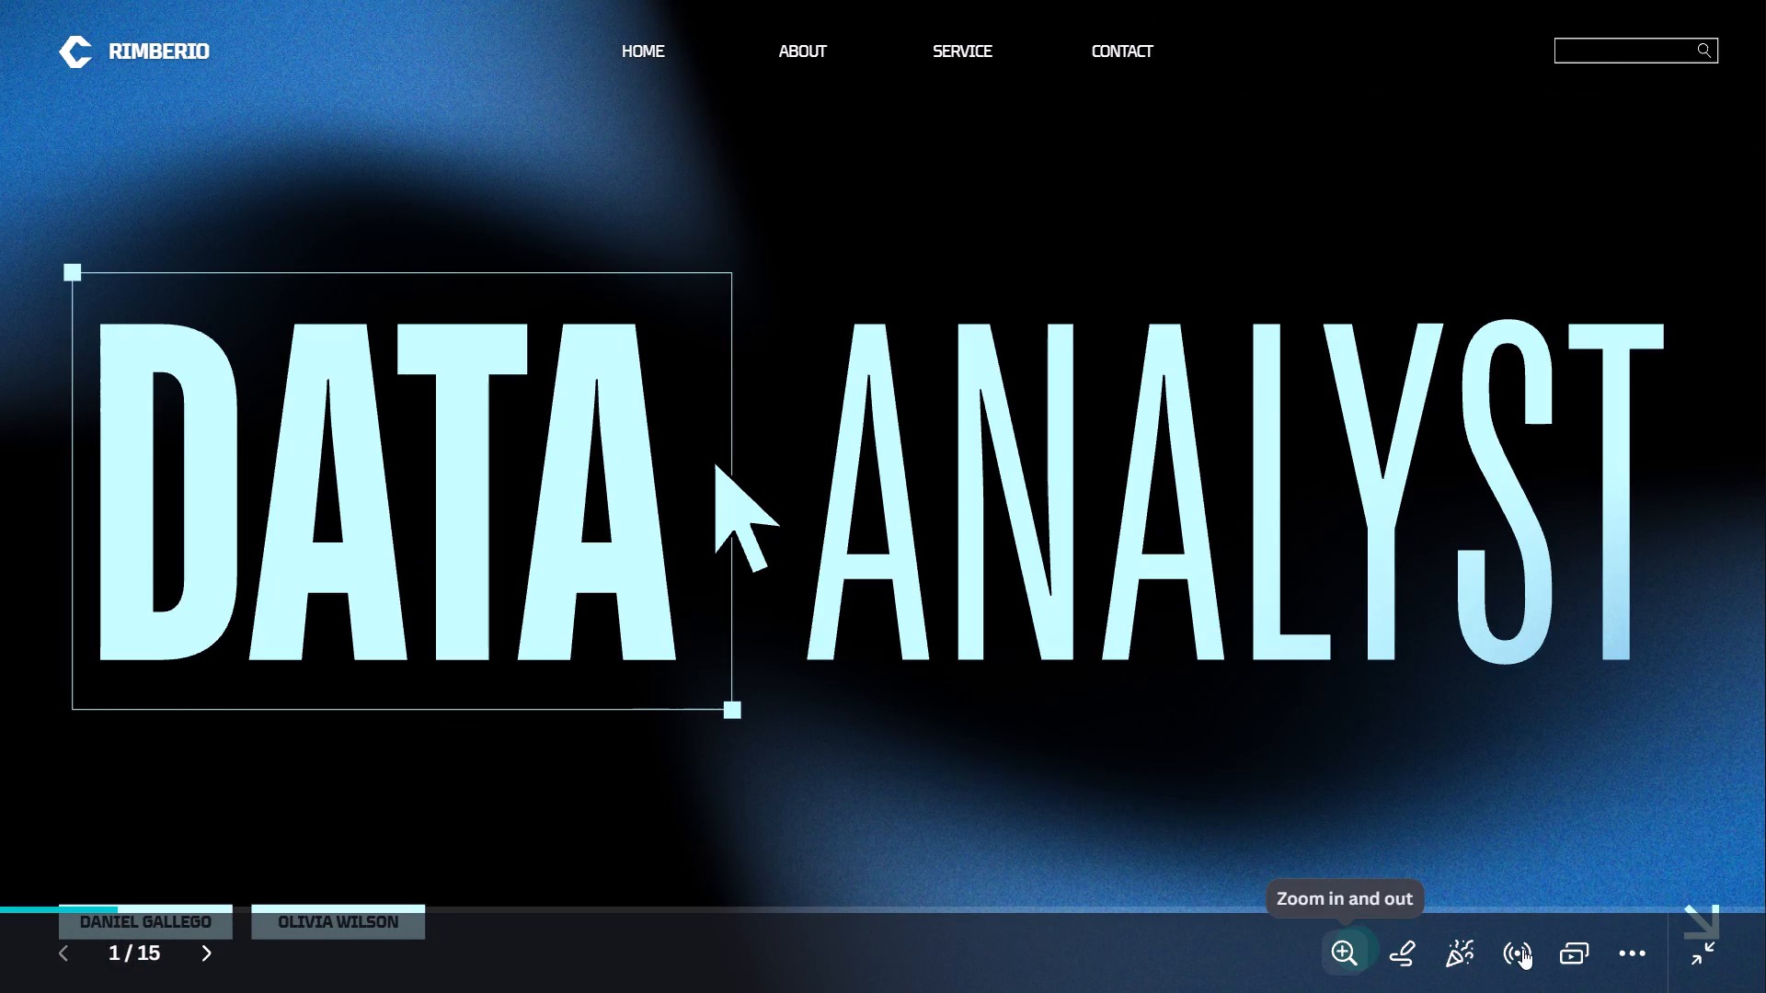
left_click(1623, 958)
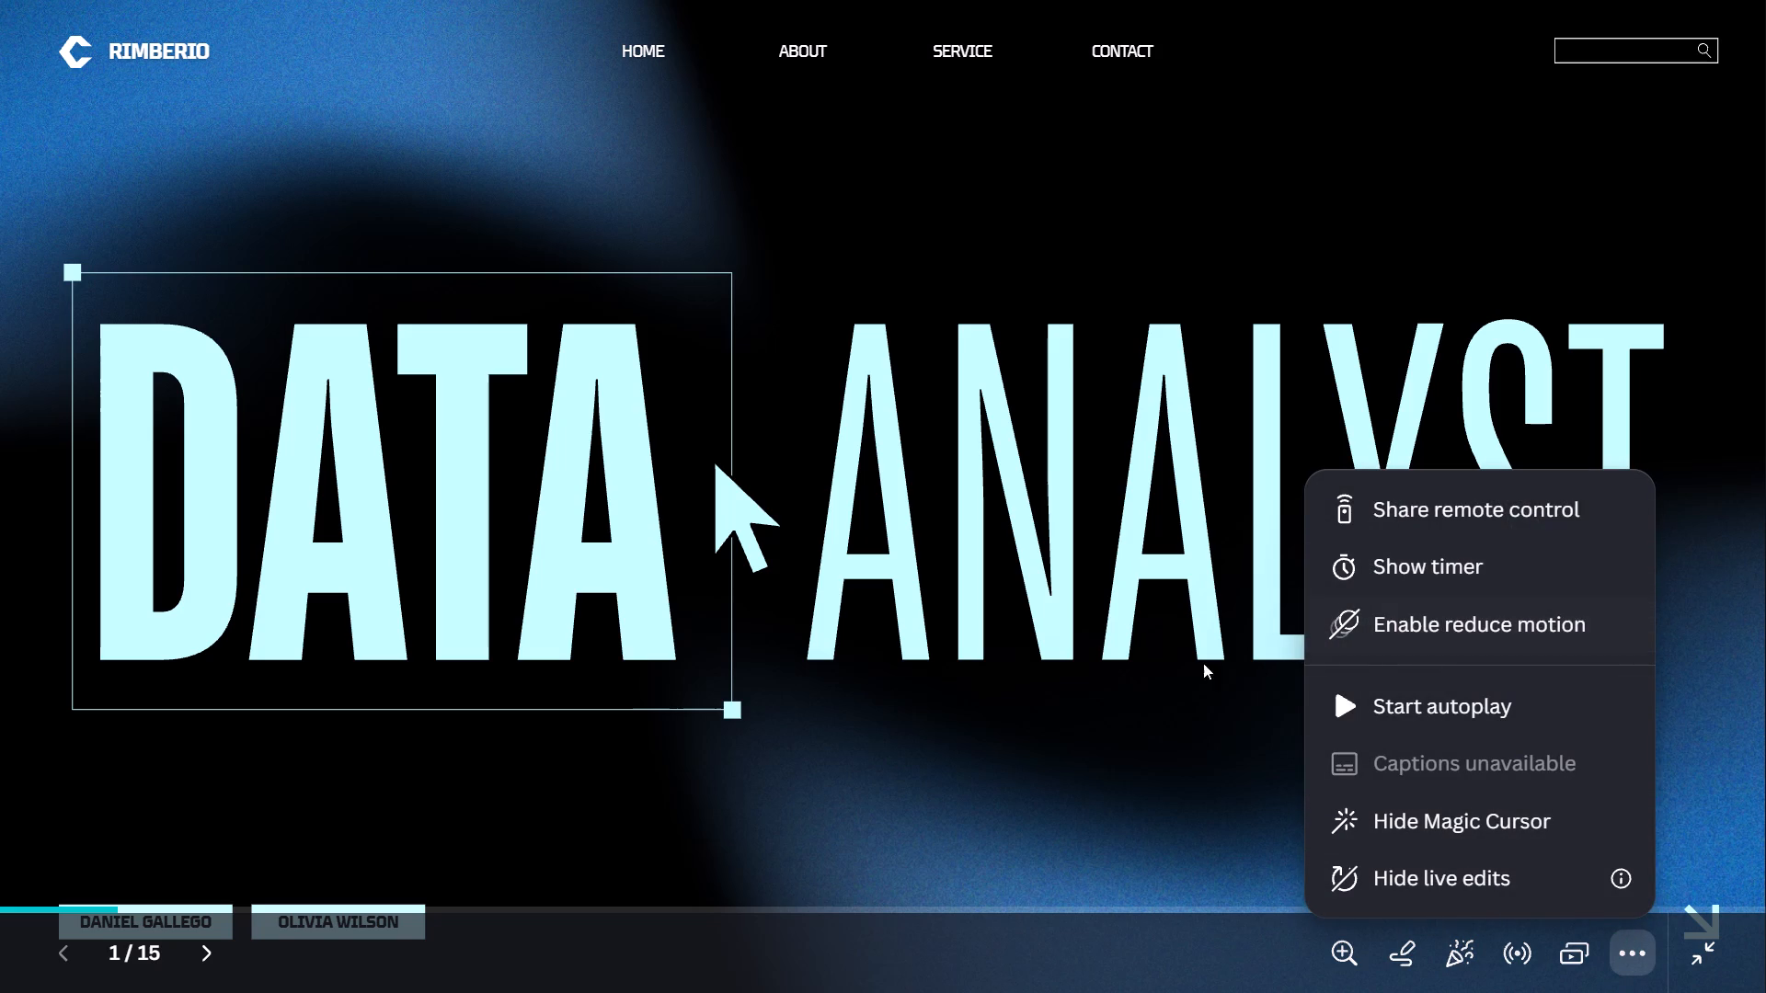
left_click(1178, 385)
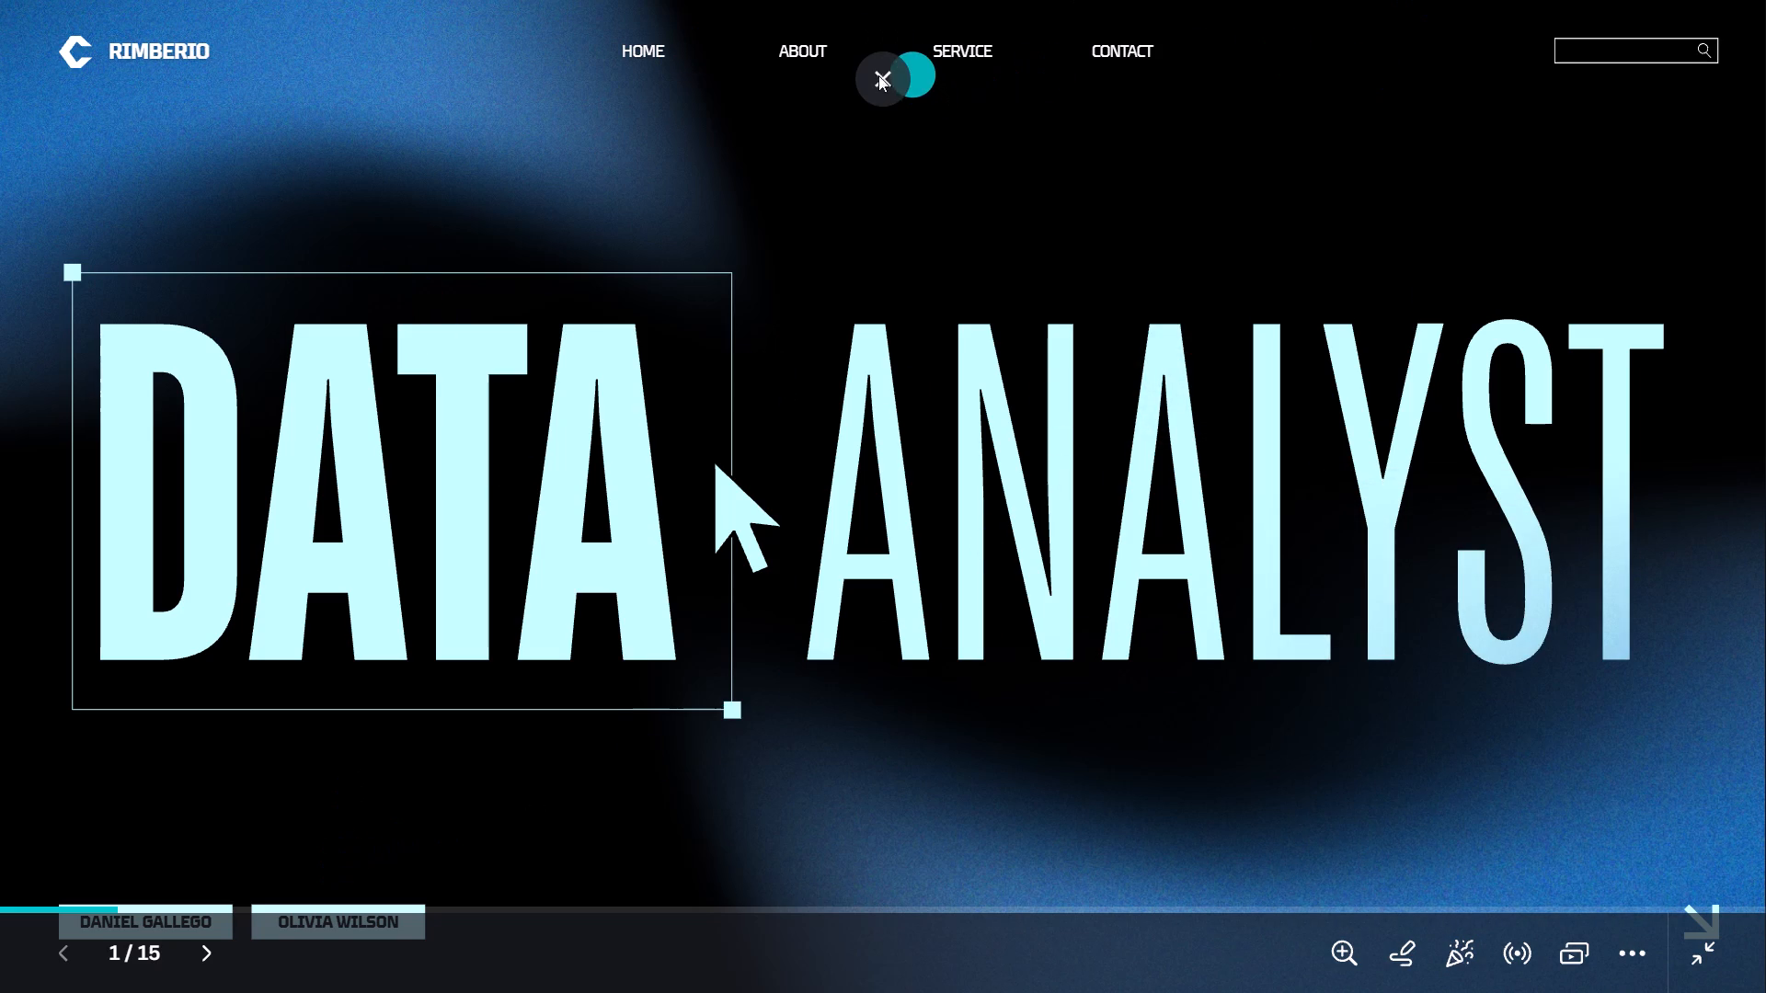
left_click(877, 77)
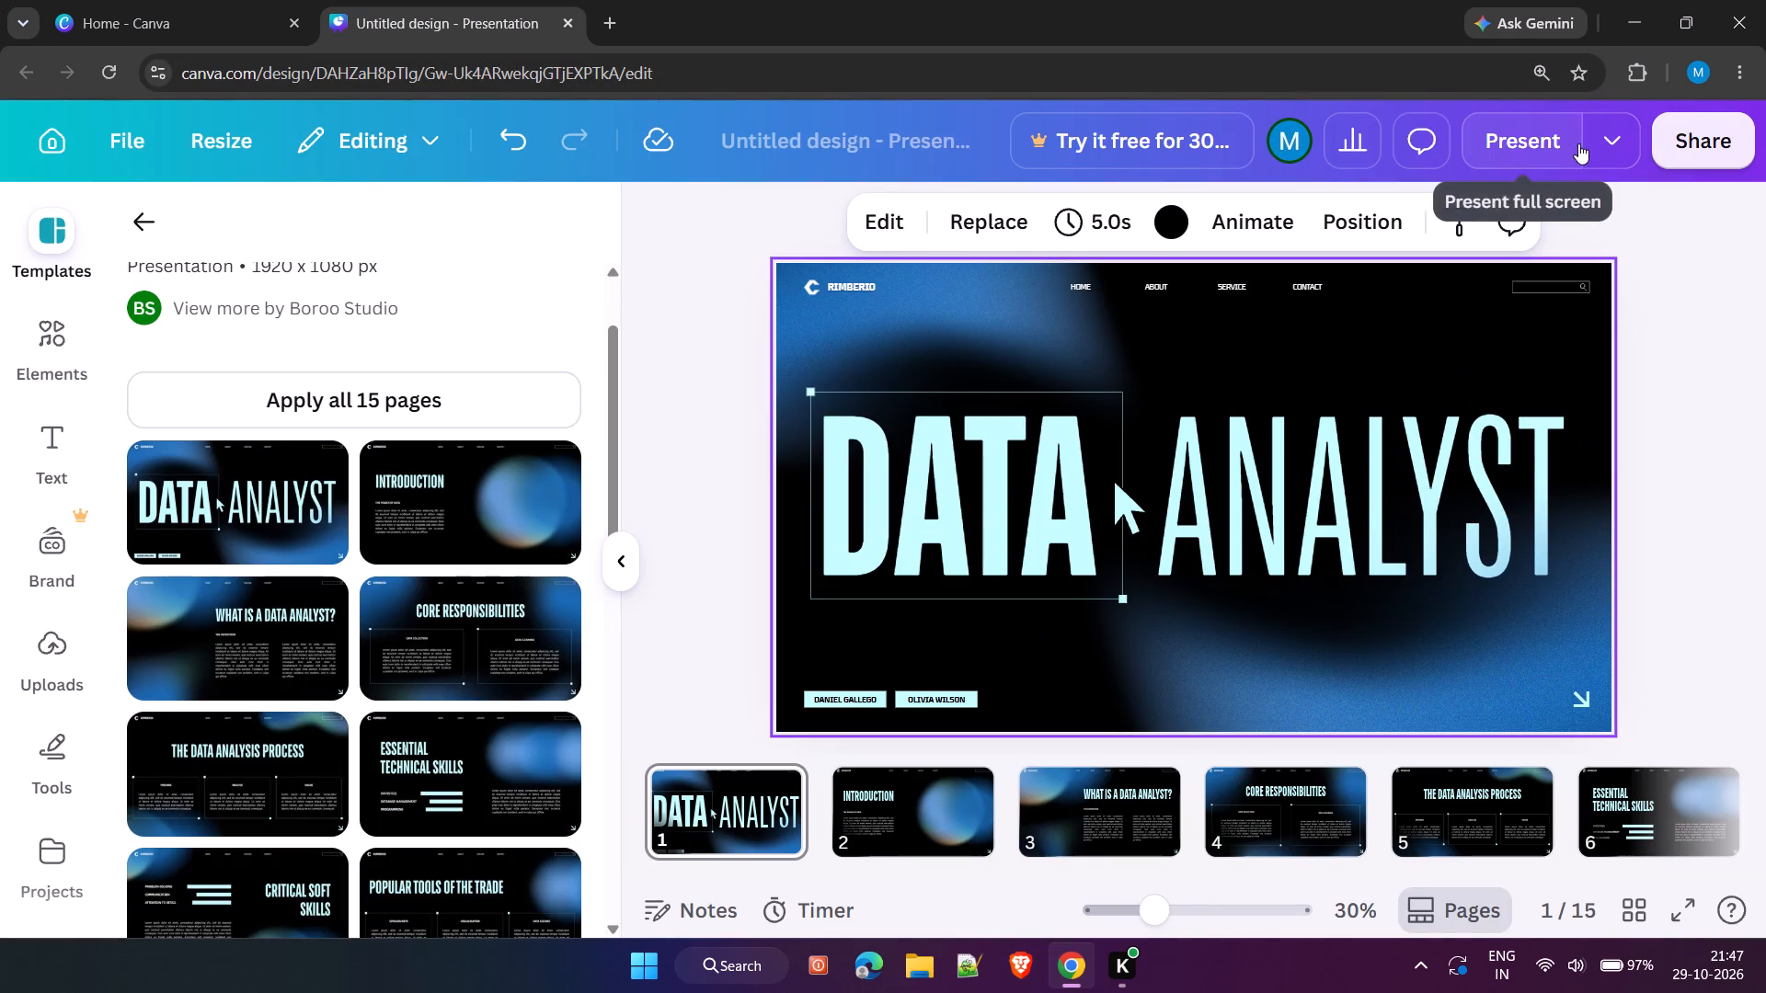
Play the presentation with Autoplay up to the What Is a Data Analyst slide and exit full screen.
left_click(1615, 142)
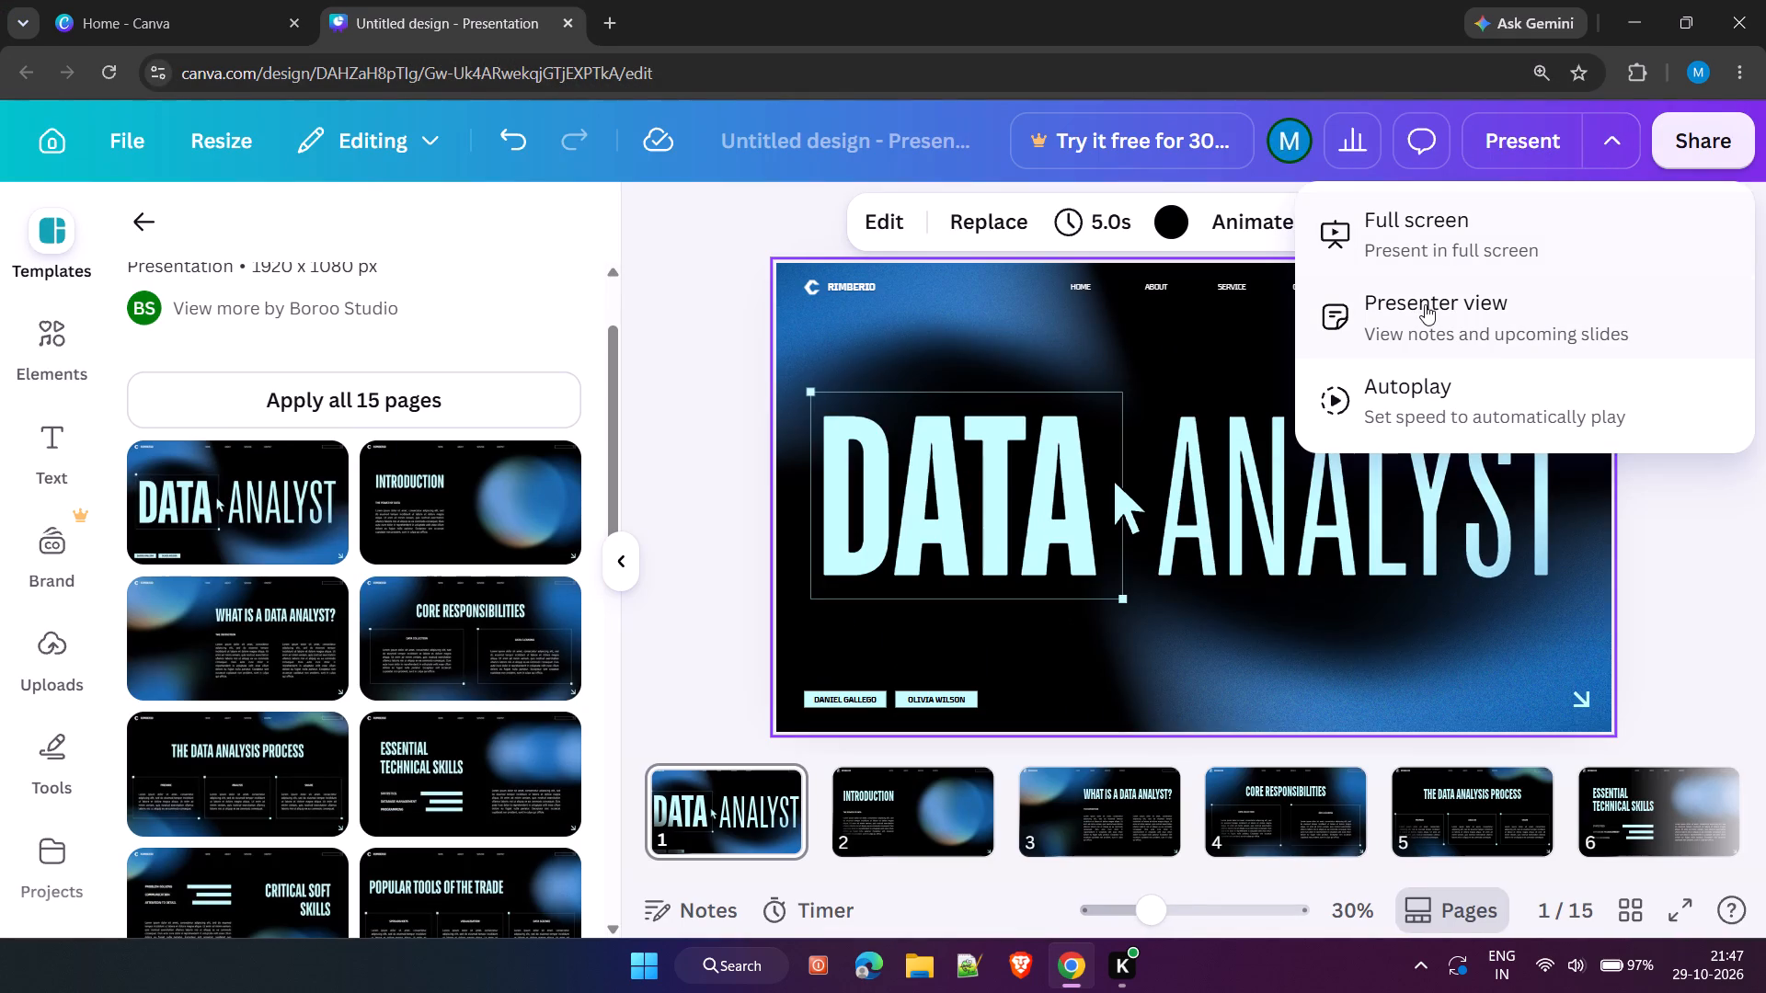
left_click(1425, 394)
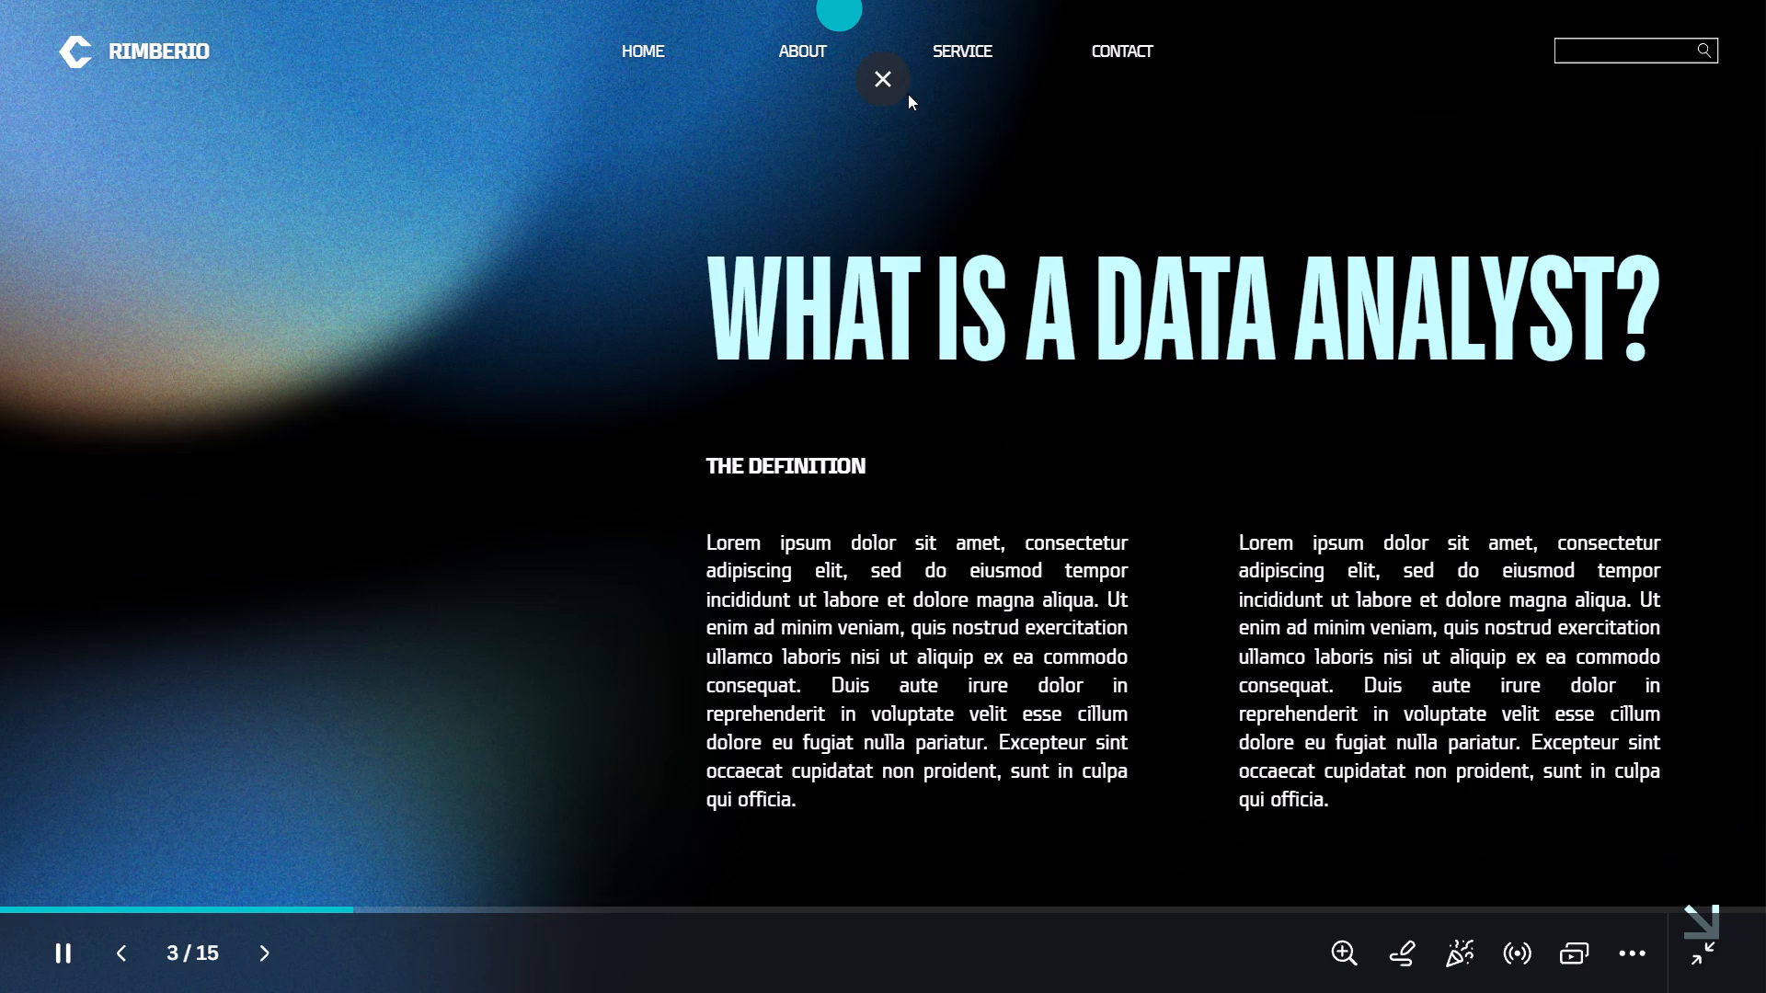
left_click(896, 90)
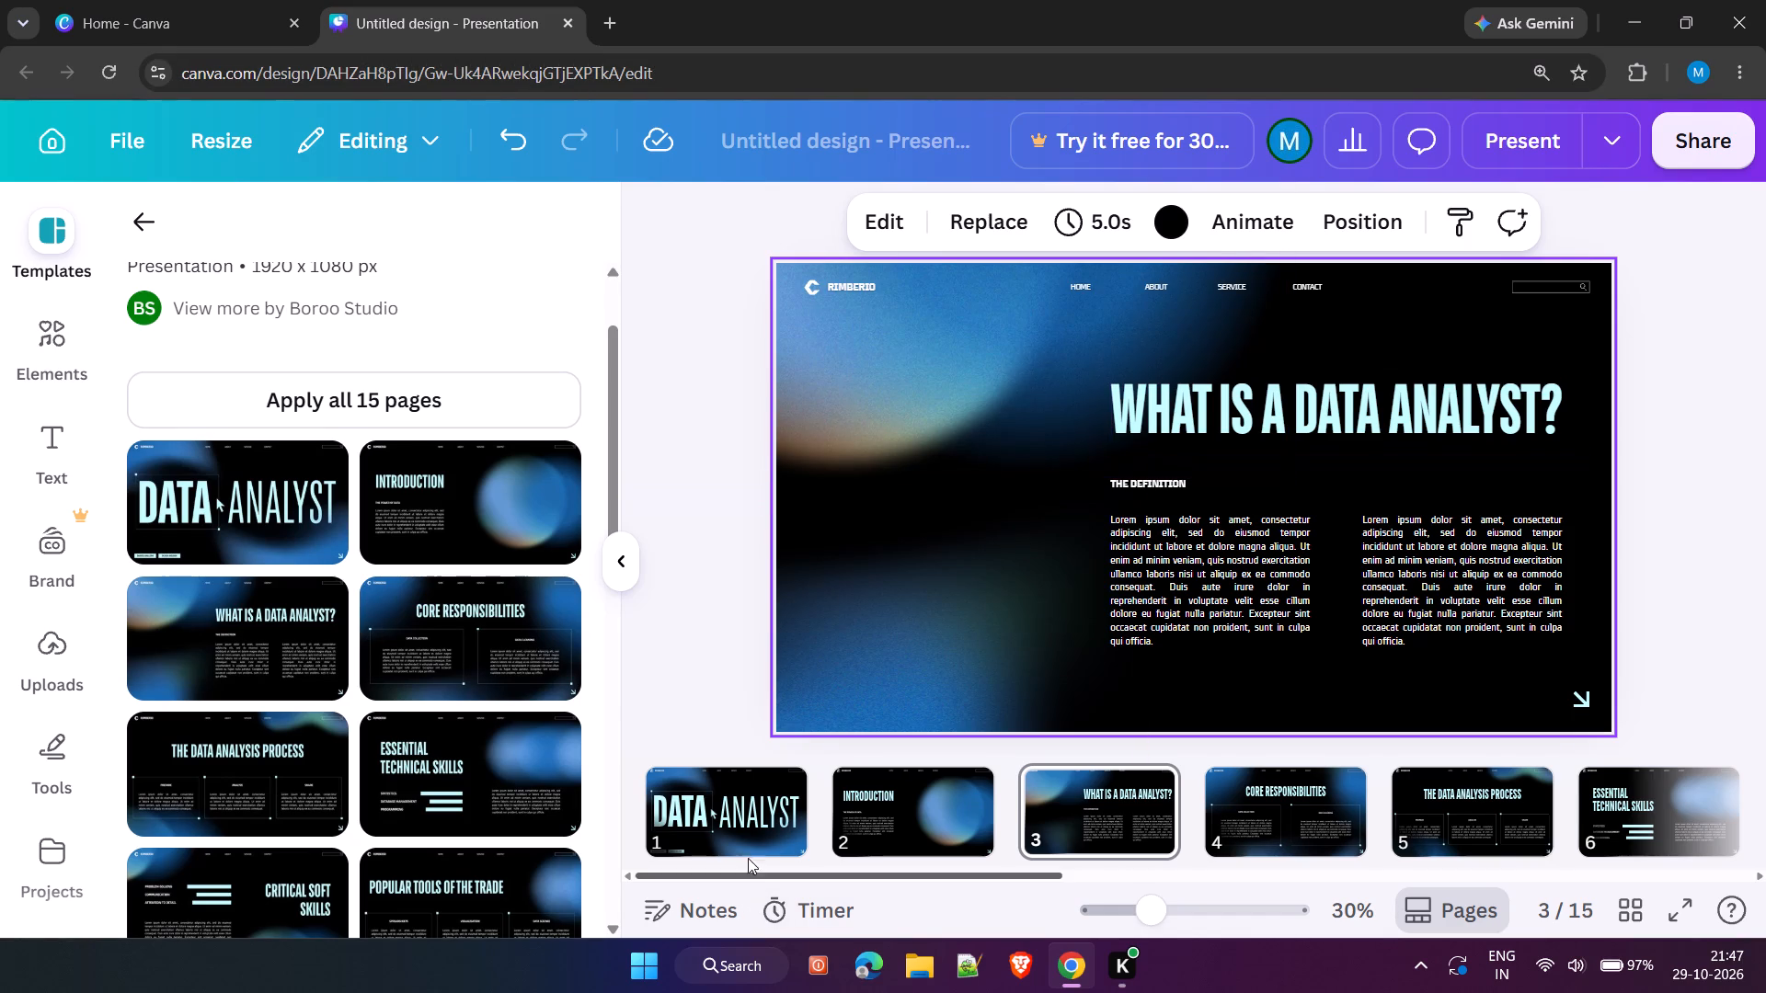
On the Introduction slide, move the INTRODUCTION title slightly up and to the left.
left_click(751, 835)
left_click(870, 805)
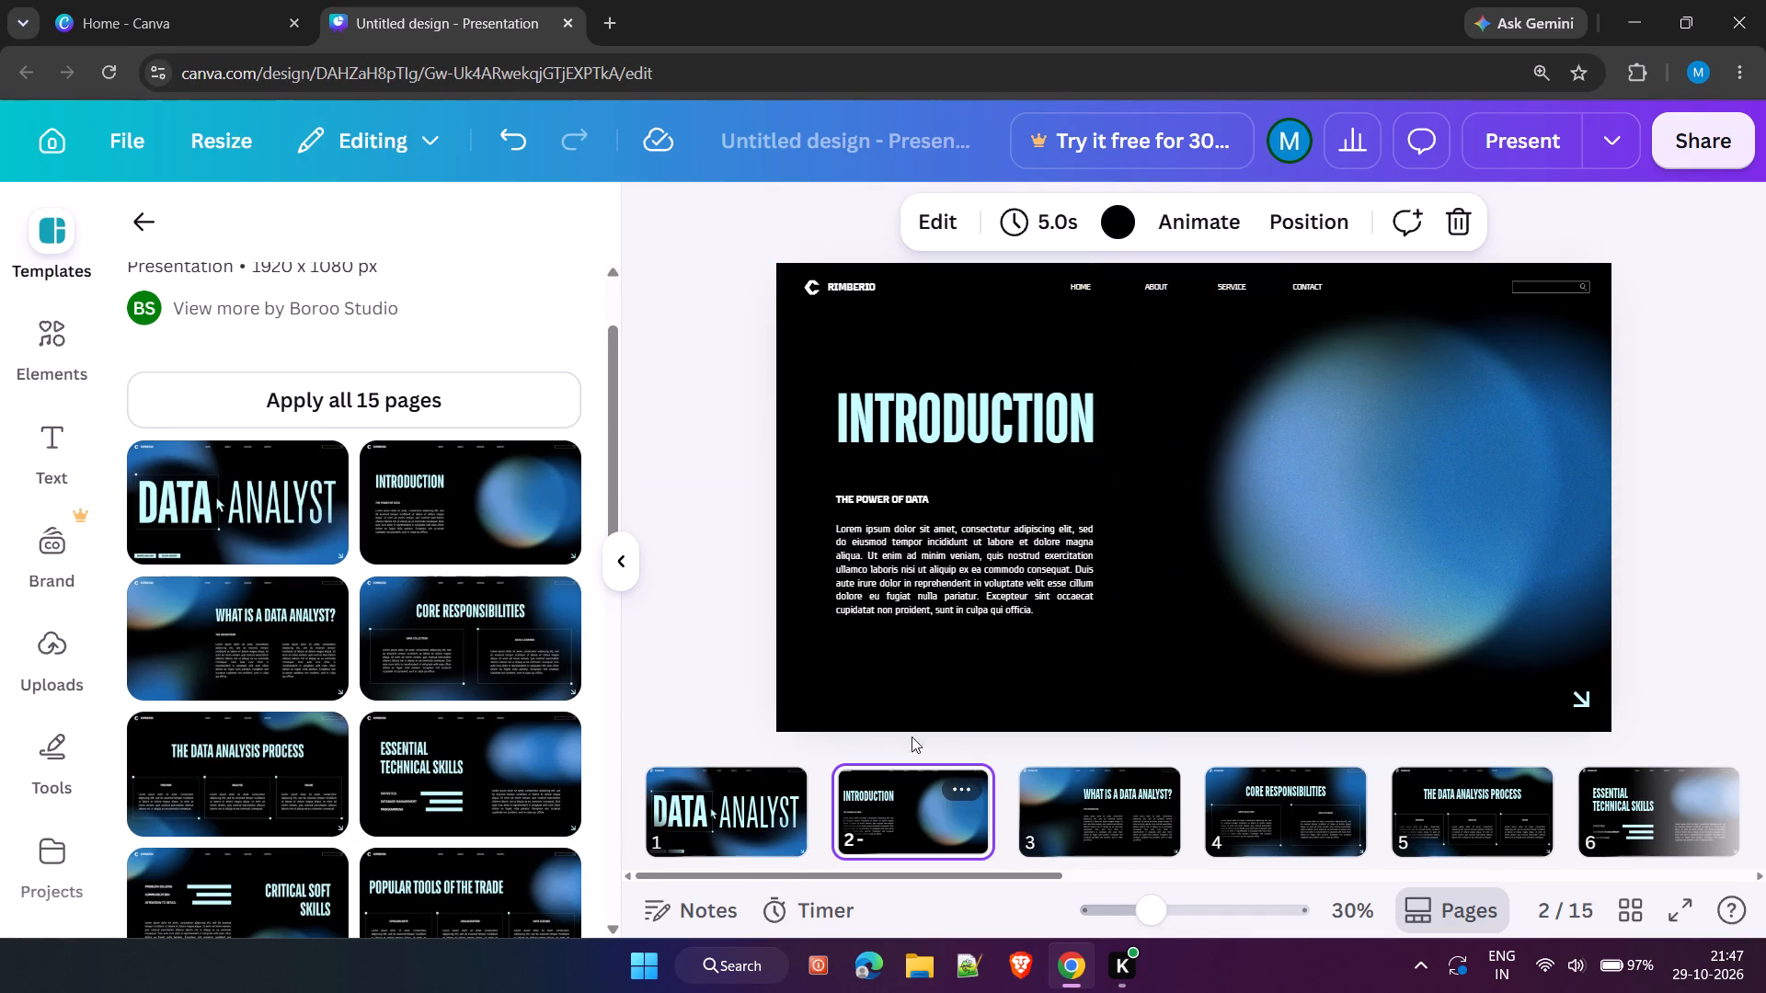
left_click_drag(948, 421, 923, 375)
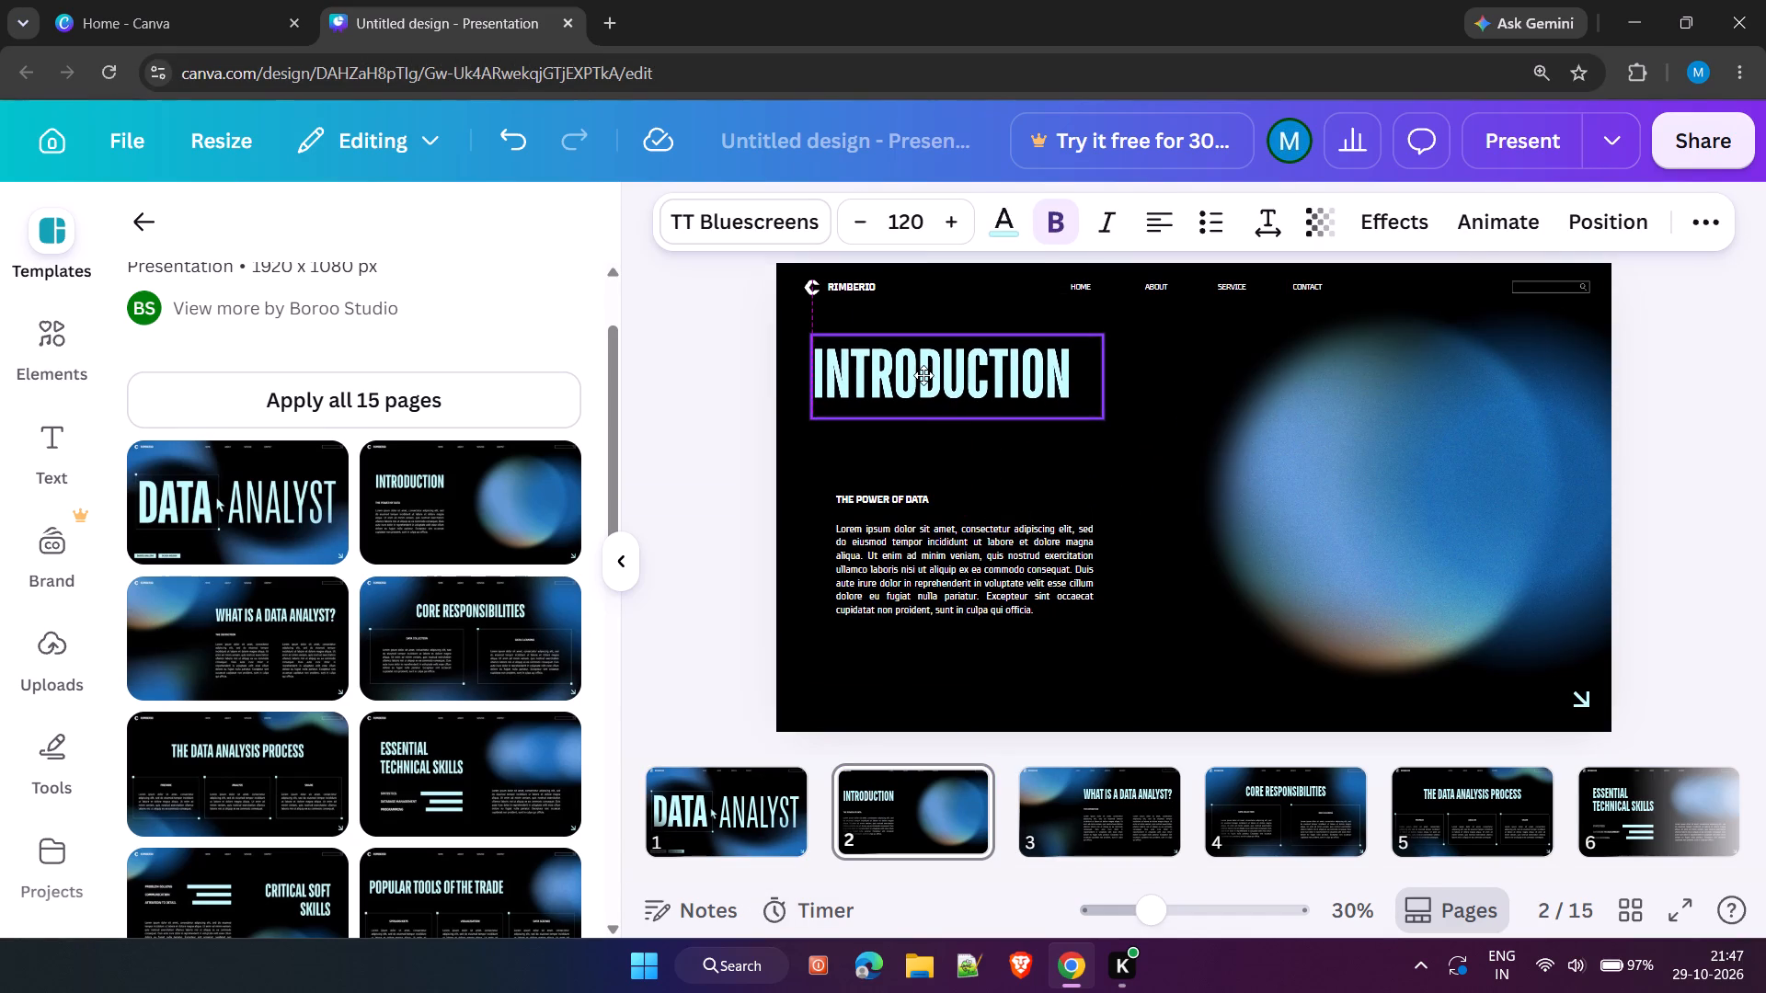
left_click_drag(923, 375, 928, 371)
Move the THE POWER OF DATA subheading up beneath the Introduction title and set its font size to 20.
left_click(947, 553)
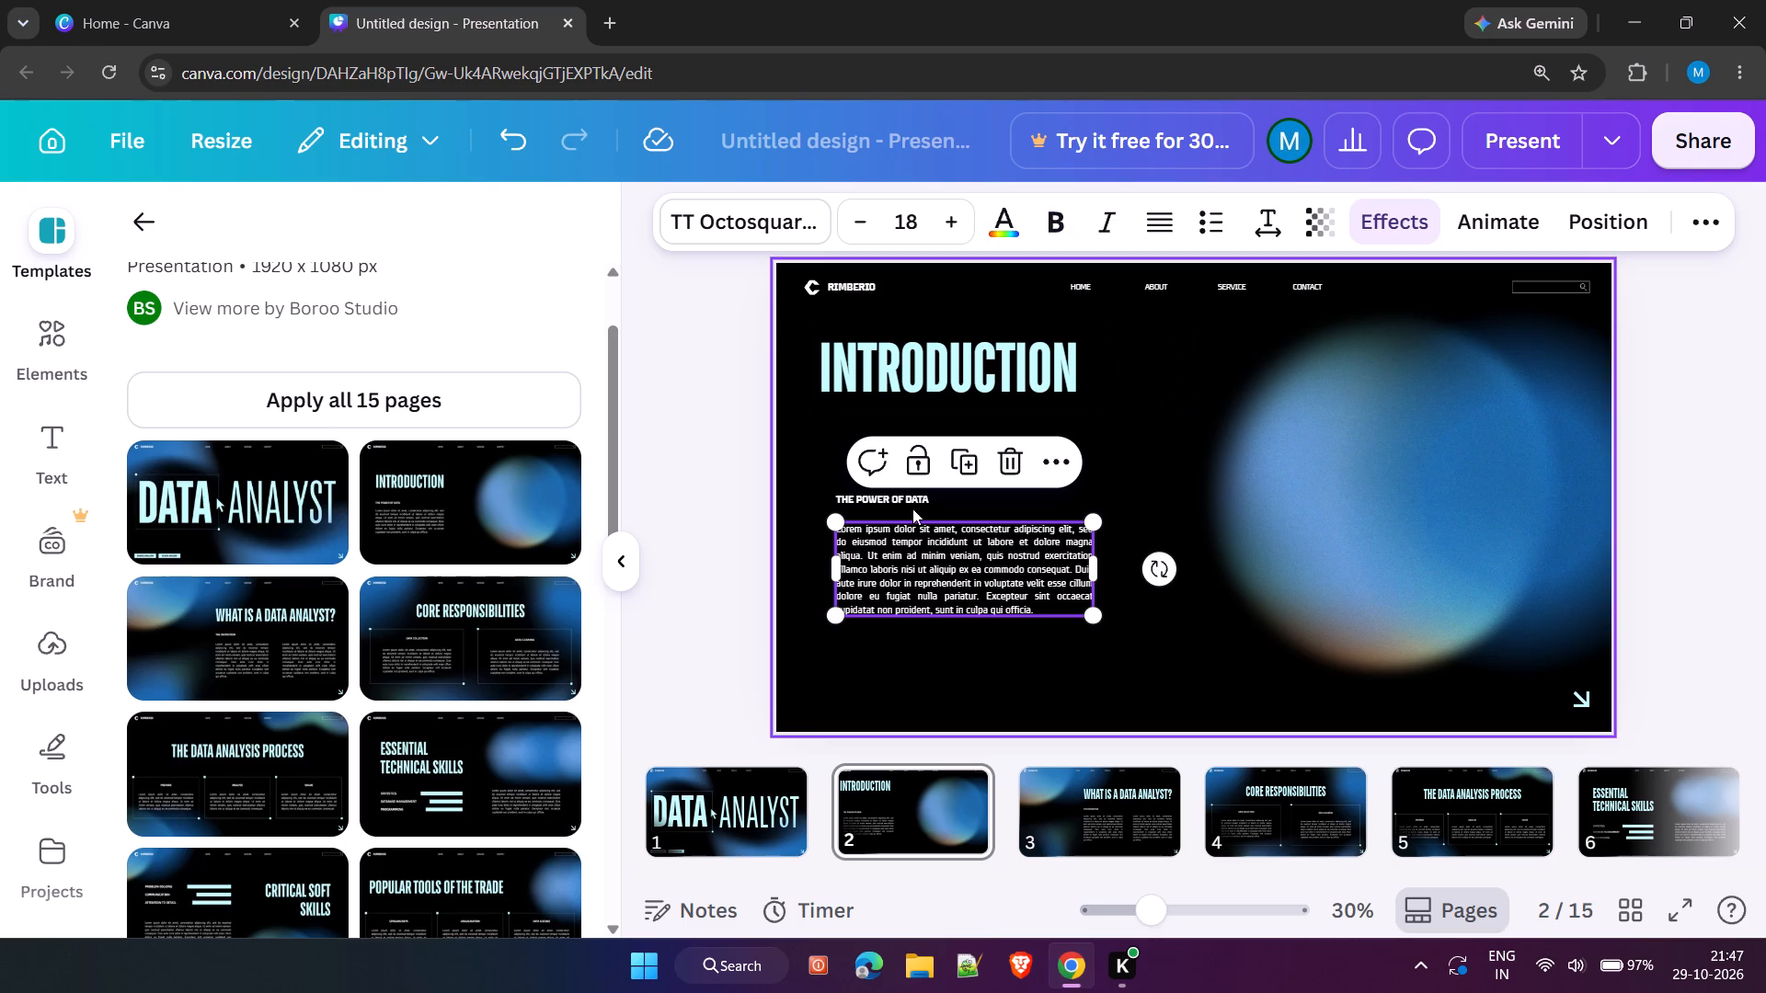
left_click_drag(908, 497, 904, 428)
left_click_drag(900, 426, 898, 435)
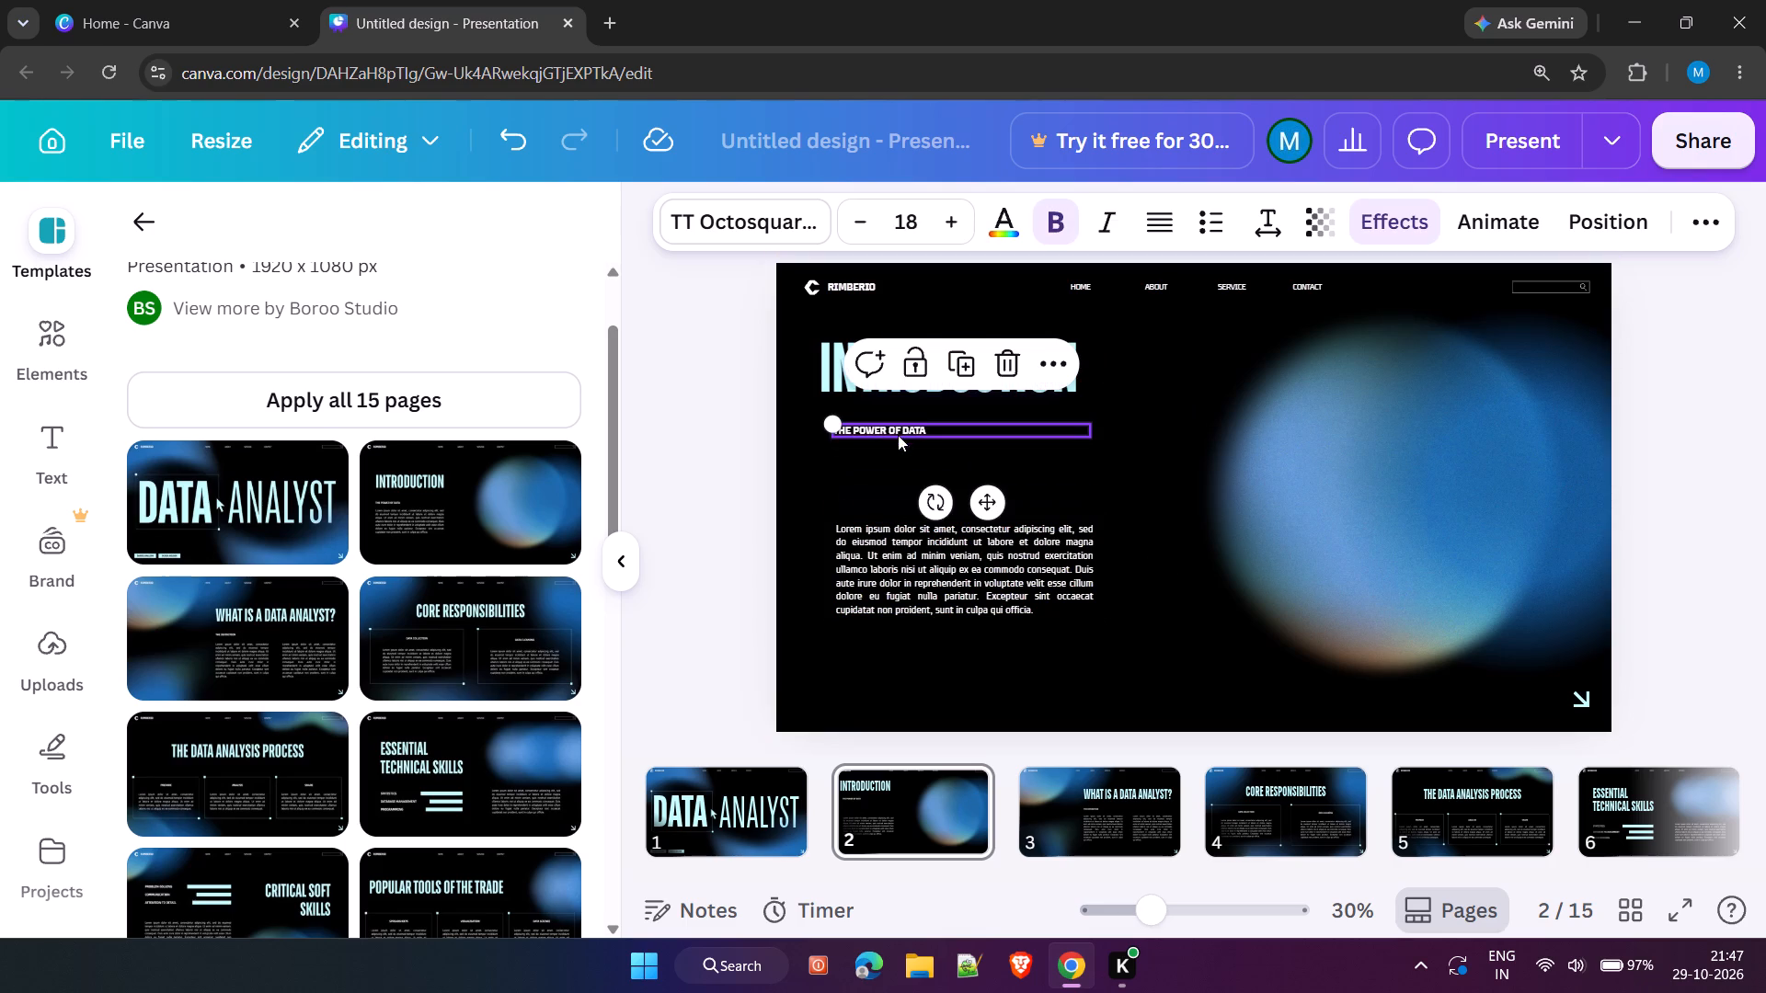
left_click_drag(898, 435, 891, 437)
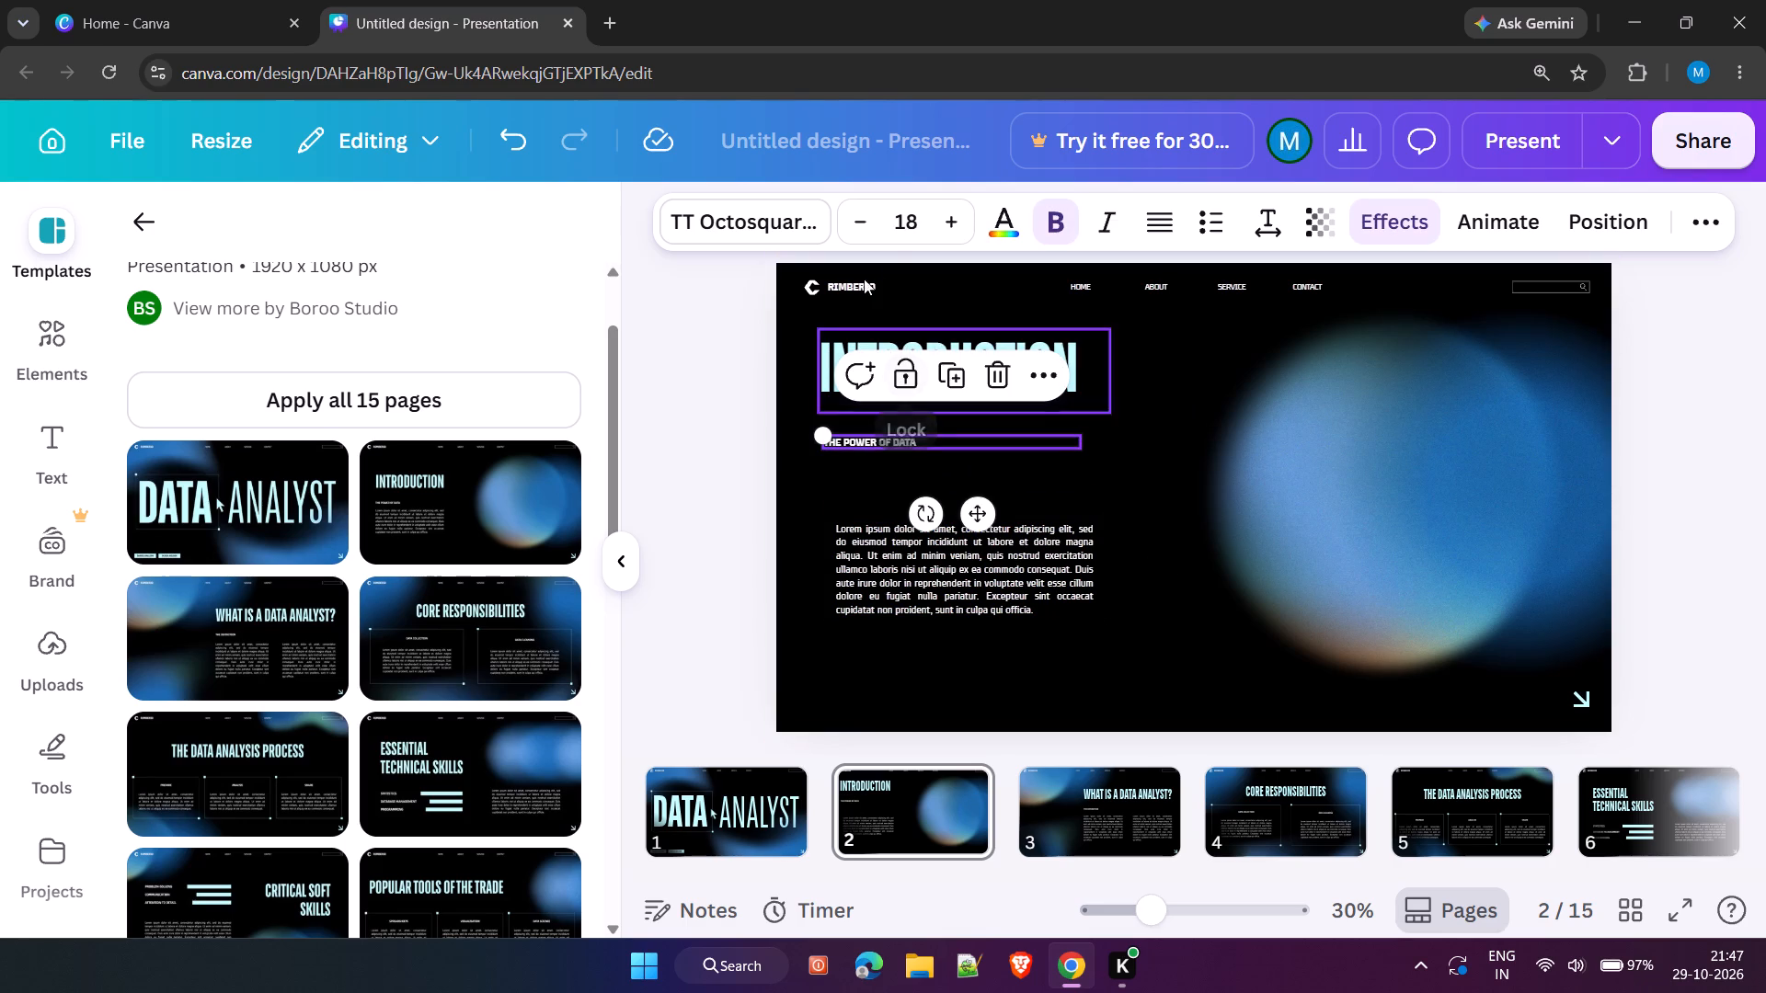
left_click(949, 224)
left_click(949, 224)
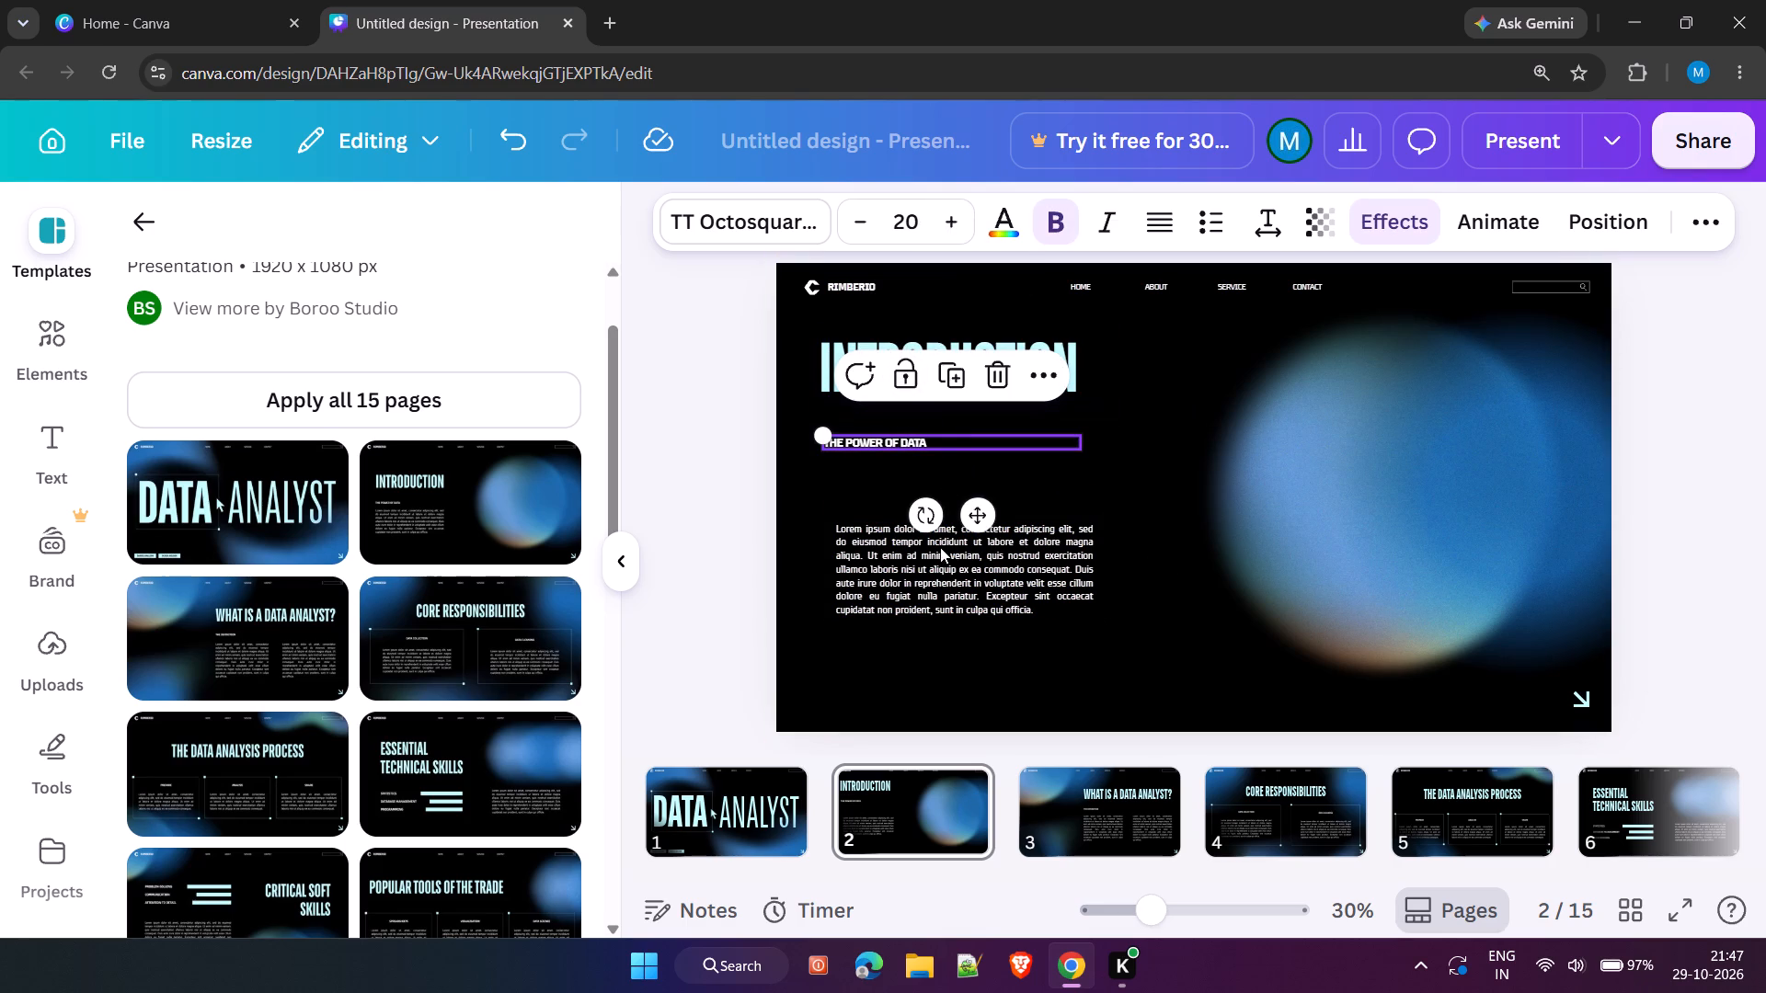
Move the Introduction body paragraph up beneath the subheading and set its font size to 19.
left_click_drag(940, 547, 933, 490)
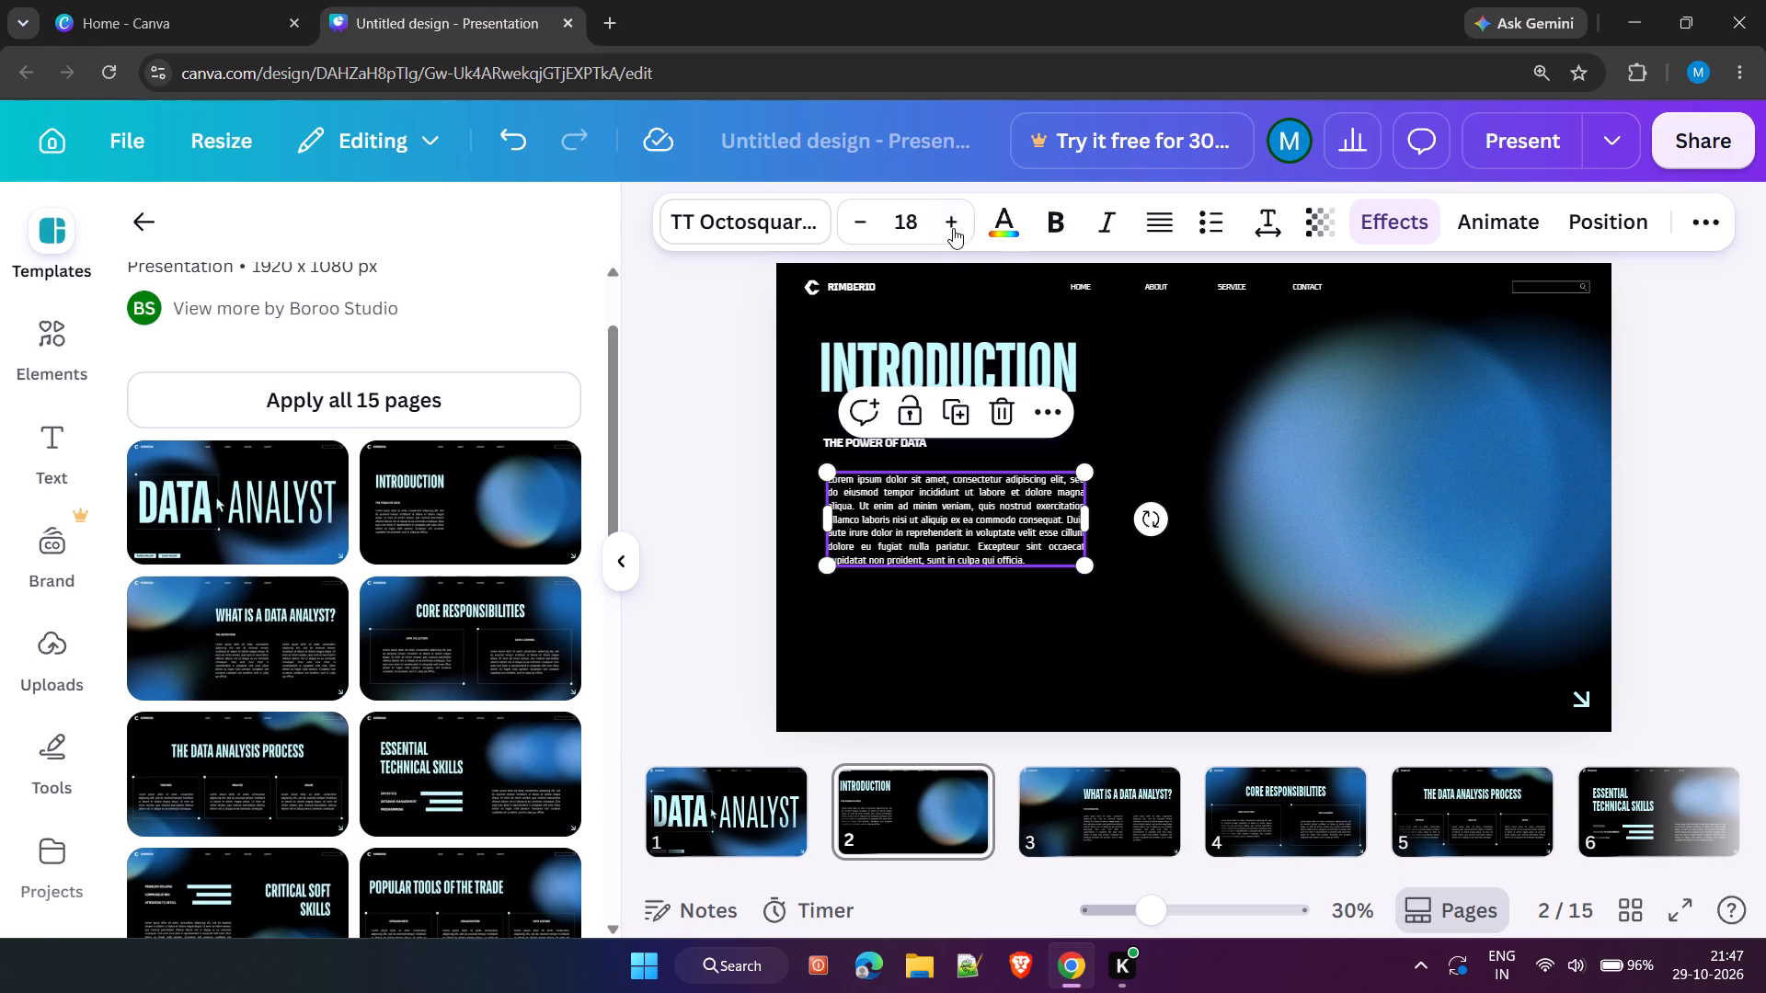
left_click(956, 221)
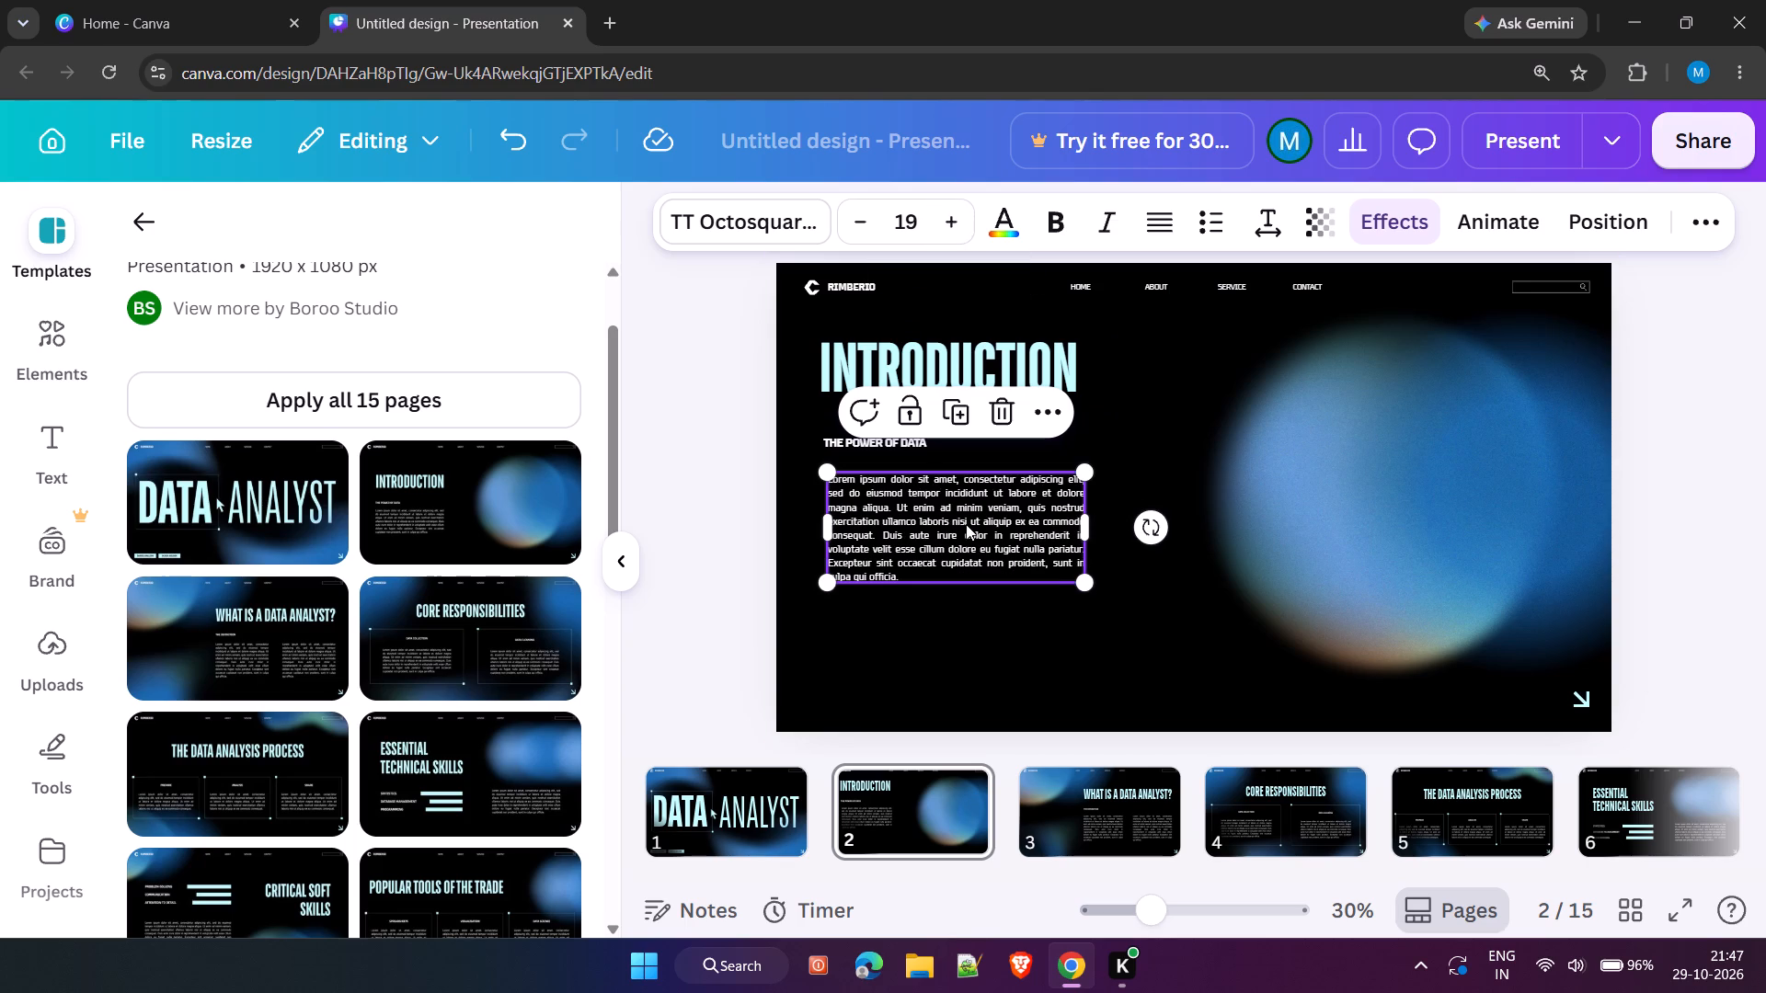
left_click_drag(962, 524, 962, 513)
left_click(985, 634)
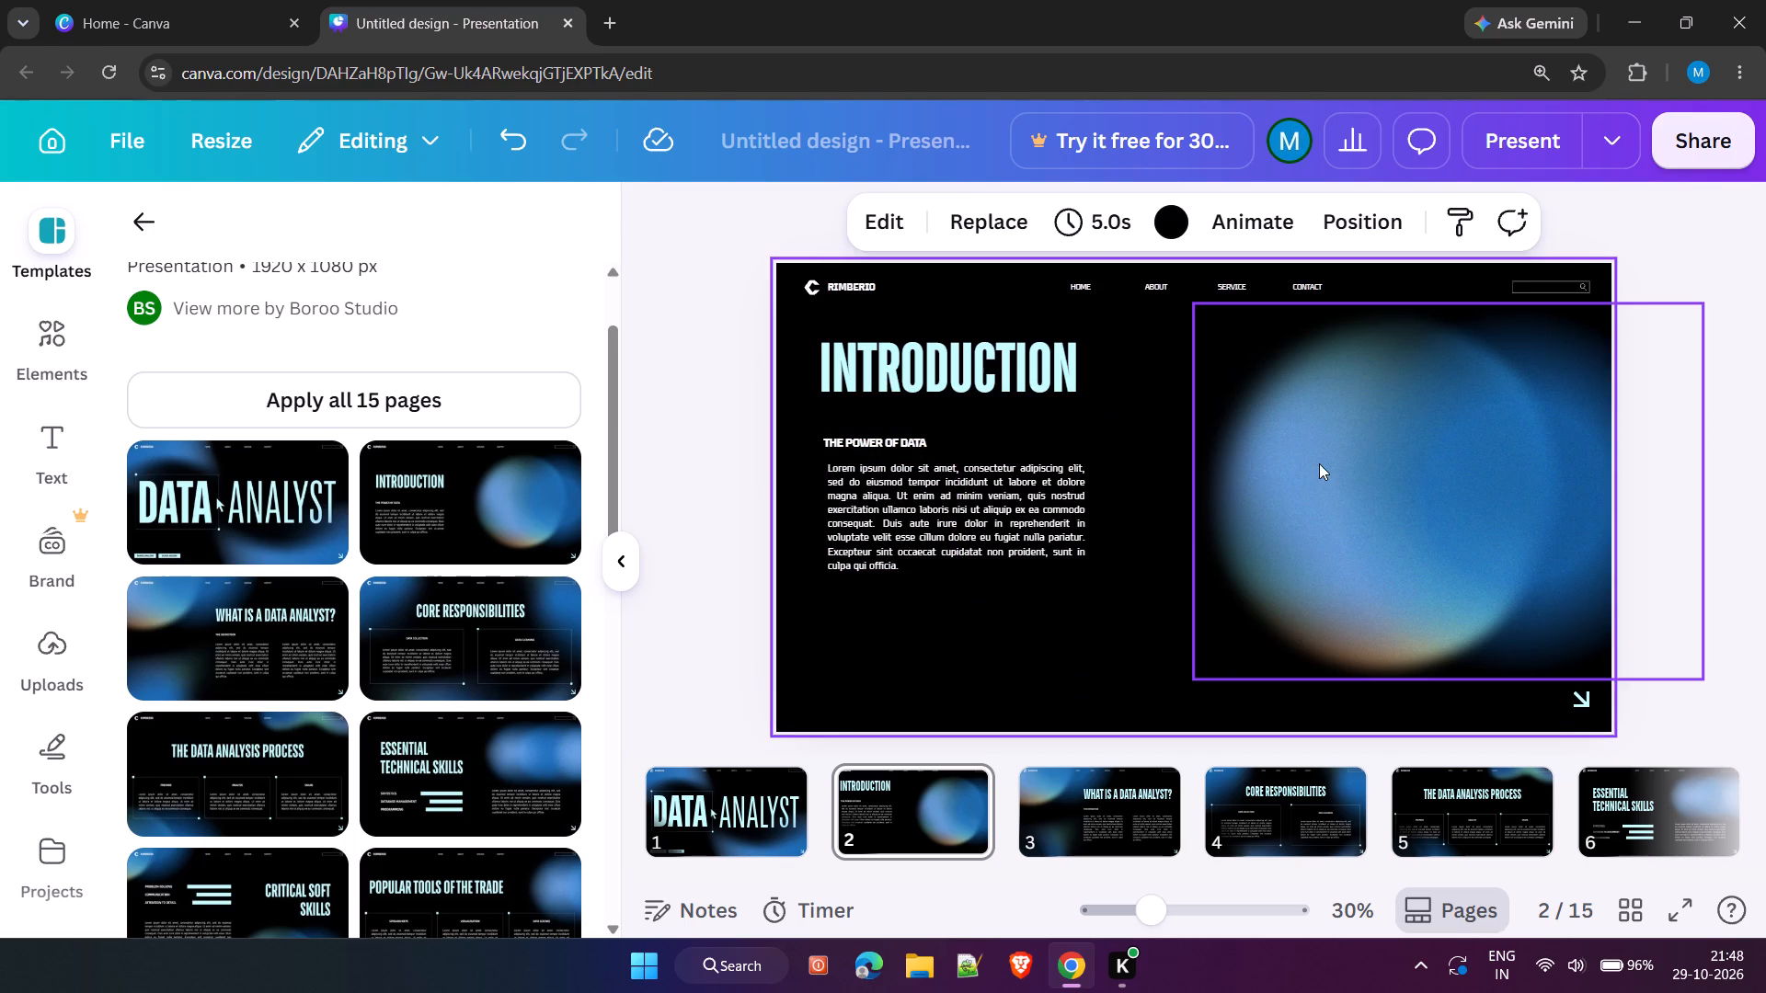
Move the gradient circle image on the Introduction slide left, beside the text block.
left_click_drag(1338, 490, 1253, 478)
left_click(1495, 474)
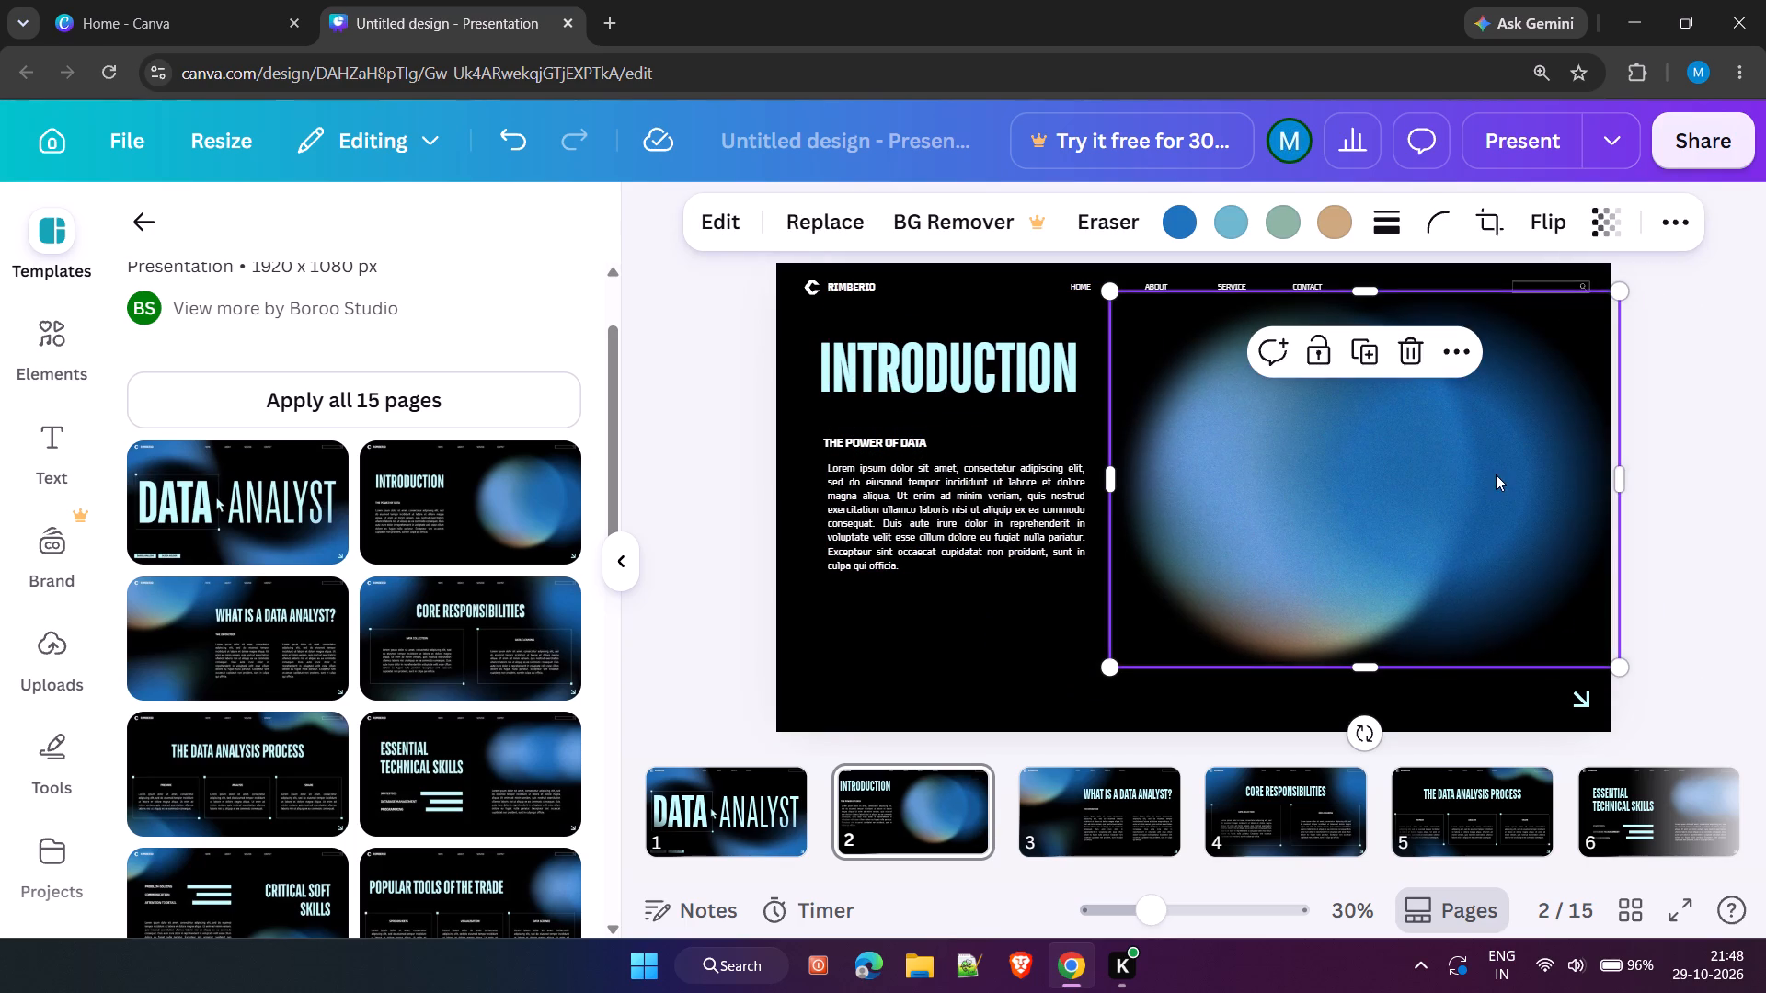
left_click(1414, 557)
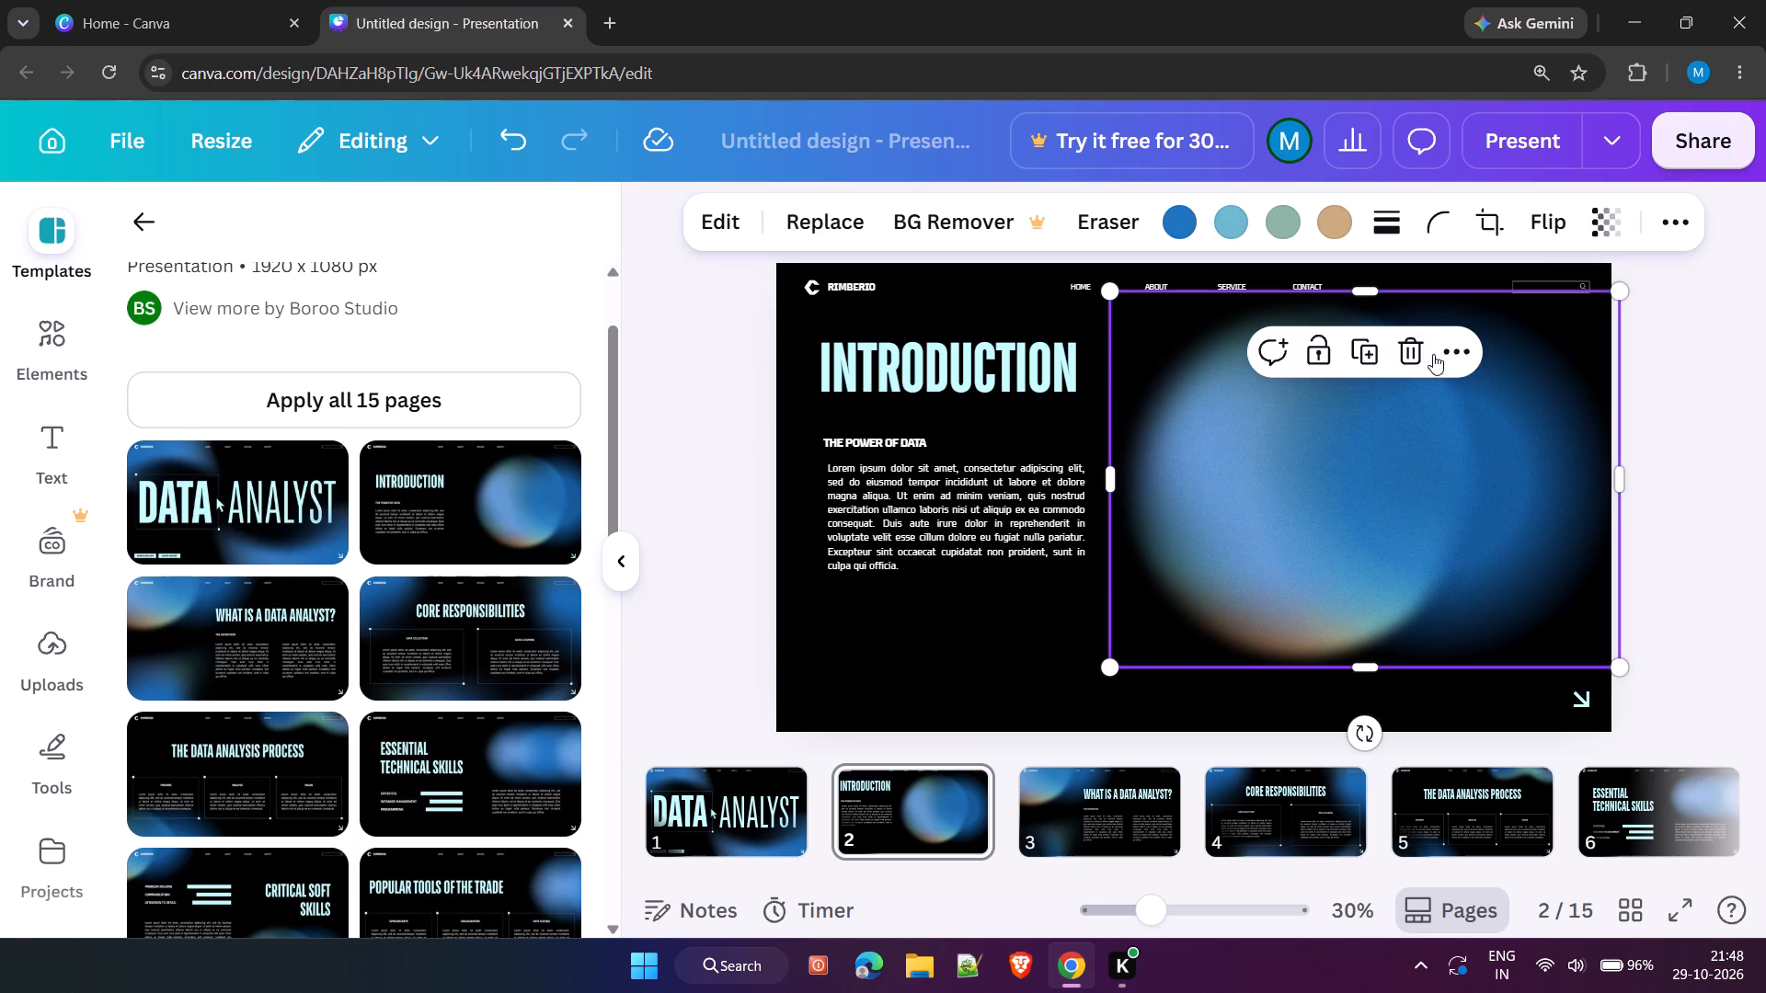
Duplicate the gradient circle image and move the copy left so it overlaps the original and the Introduction text.
left_click(1444, 347)
left_click(1237, 518)
left_click(1417, 417)
left_click(1448, 357)
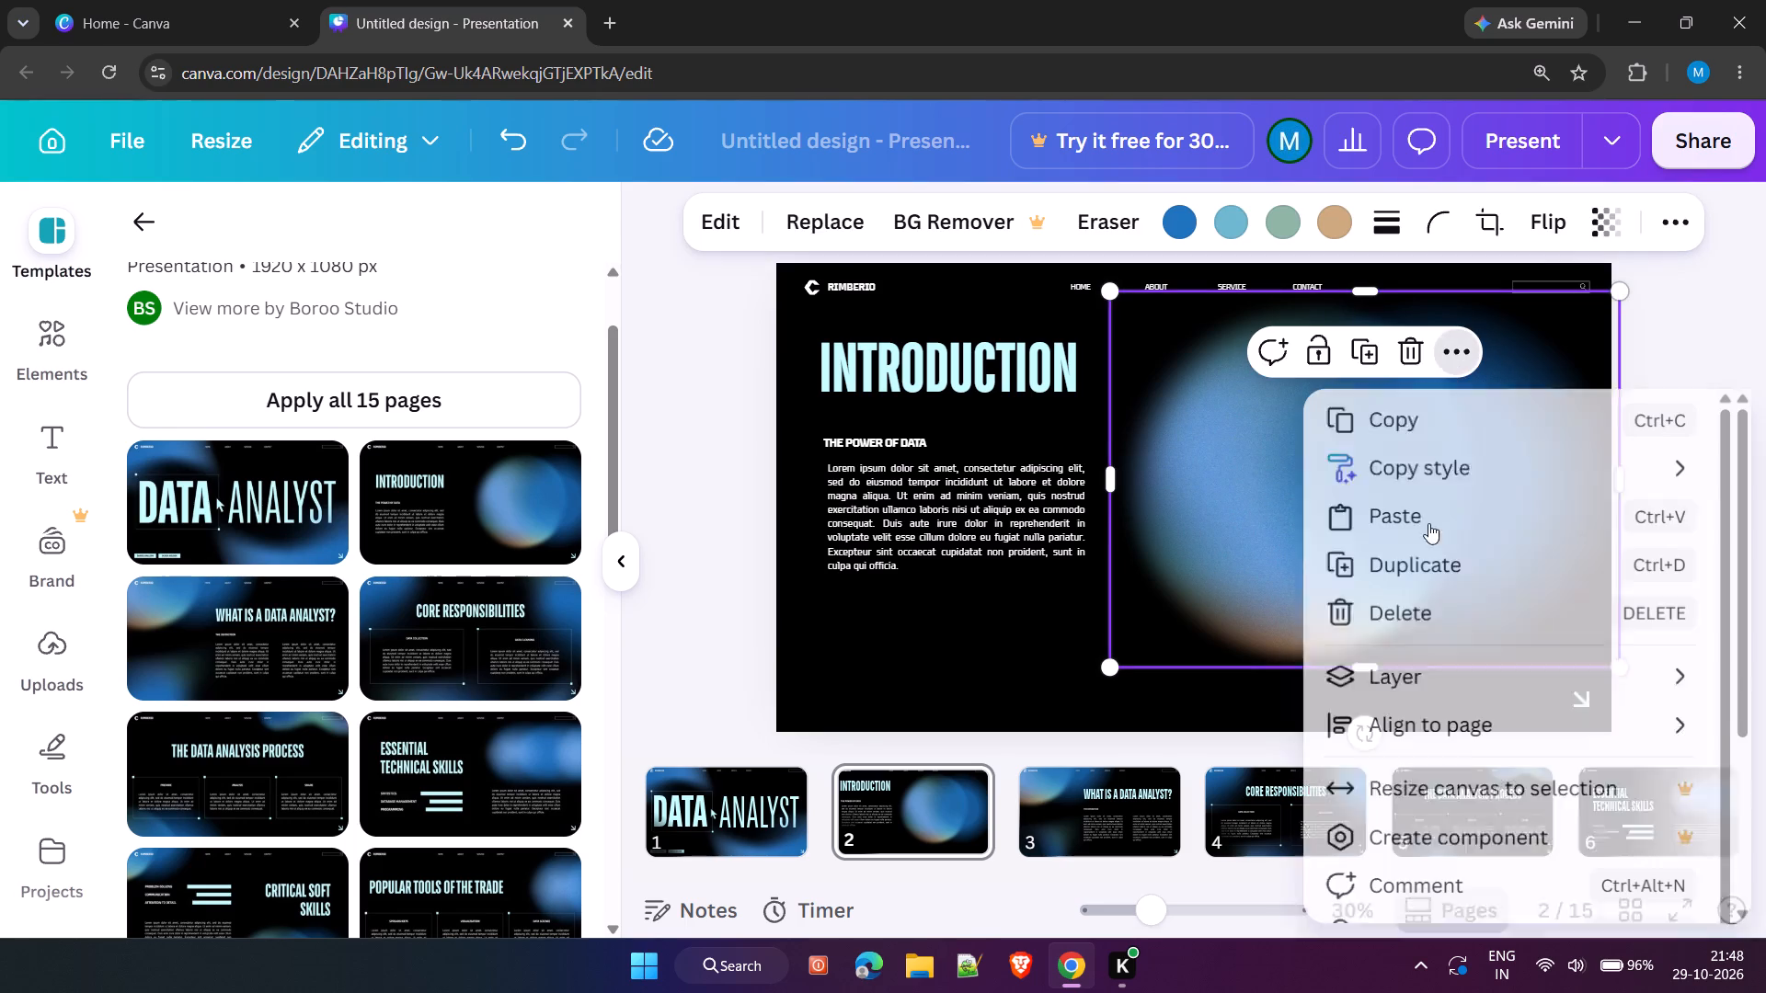
left_click(1432, 554)
left_click_drag(1405, 503, 1405, 606)
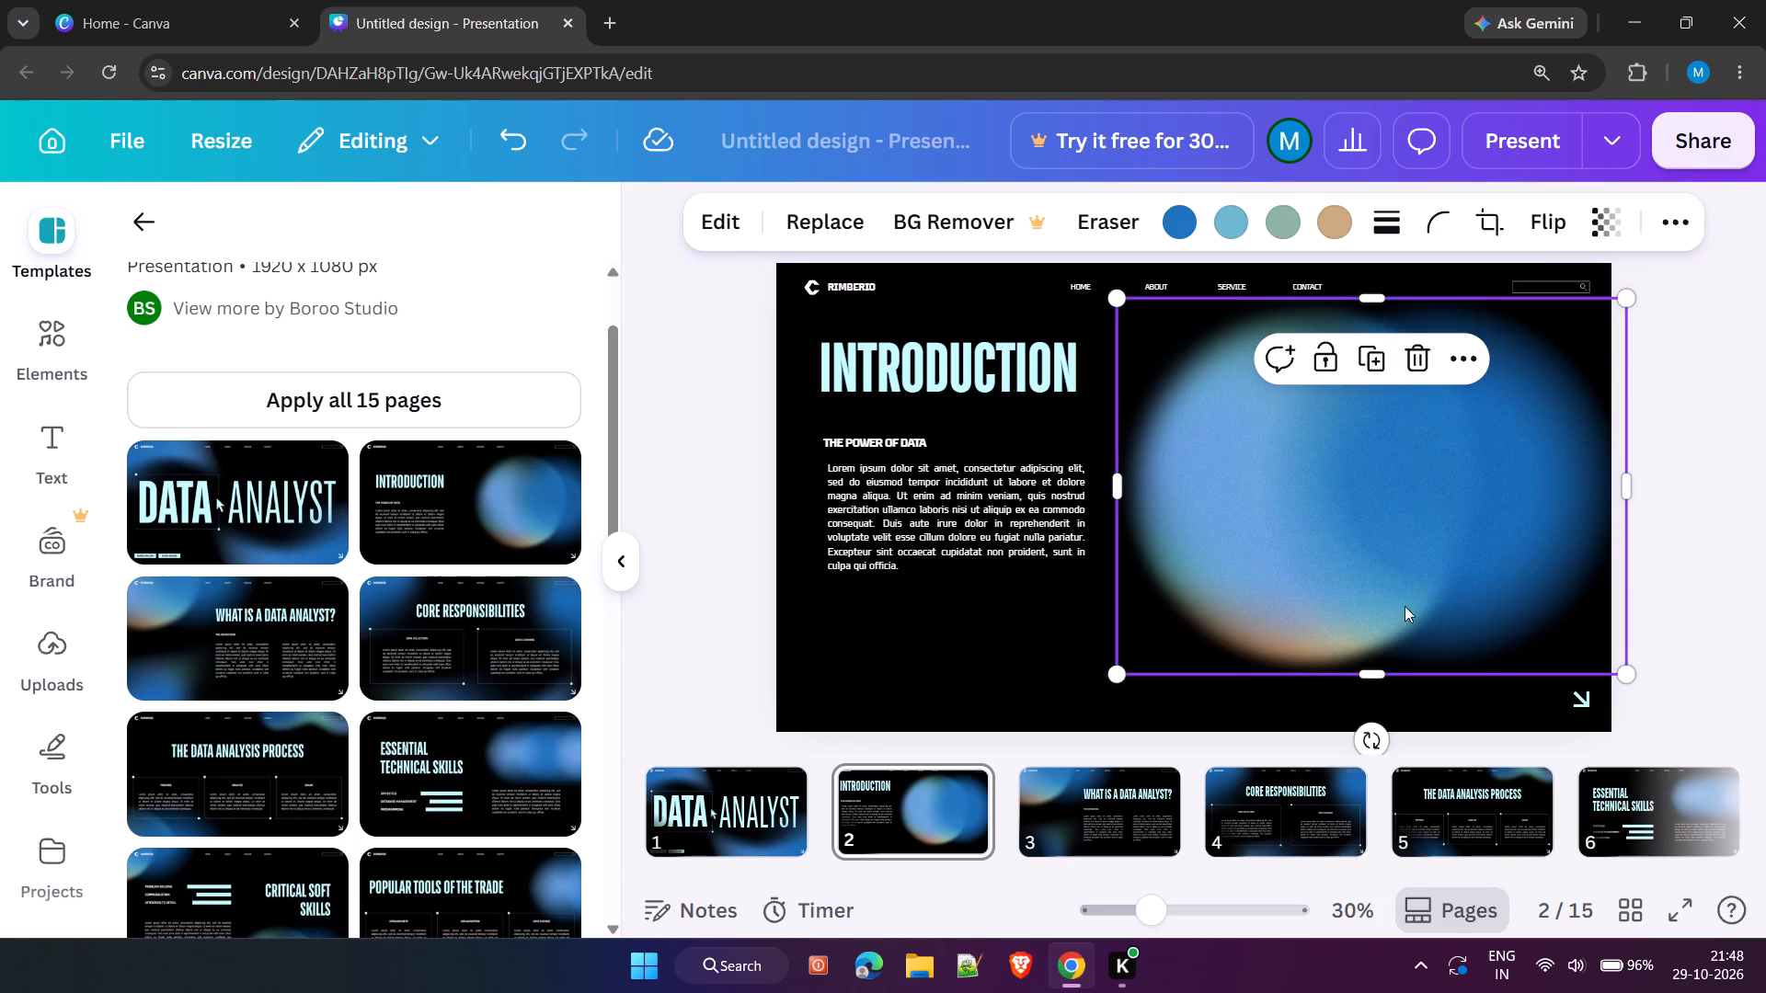
left_click_drag(1405, 606, 1595, 480)
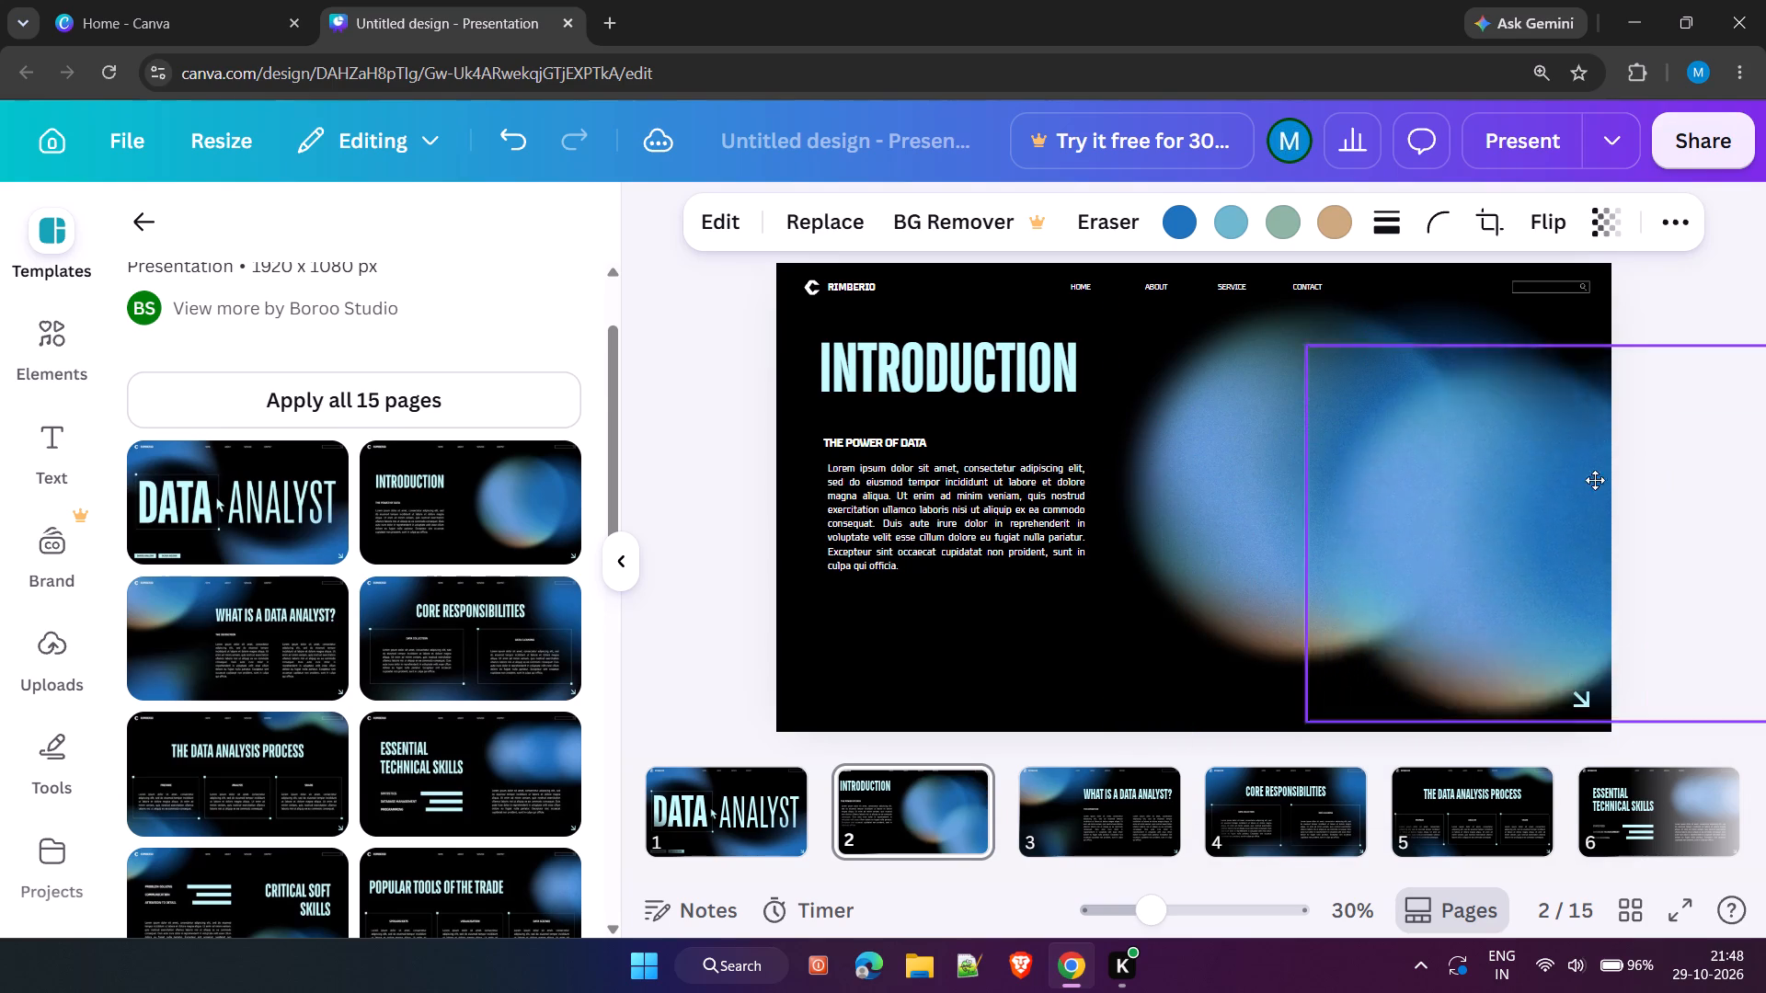
left_click_drag(1595, 480, 1015, 475)
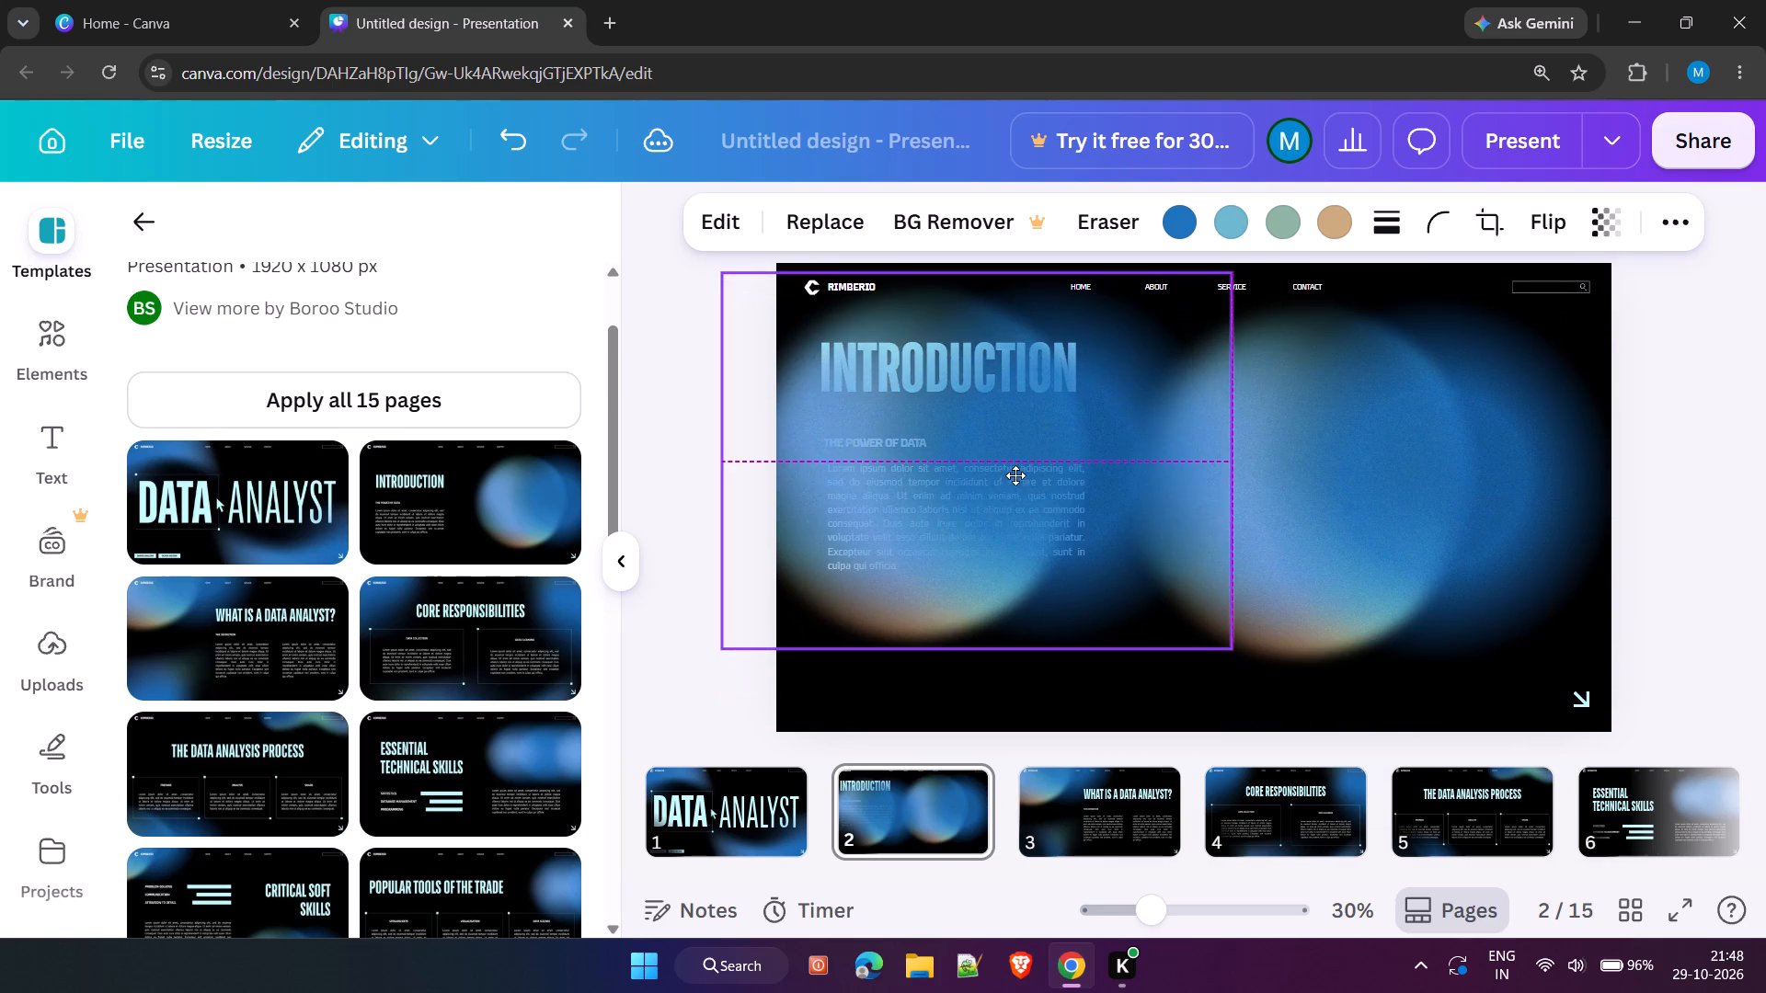
left_click_drag(1015, 475, 1130, 490)
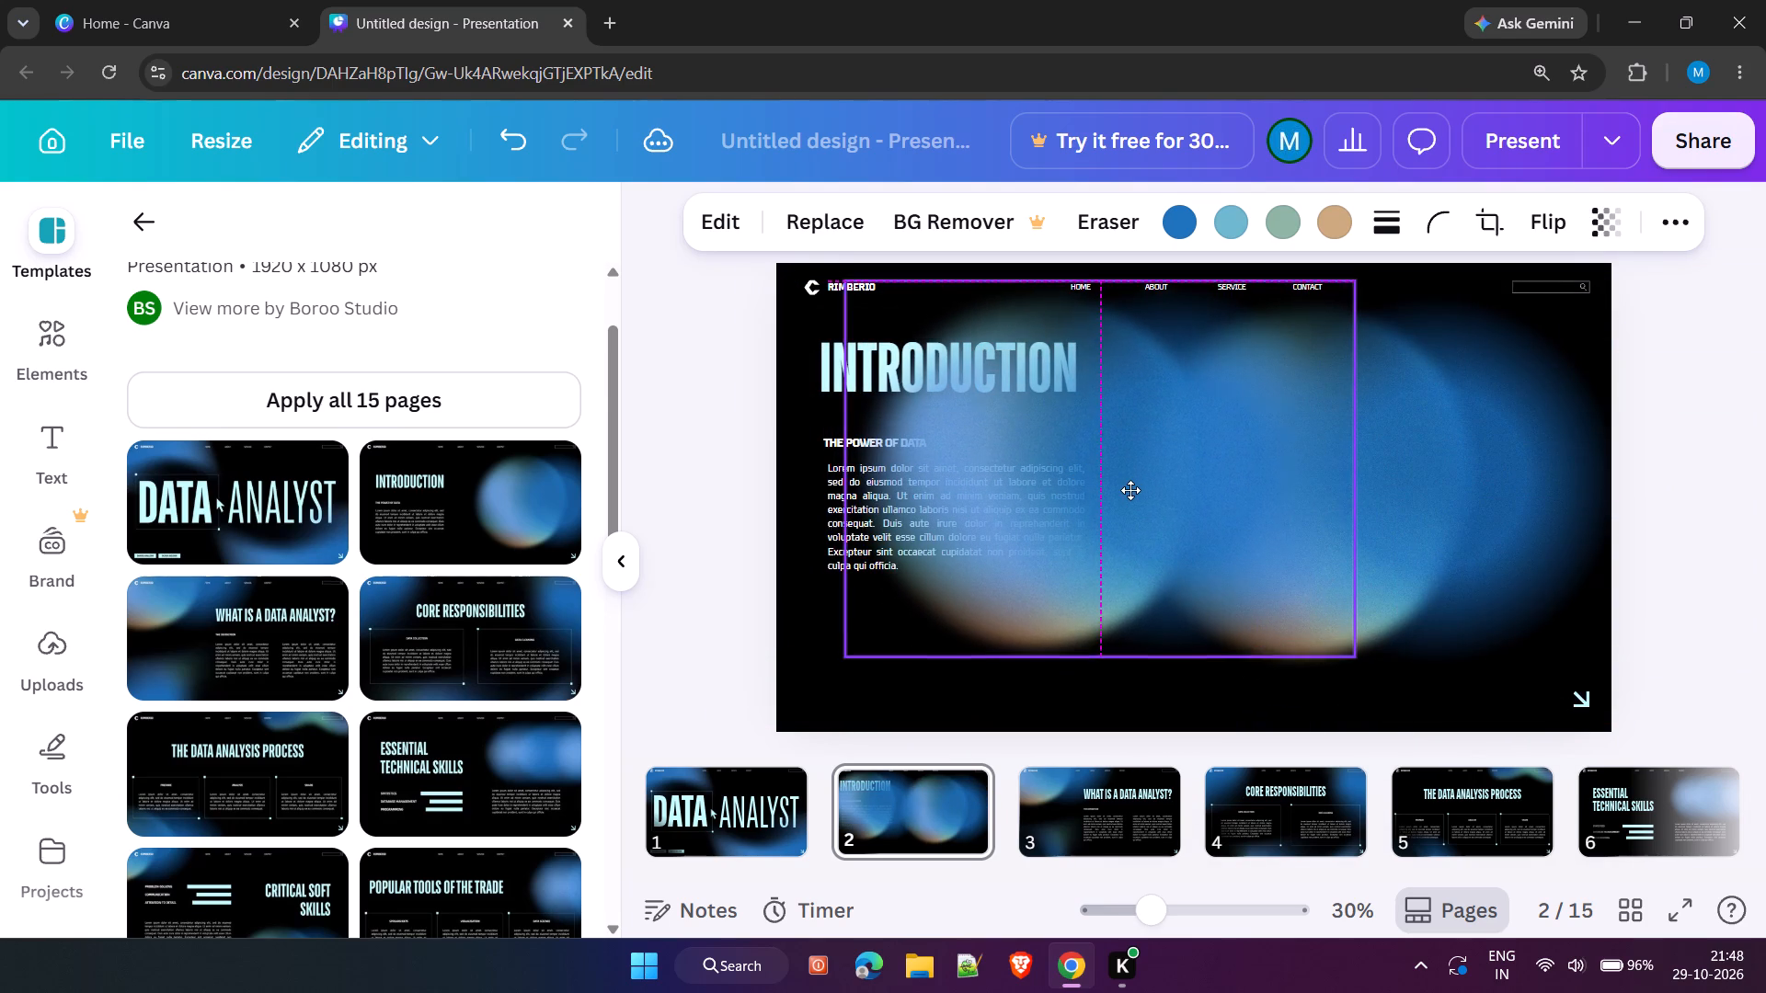
left_click_drag(1130, 490, 1130, 490)
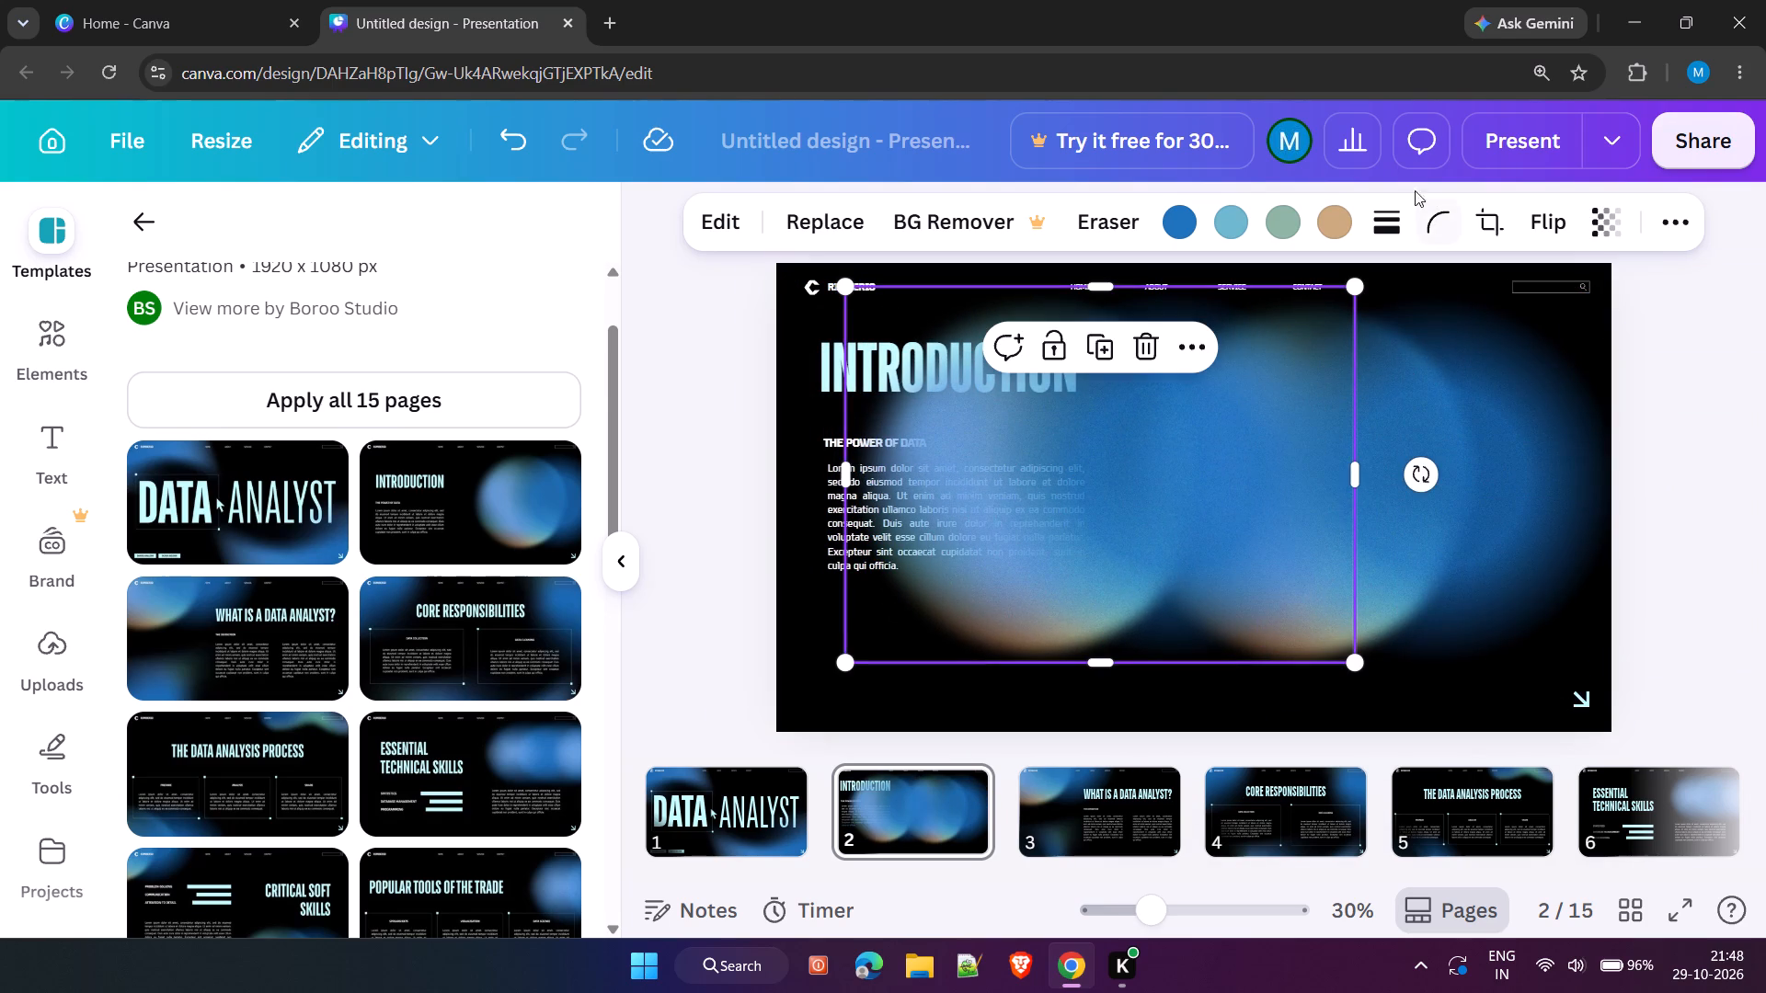
Set the transparency of the duplicated gradient image to 51.
left_click(1596, 219)
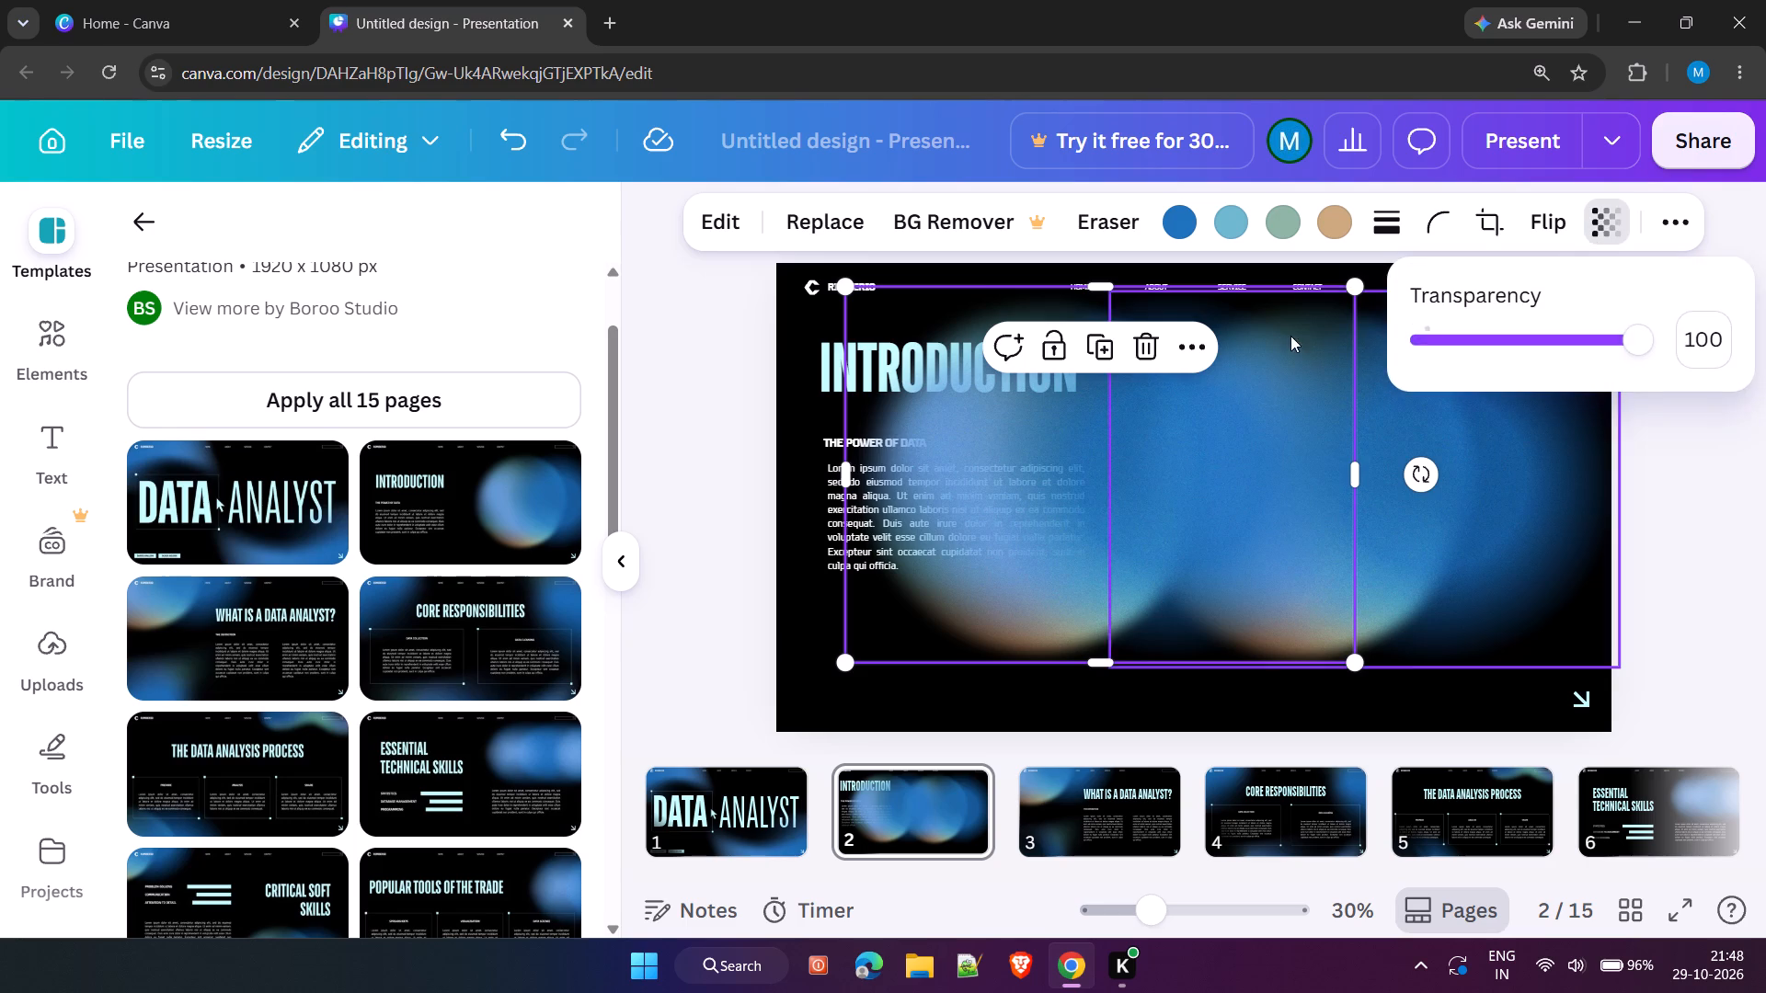
left_click_drag(1427, 342, 1555, 344)
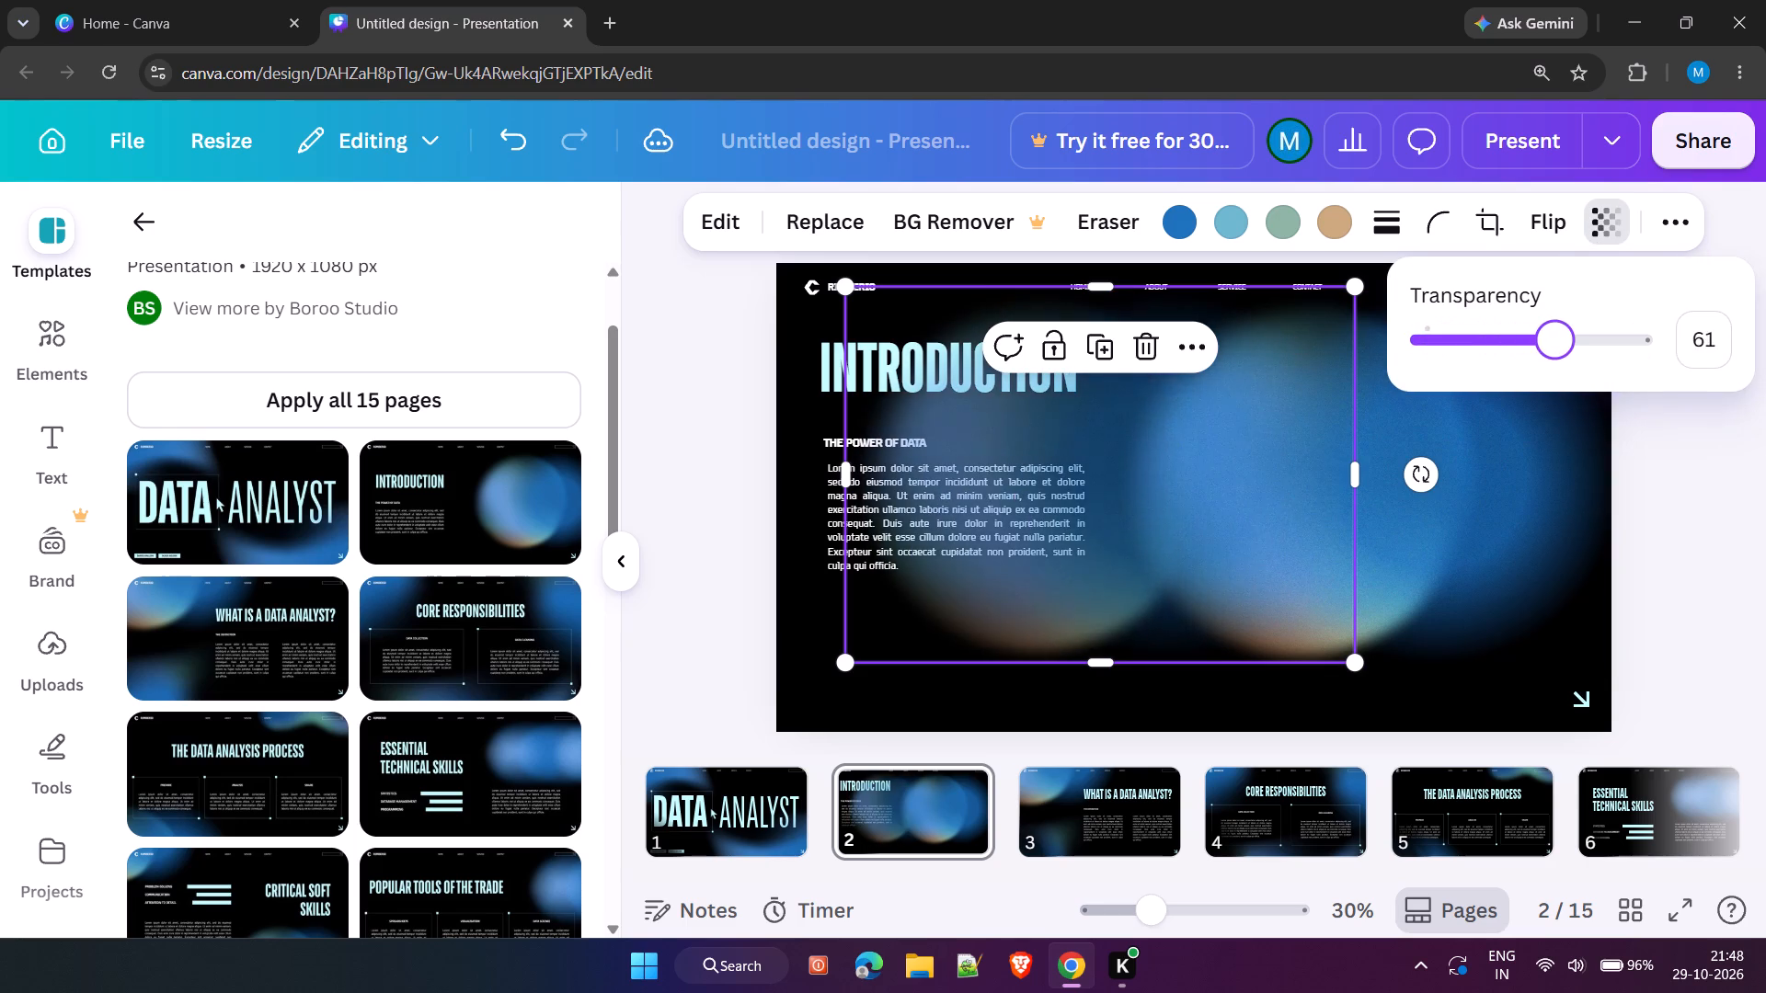
left_click_drag(1555, 344, 1533, 341)
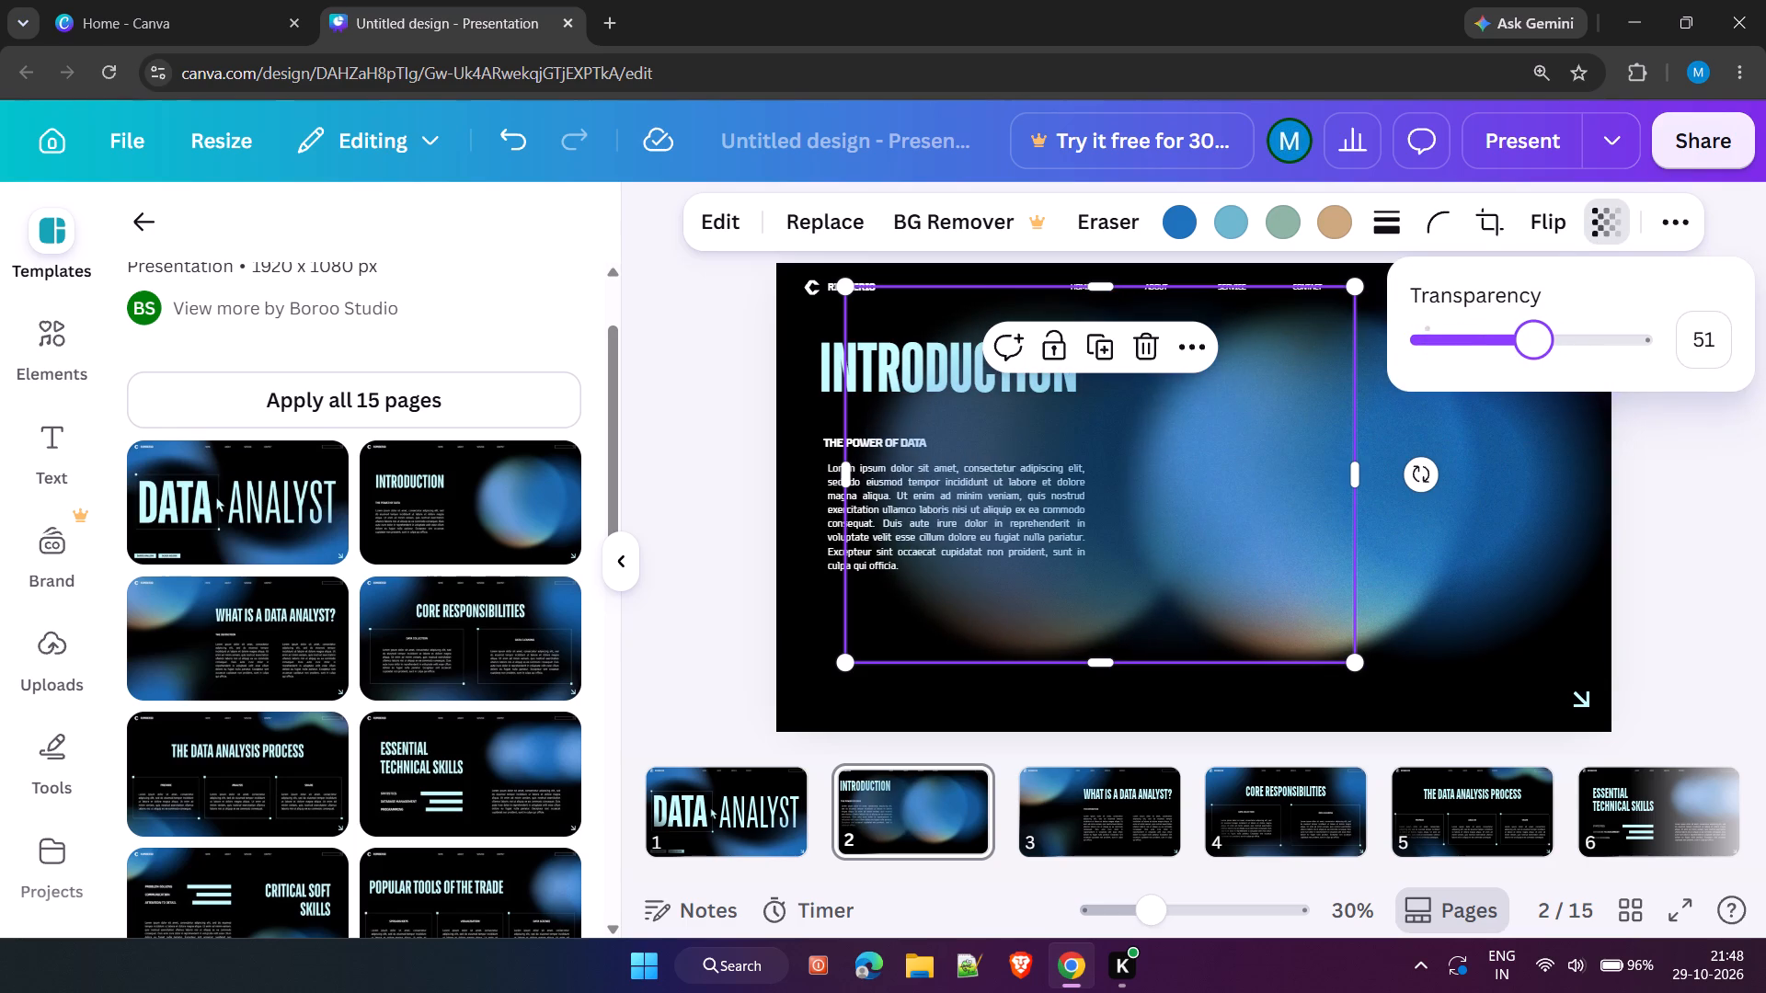
Set the transparency of the original gradient image to 84.
left_click(1408, 527)
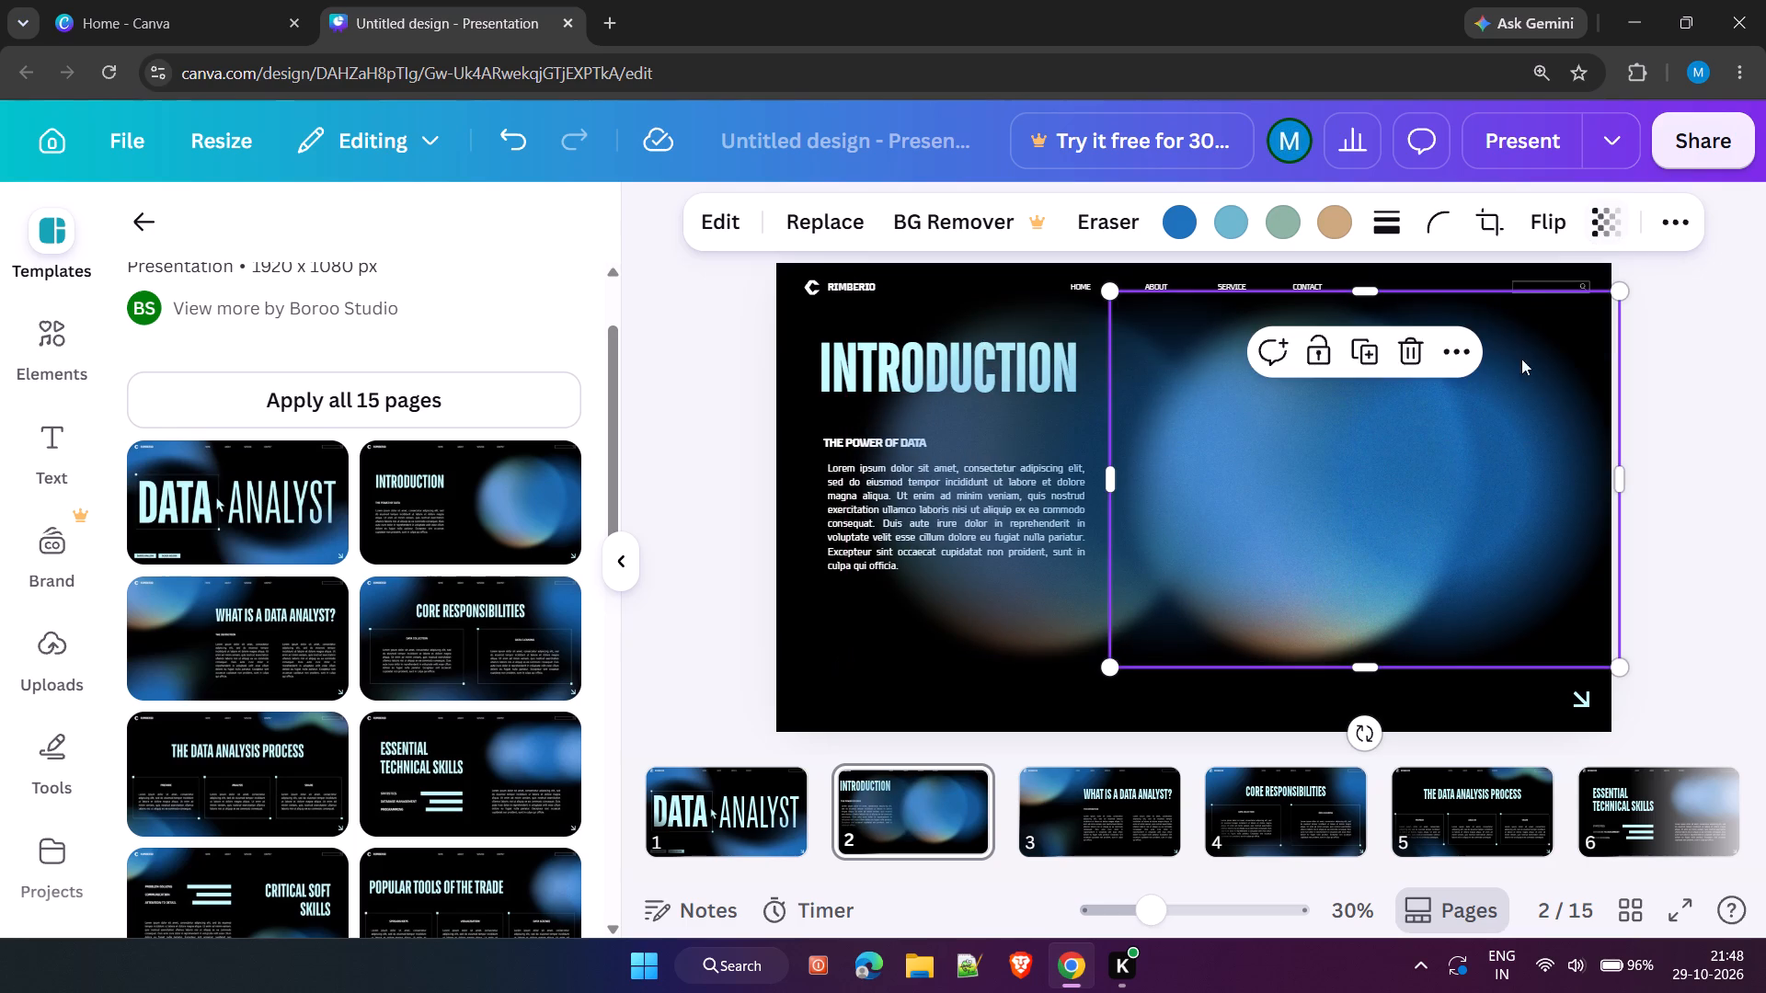
left_click(1606, 226)
left_click_drag(1502, 334, 1502, 336)
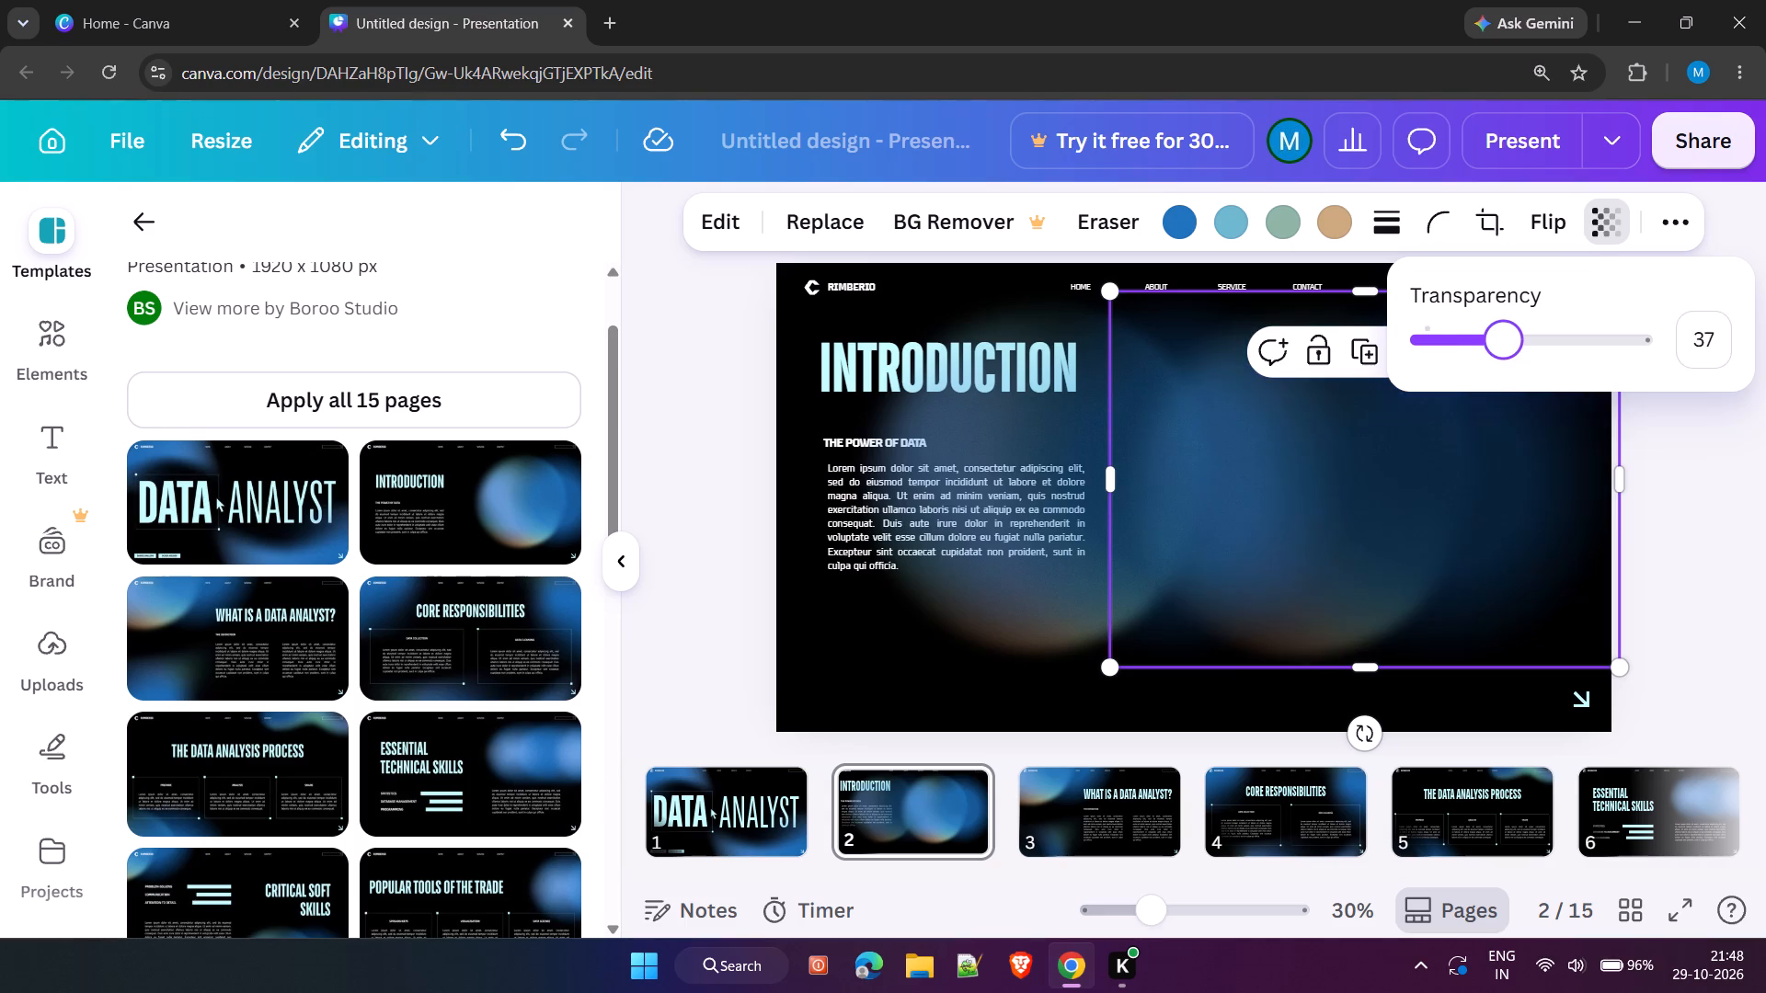
left_click_drag(1502, 336, 1598, 337)
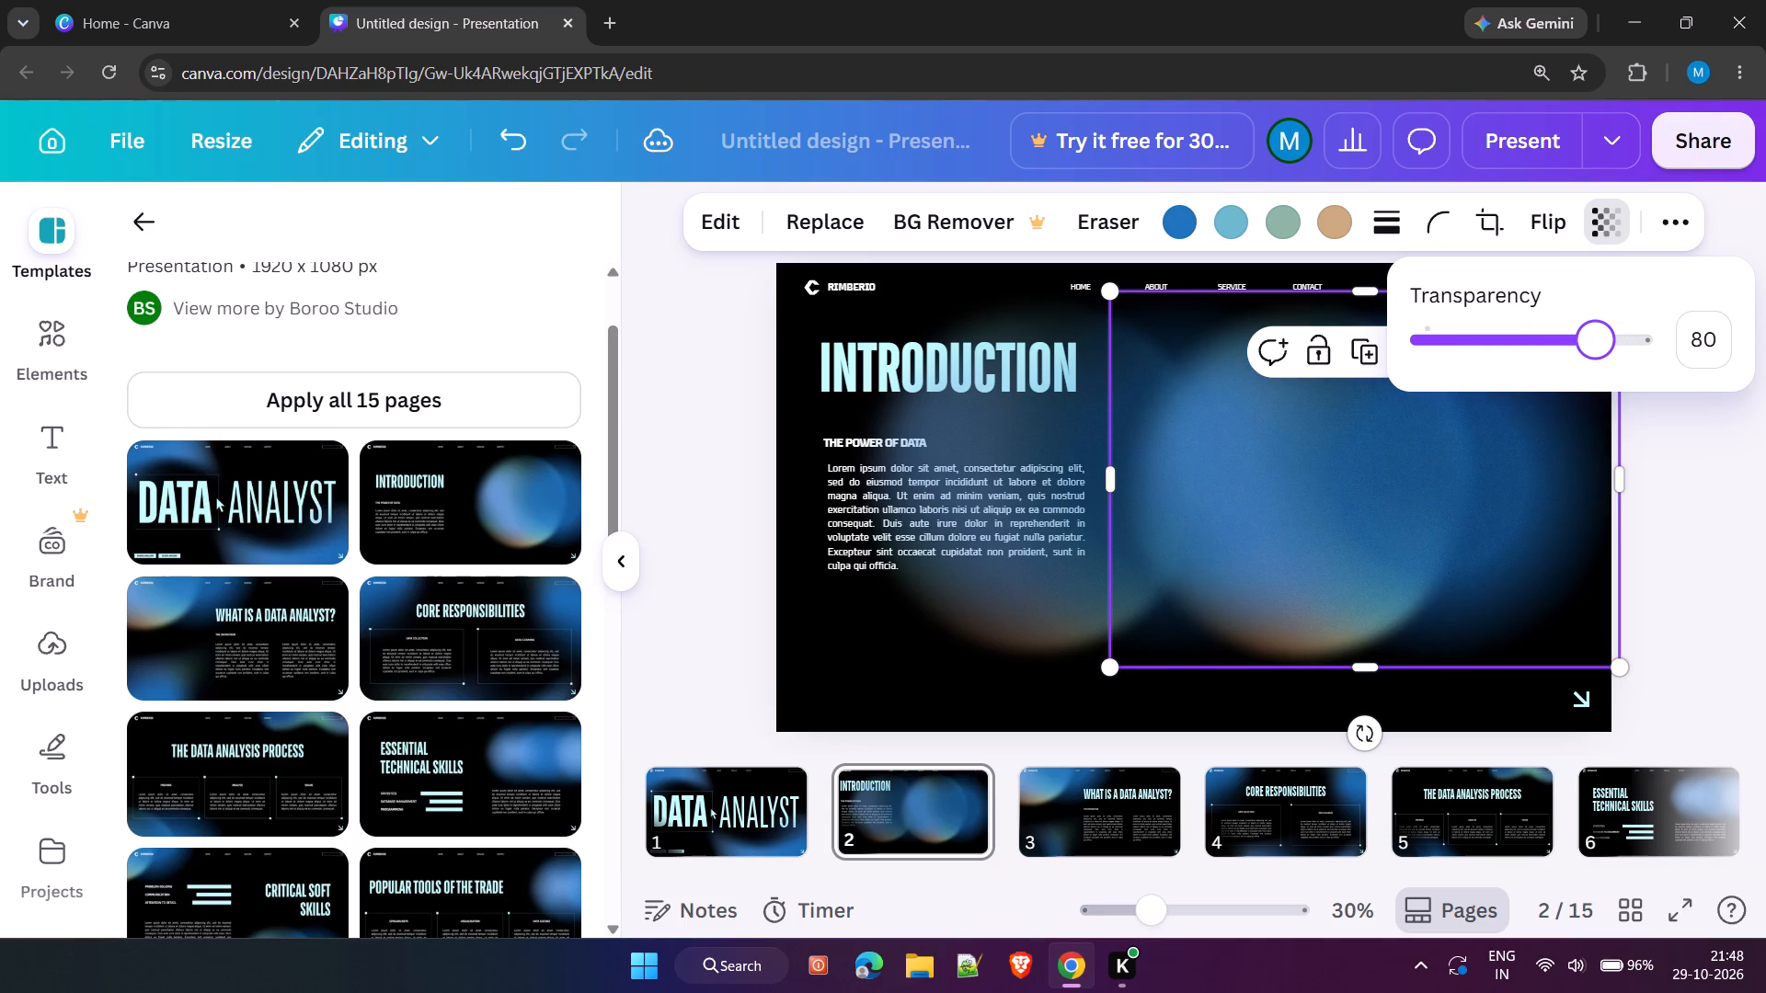
left_click_drag(1598, 337, 1607, 334)
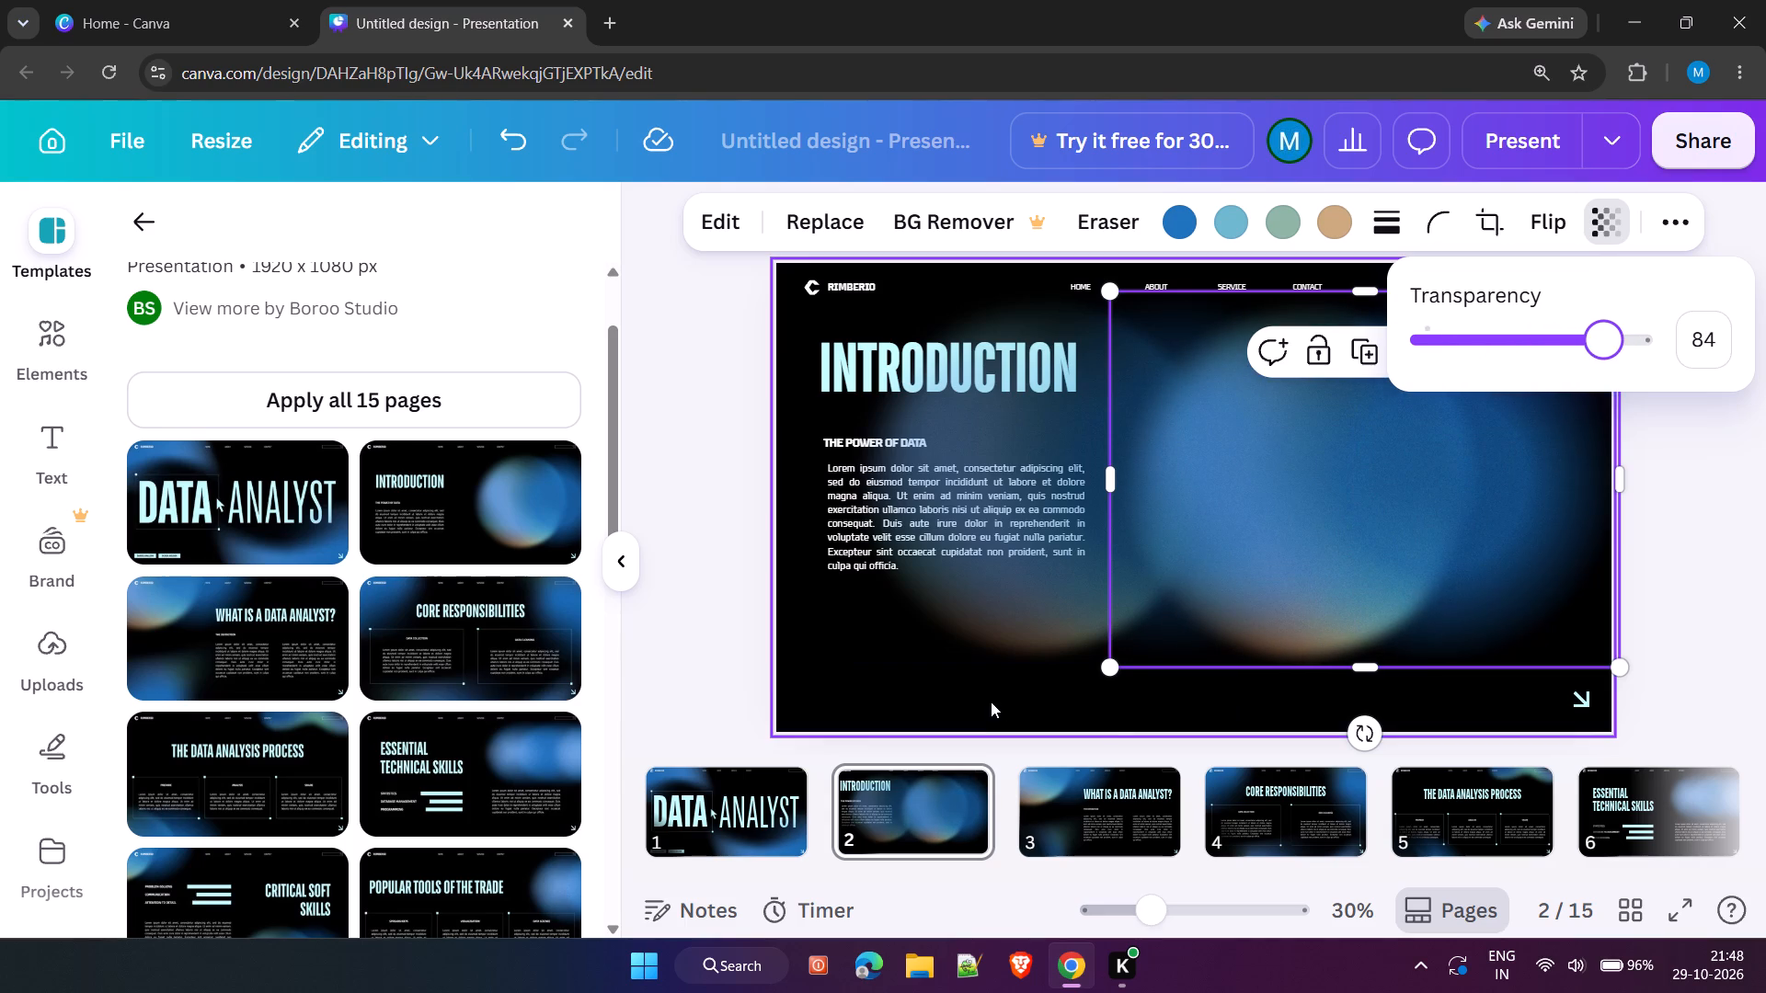
left_click(991, 701)
Move the more transparent gradient copy farther left over the Introduction text and raise the original gradient image slightly.
left_click_drag(1073, 585, 1072, 586)
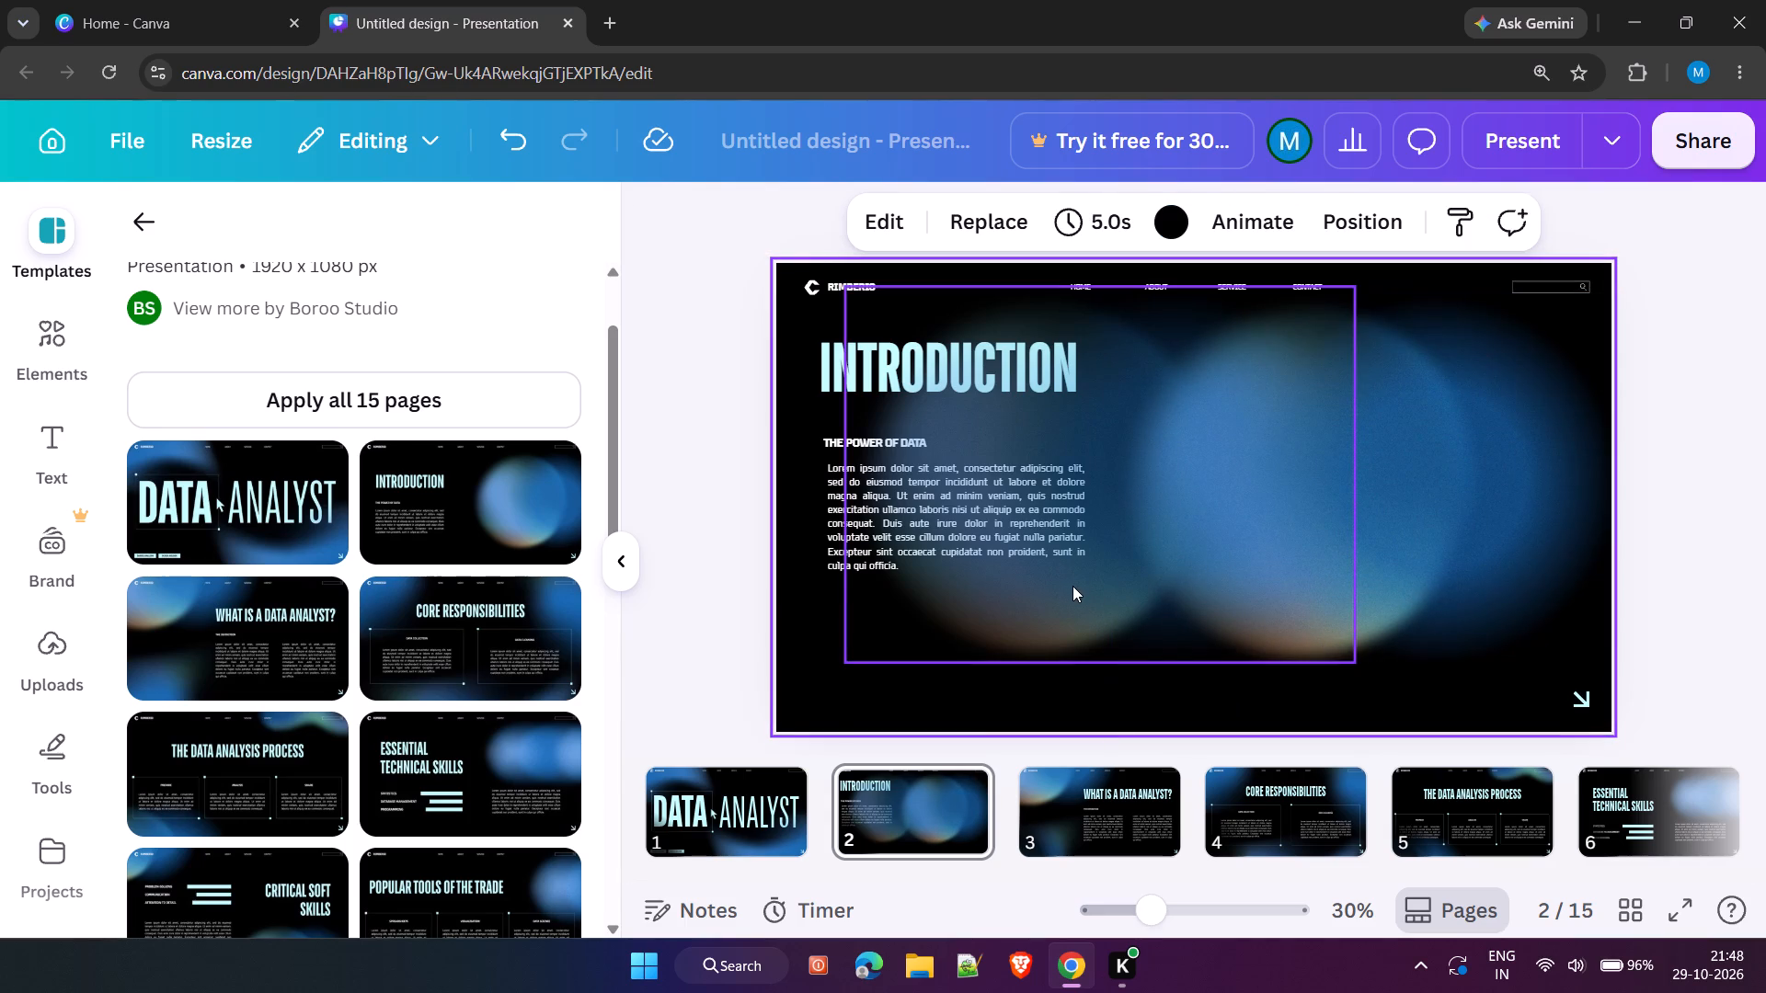
left_click_drag(1072, 586, 980, 563)
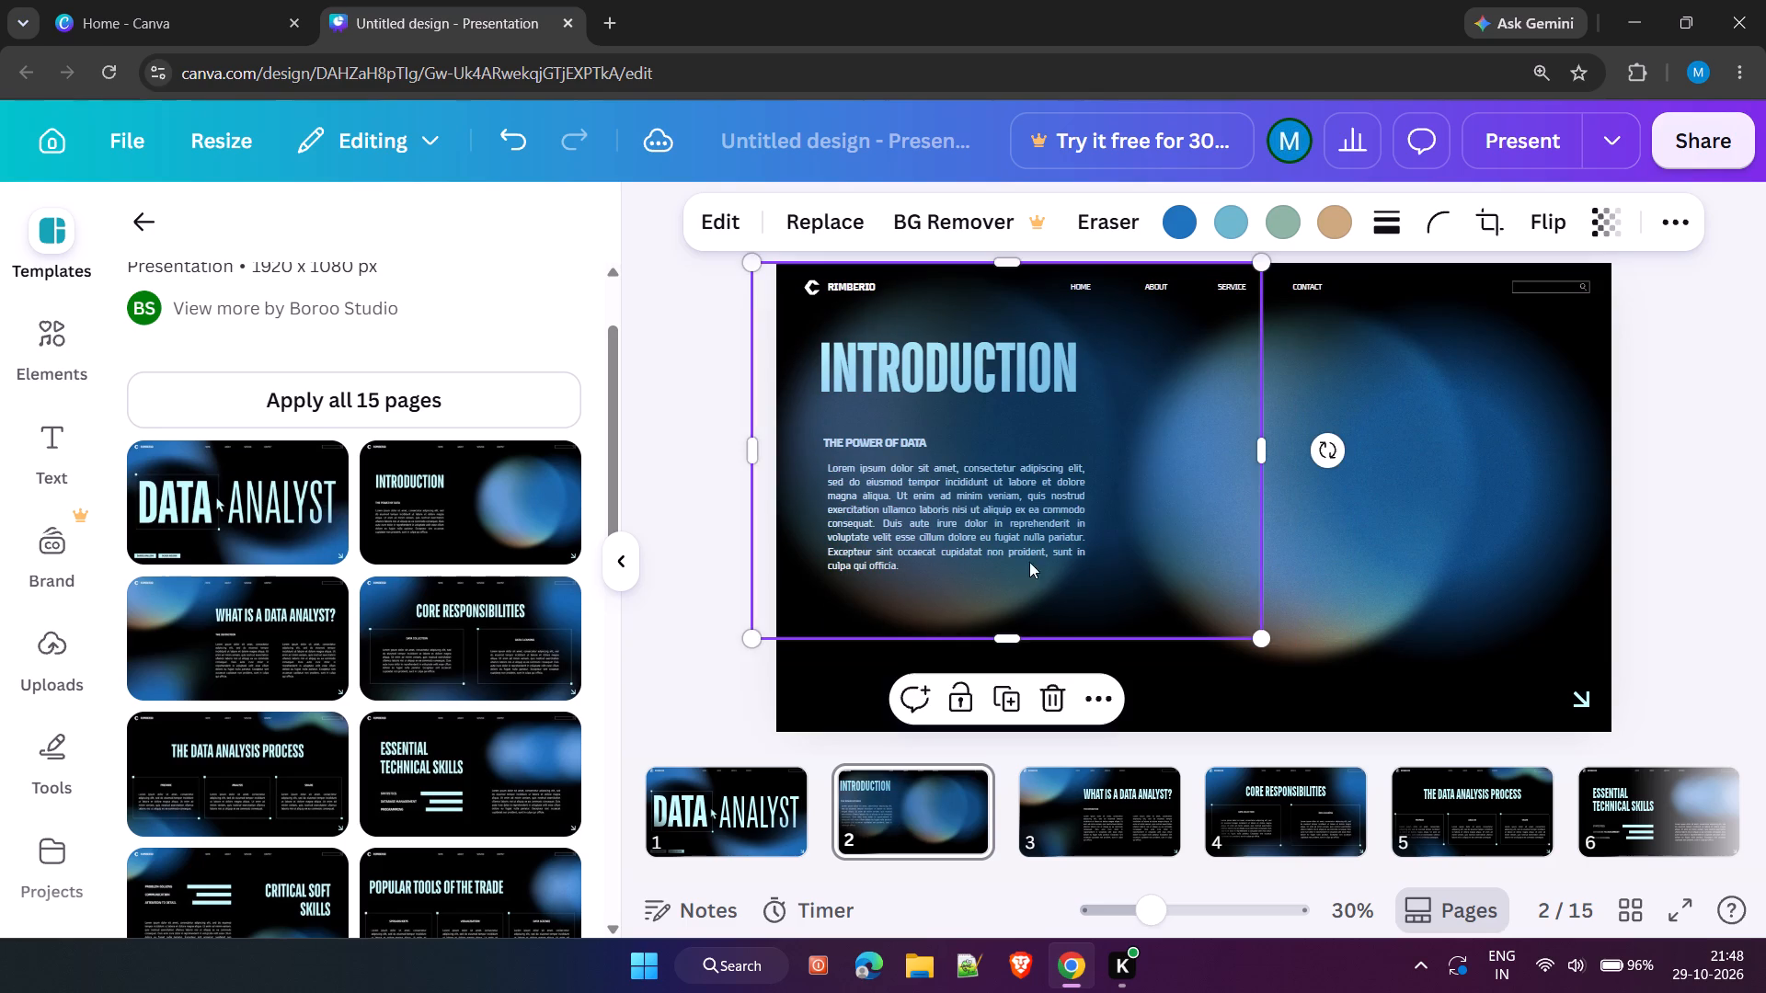
left_click_drag(1318, 557, 1332, 526)
left_click(1048, 700)
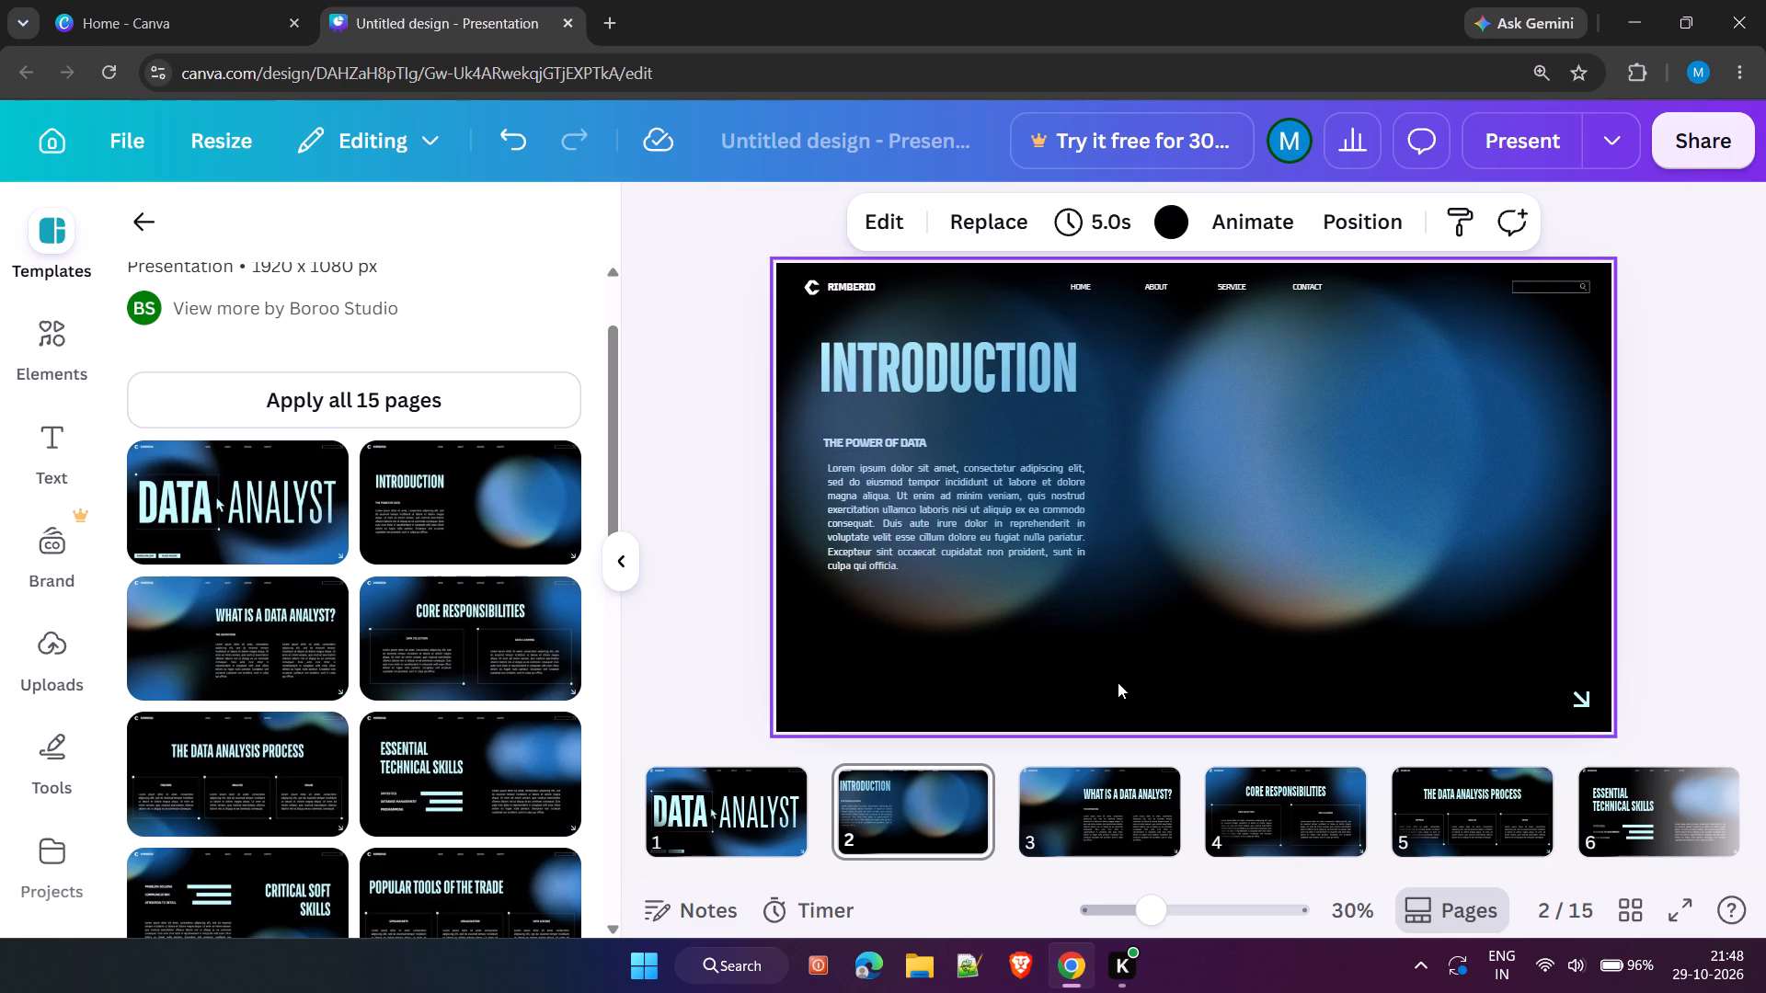
Move the more transparent gradient copy to the slide's right edge, overlapping the original, and fine-tune the original image's position.
left_click_drag(983, 617, 1519, 760)
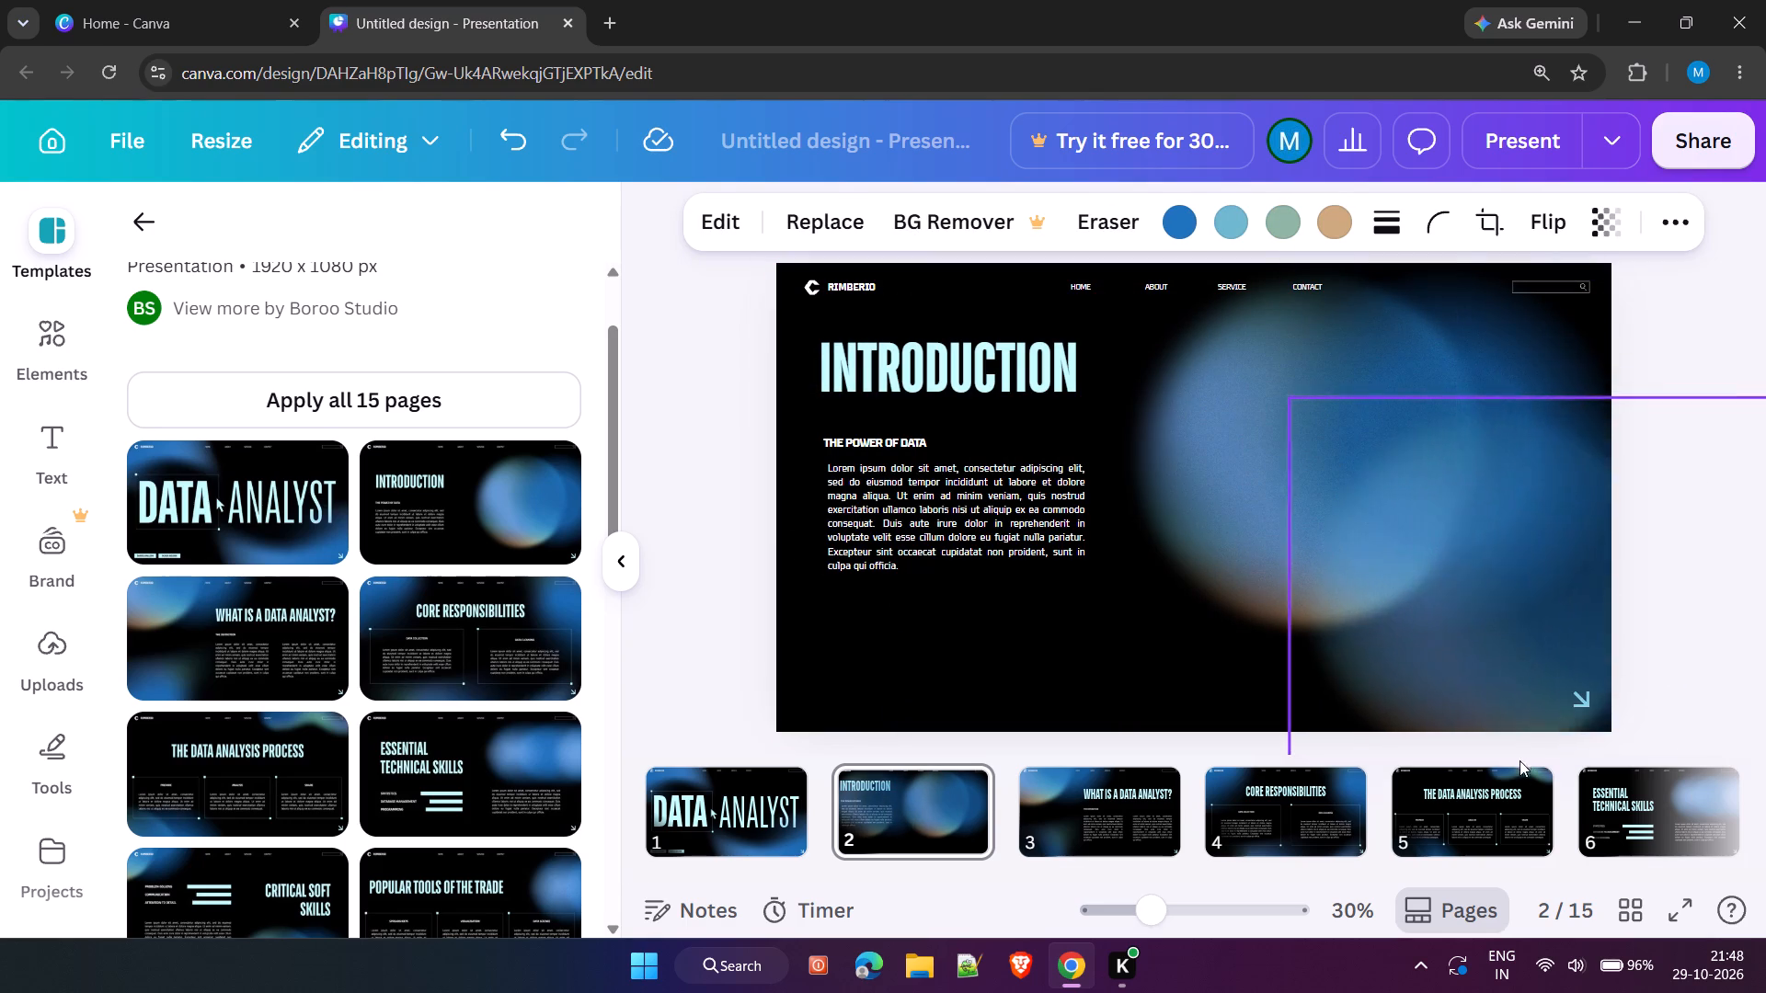
left_click_drag(1519, 760, 1374, 468)
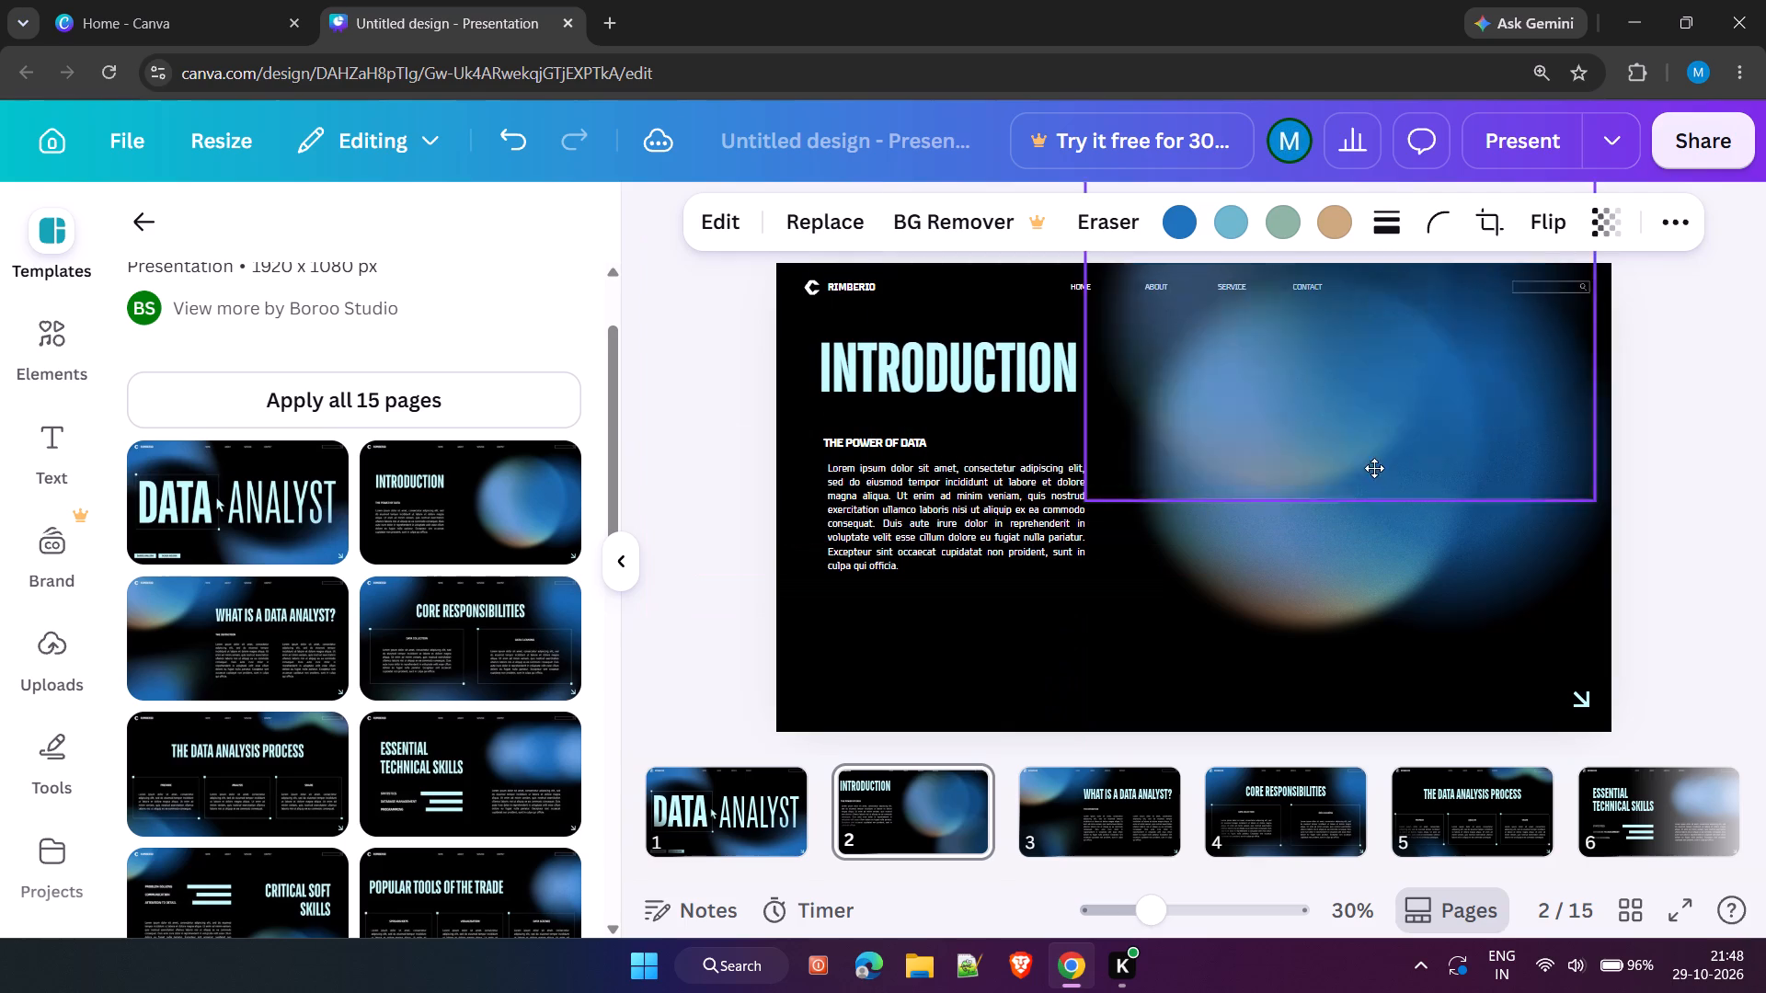
left_click_drag(1374, 468, 1602, 611)
left_click(1221, 658)
left_click_drag(1384, 513, 1385, 505)
left_click(1531, 282)
left_click_drag(1355, 410, 1353, 417)
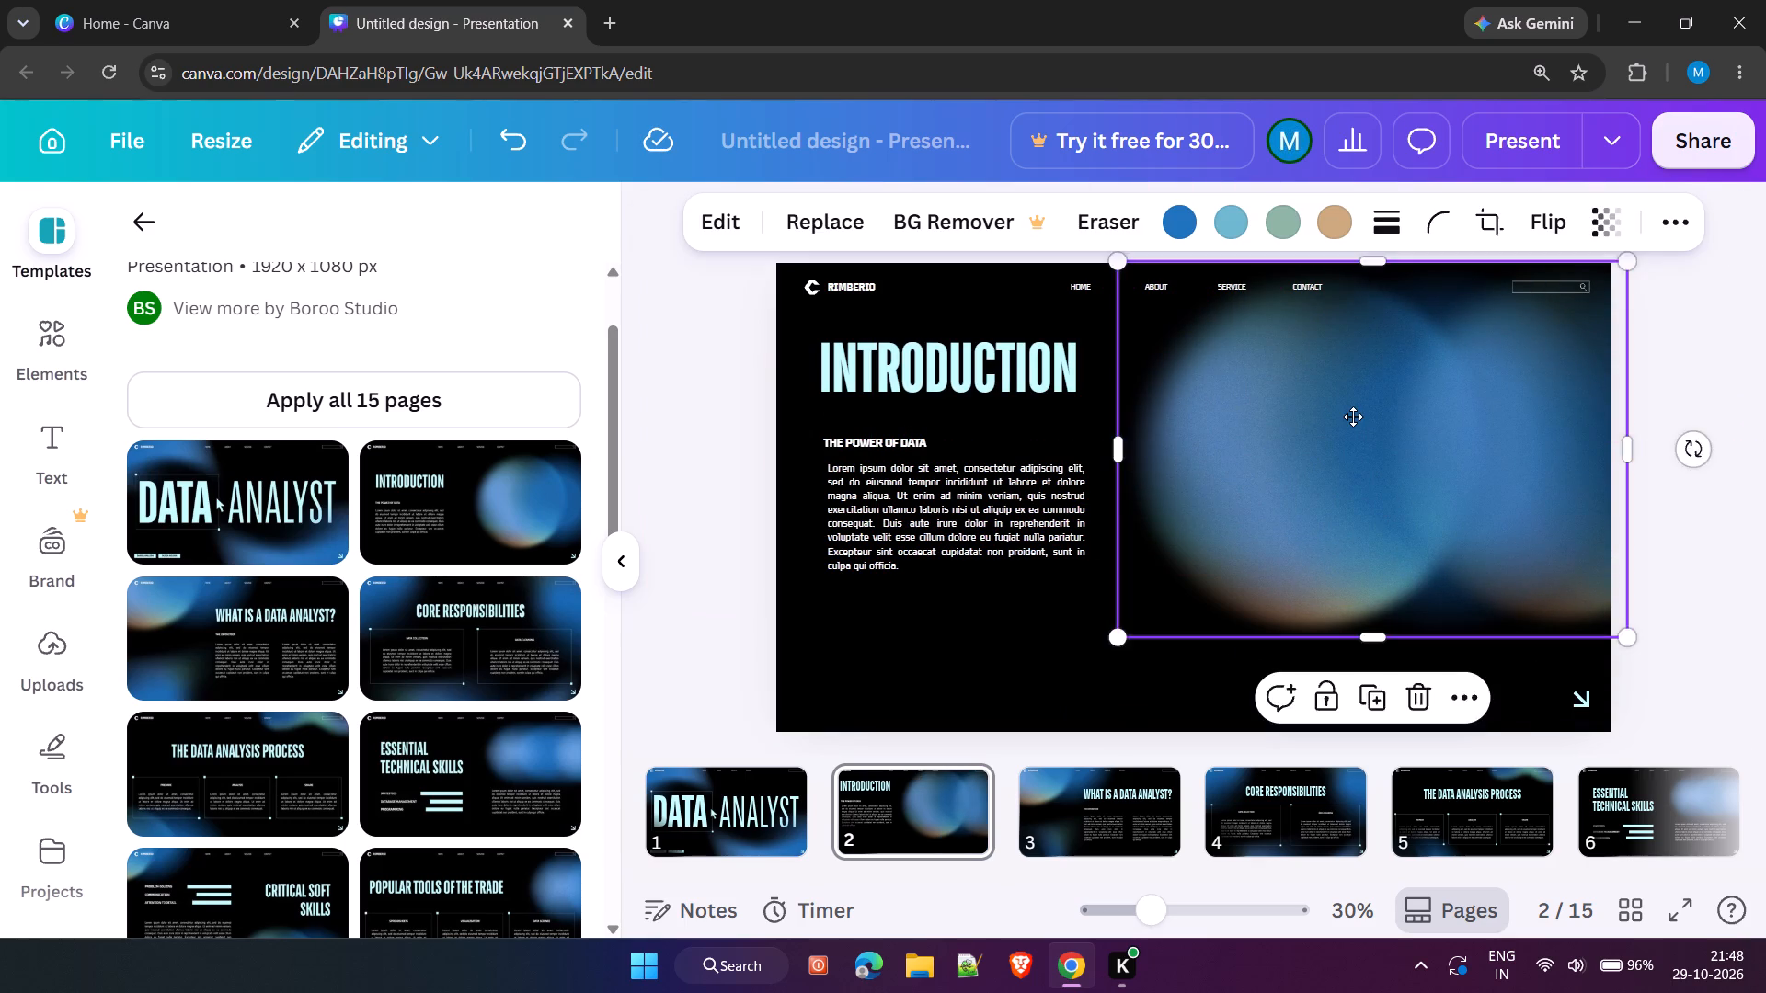
left_click_drag(1353, 417, 1352, 421)
left_click(1051, 595)
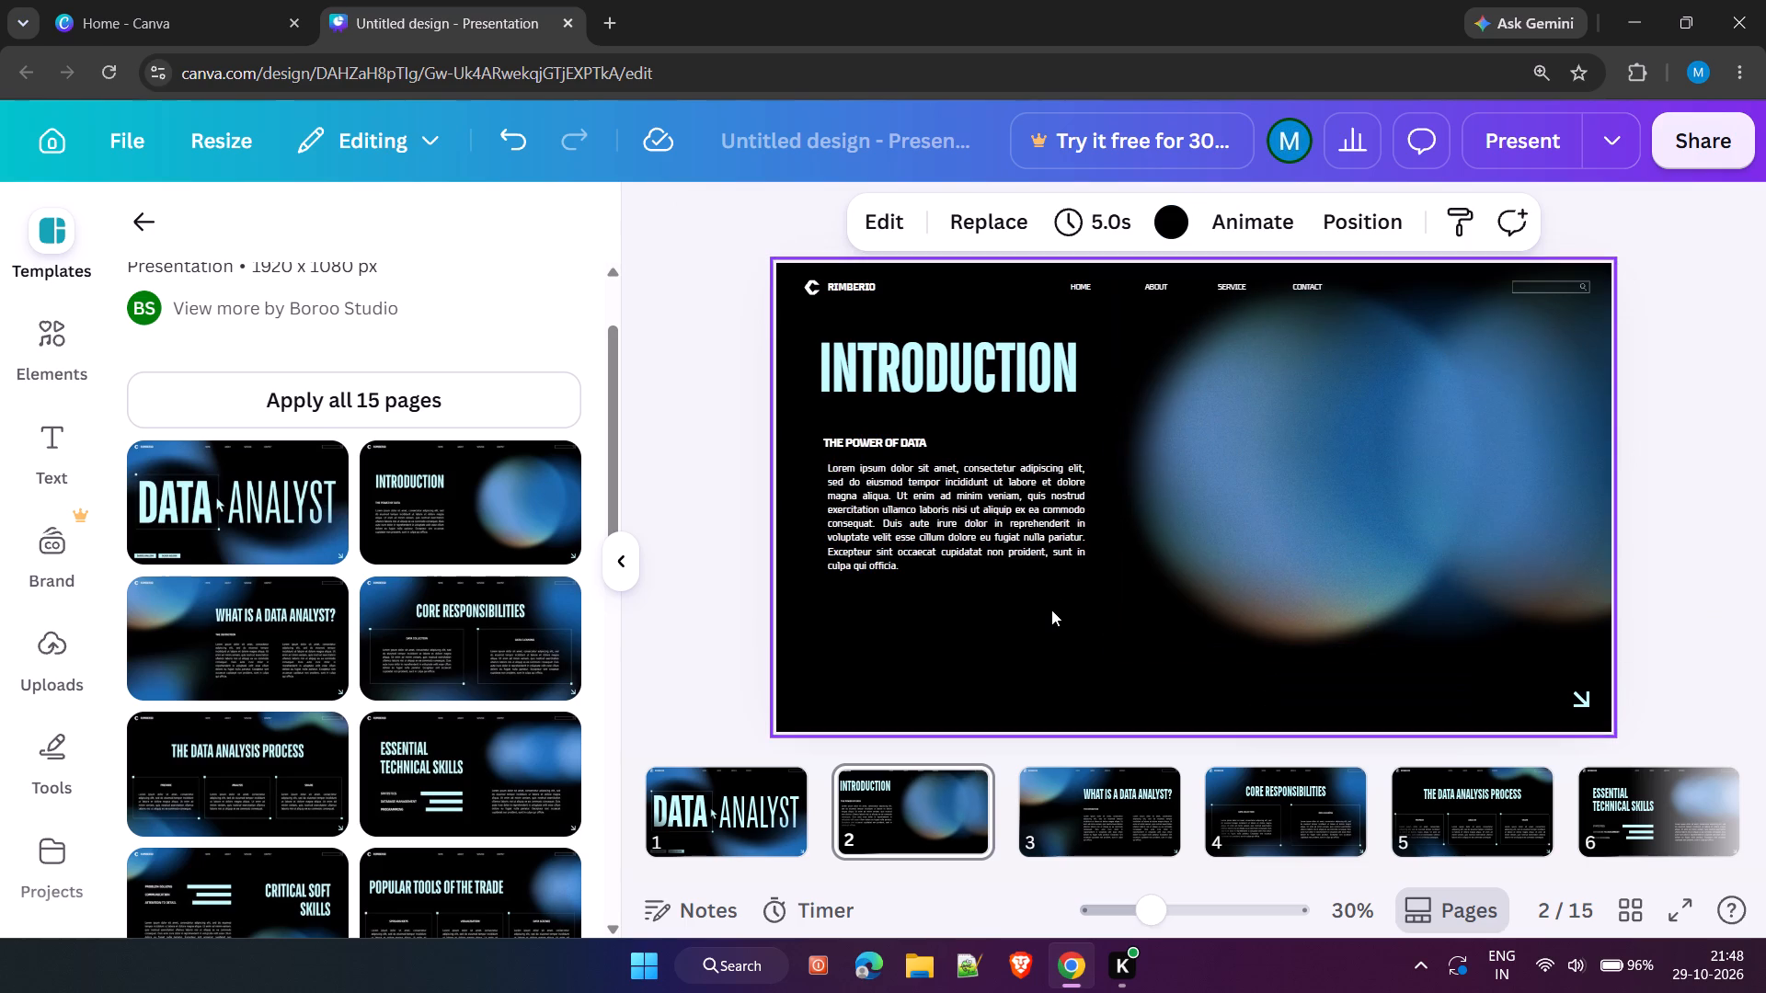
On slide 3, shift the upper gradient image slightly left in the slide's top-left corner, after trying it lower over the slide.
left_click(888, 823)
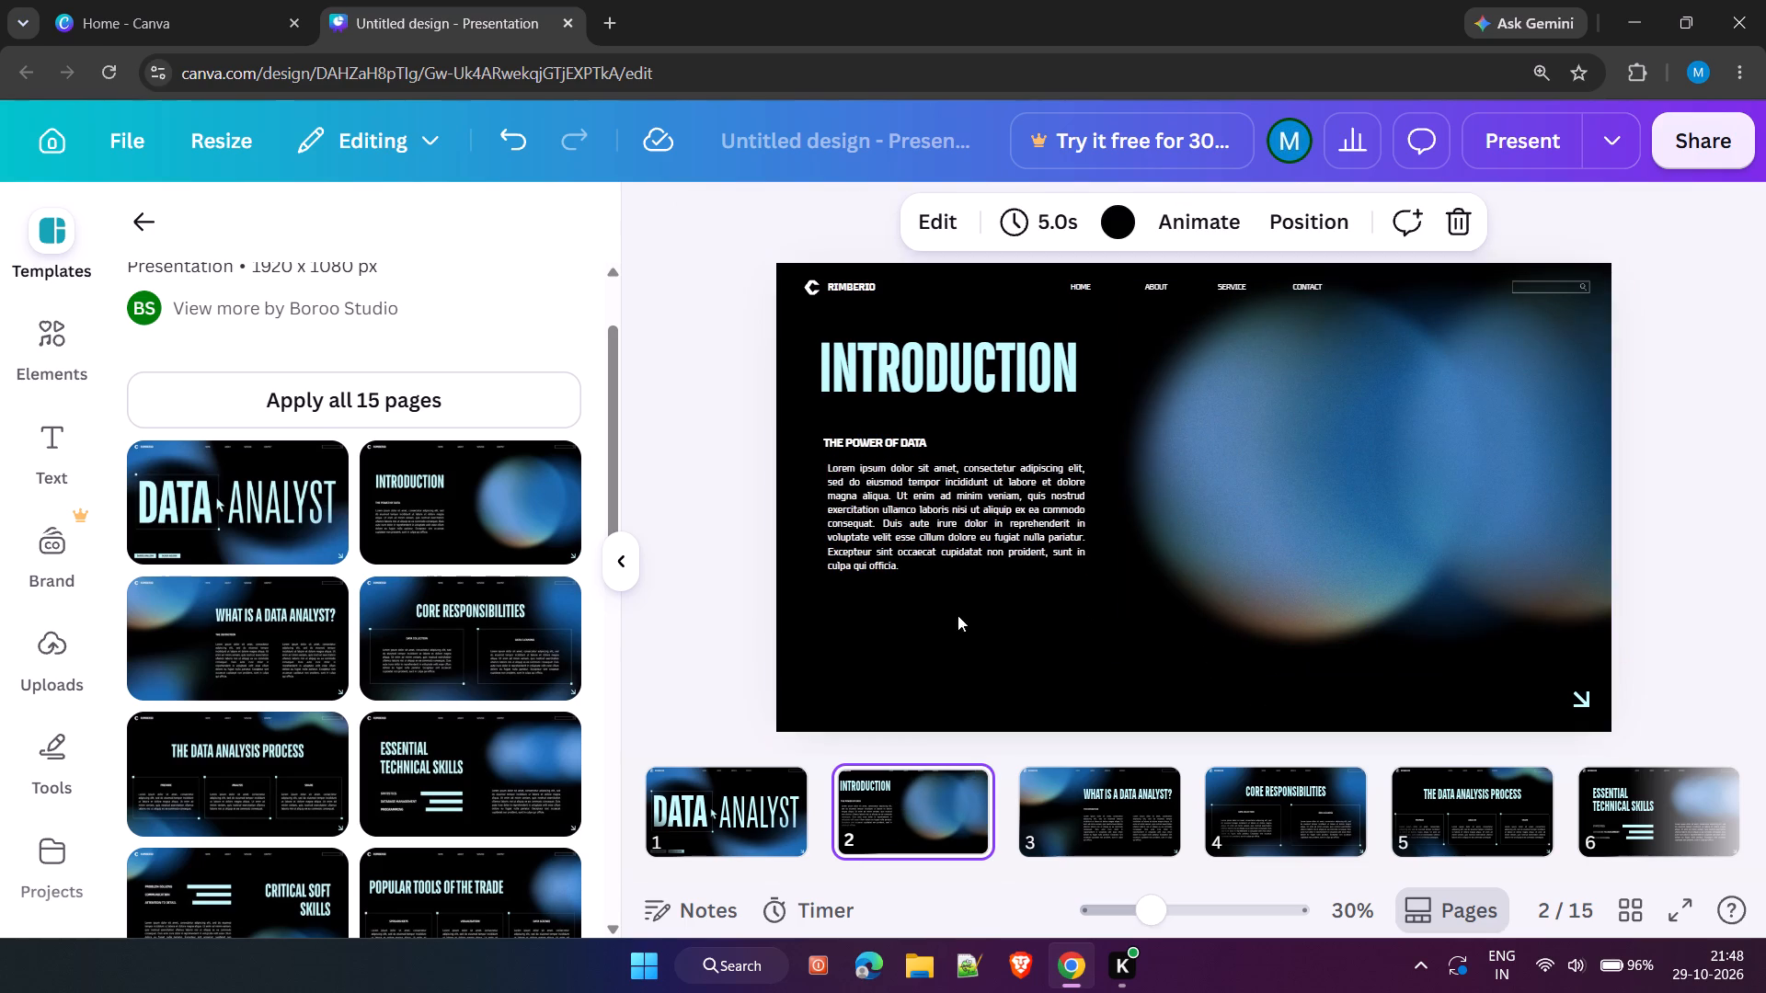
left_click(1044, 802)
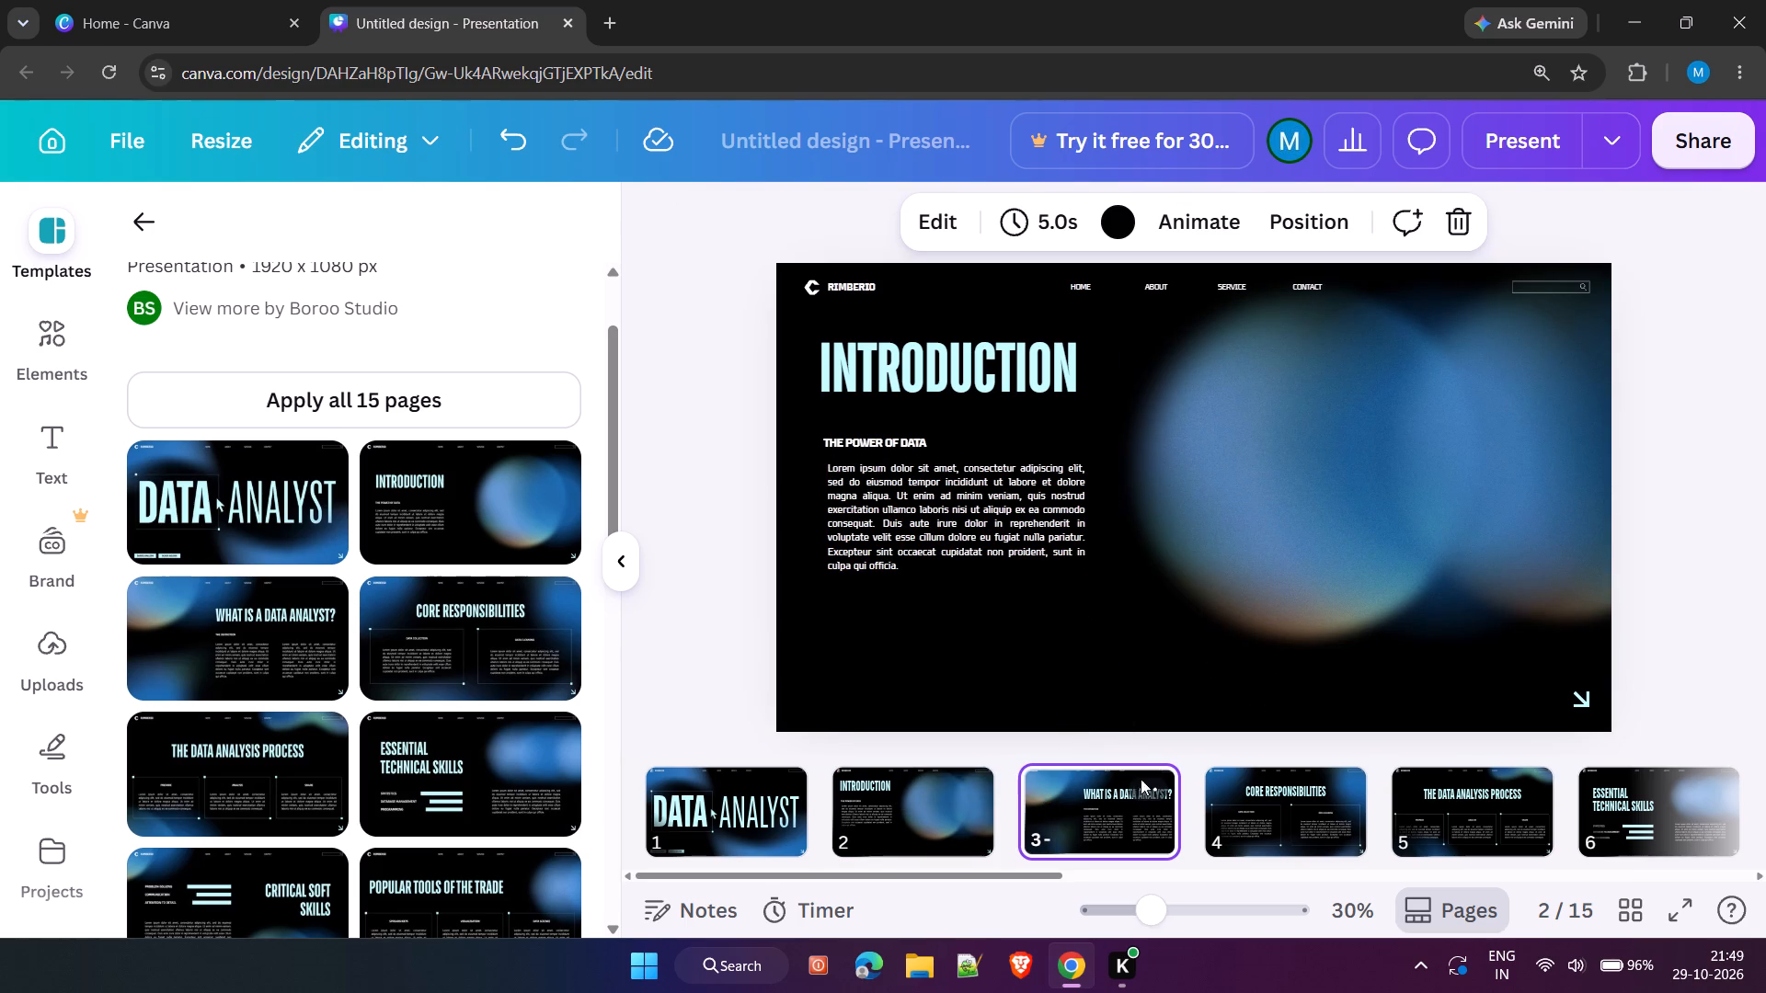
left_click_drag(928, 373, 1073, 627)
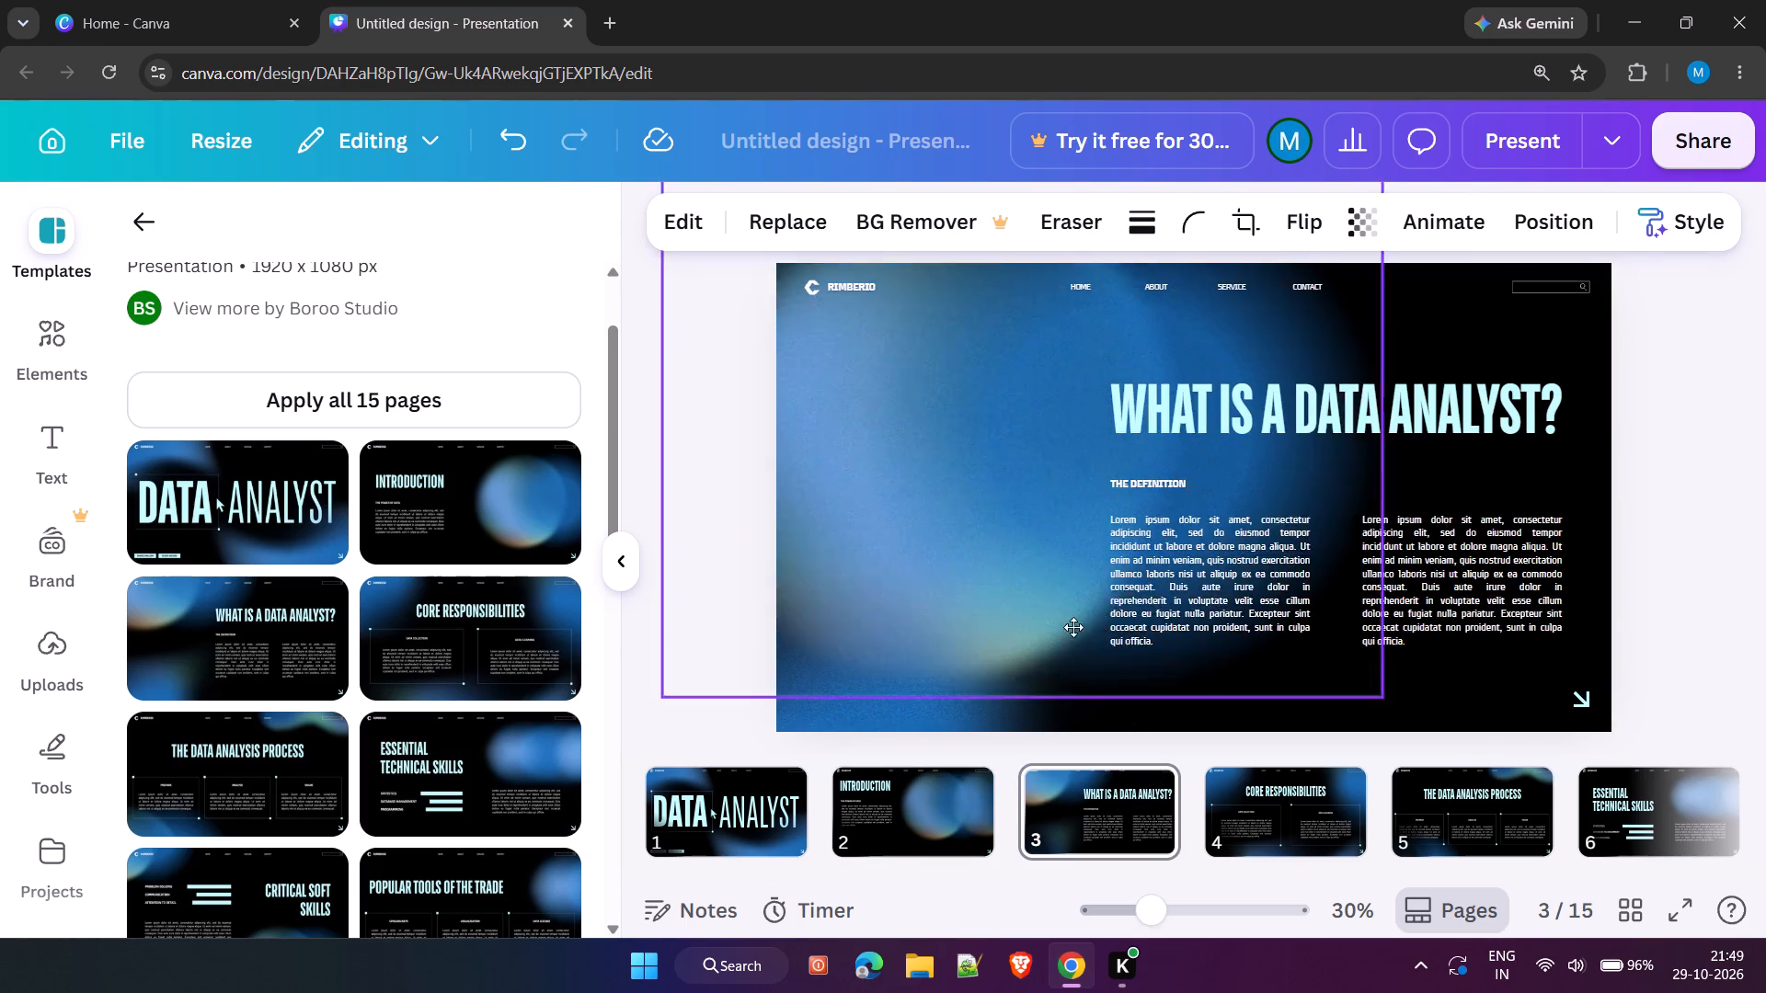
left_click_drag(1073, 627, 941, 473)
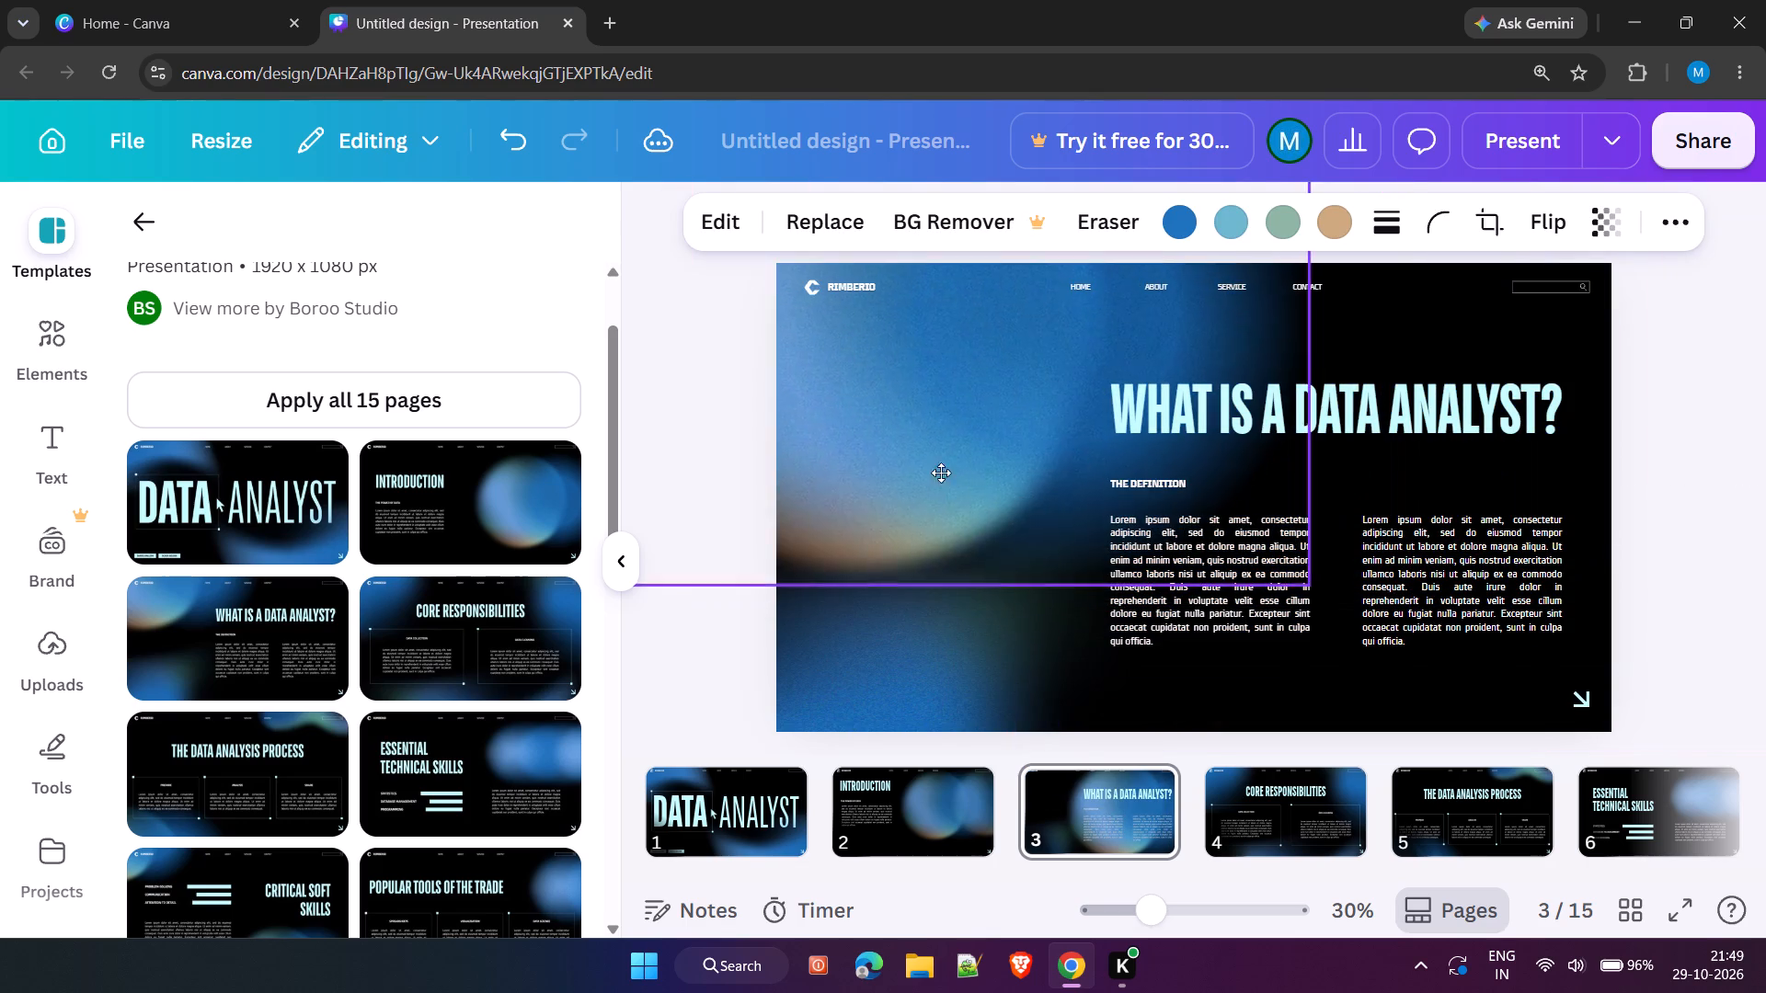
left_click_drag(941, 473, 888, 371)
Move slide 3's second gradient image from the lower-left corner to the lower right, spreading it beneath the two body paragraphs.
left_click_drag(854, 645, 950, 580)
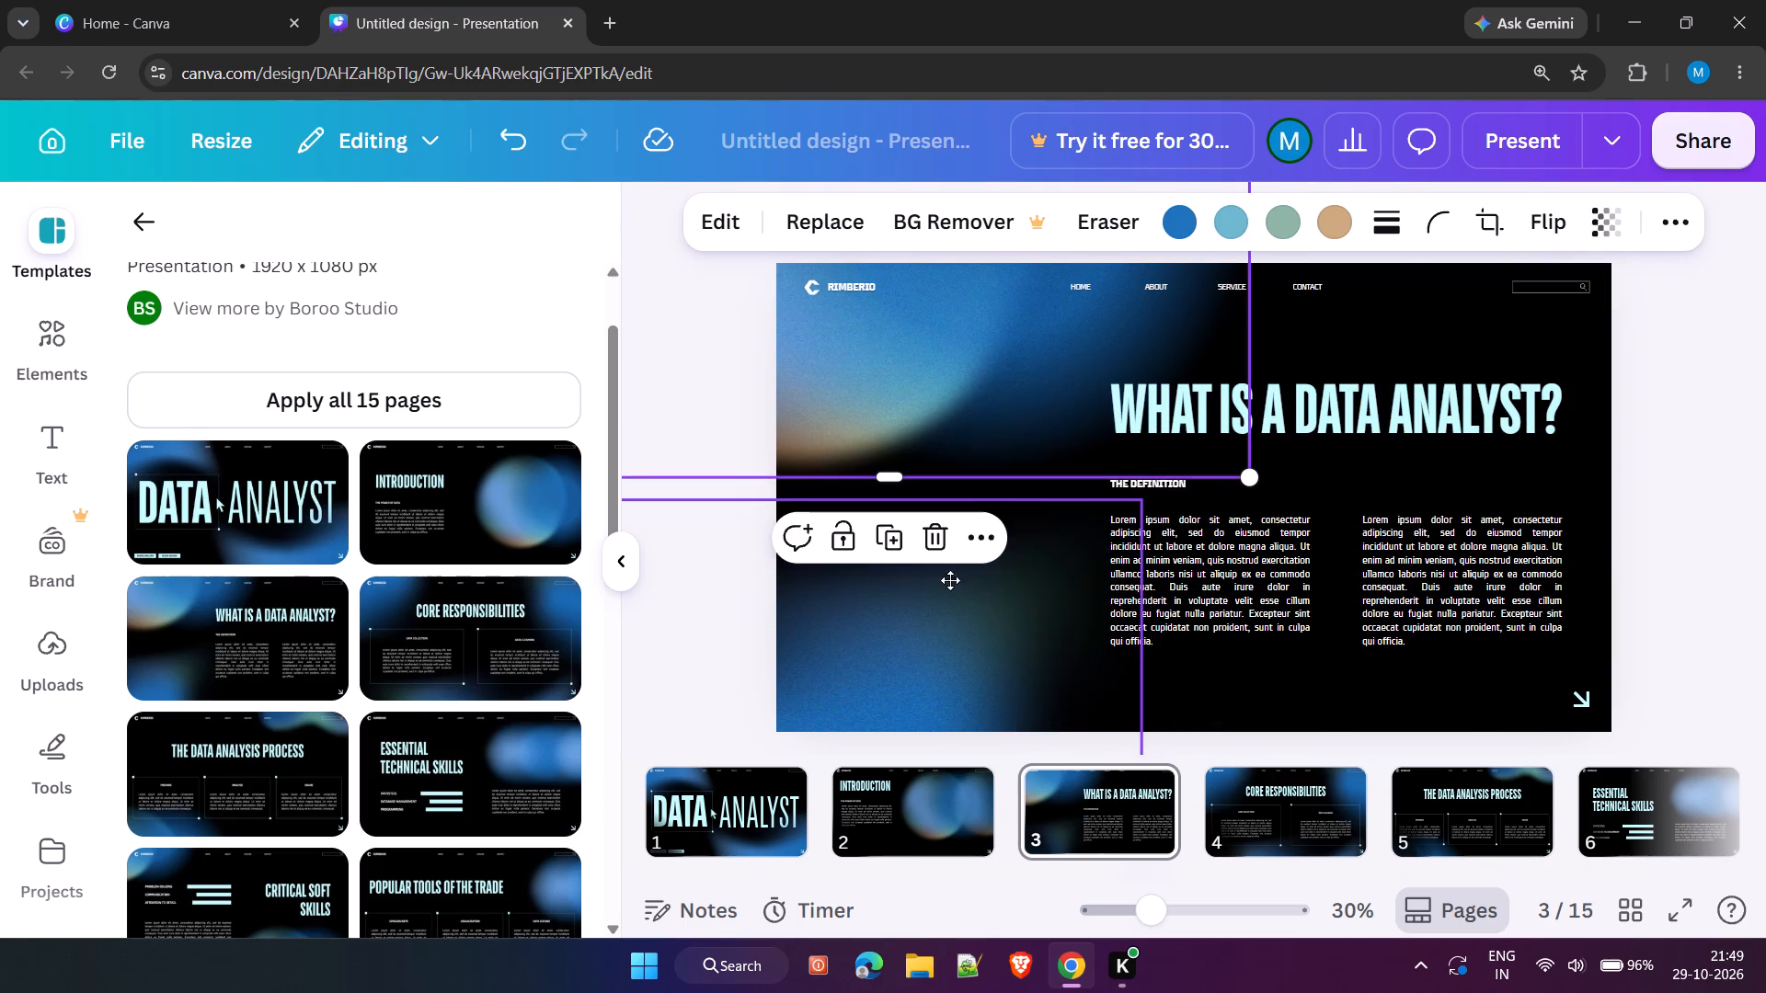
left_click_drag(950, 580, 948, 584)
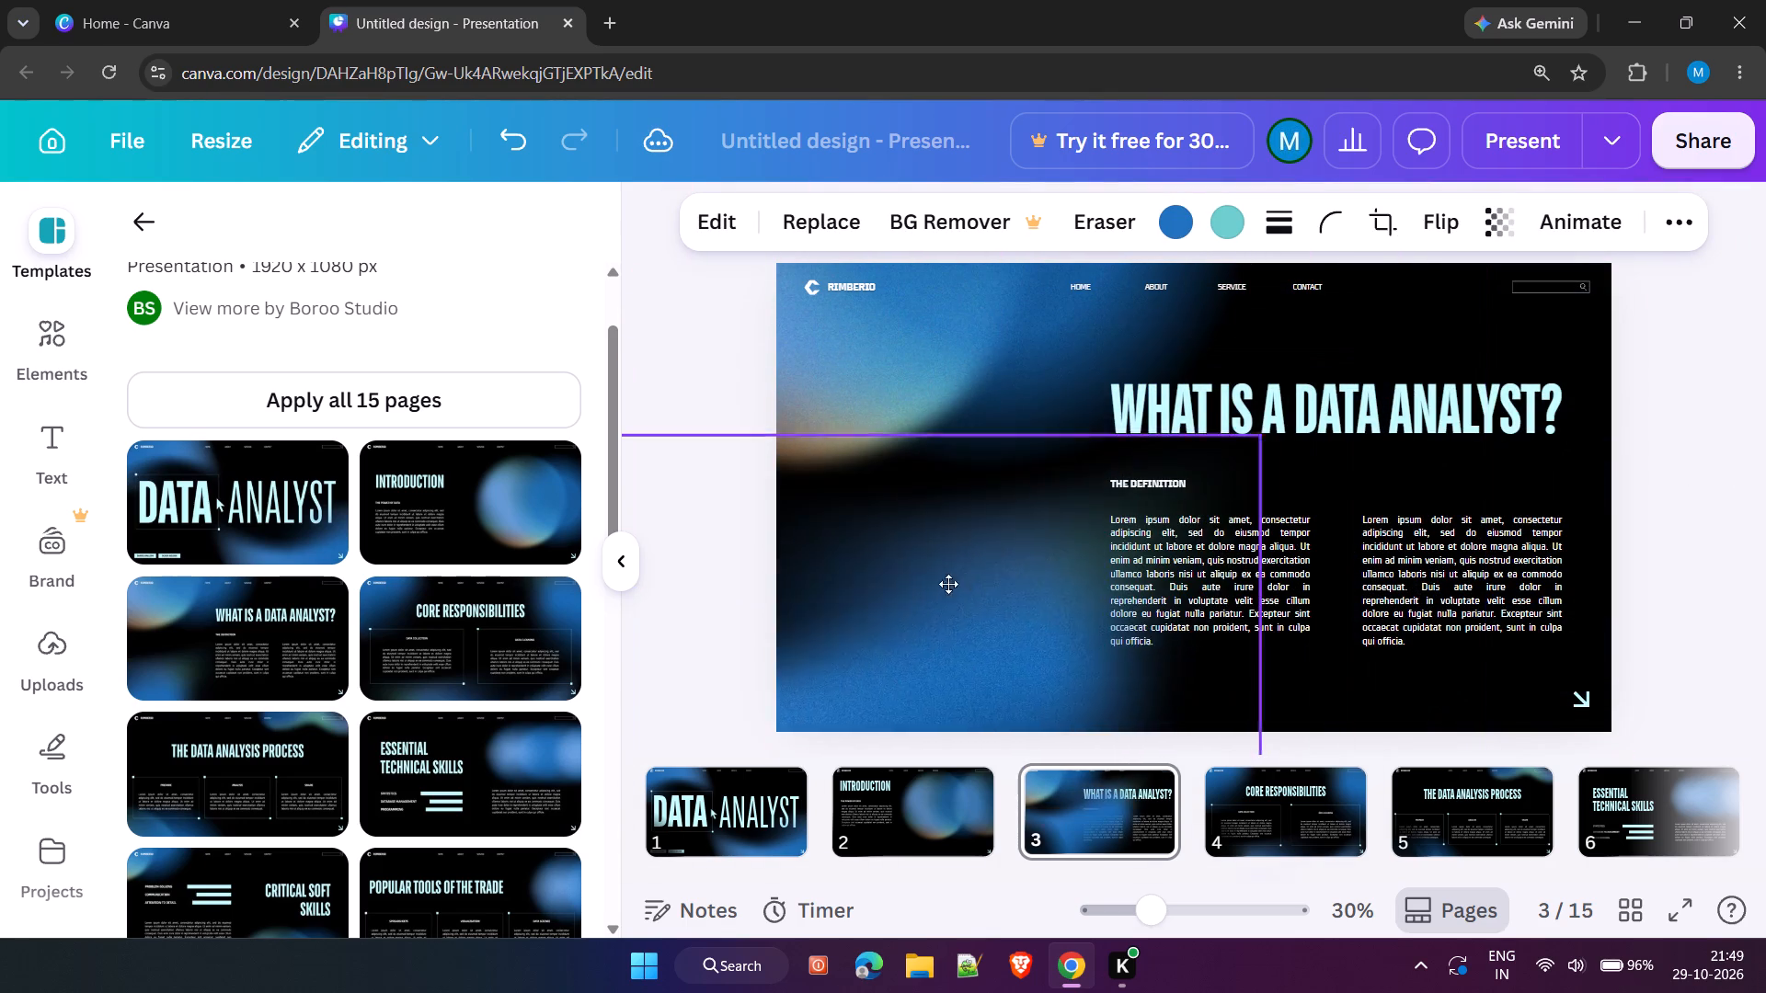
left_click_drag(948, 584, 1697, 515)
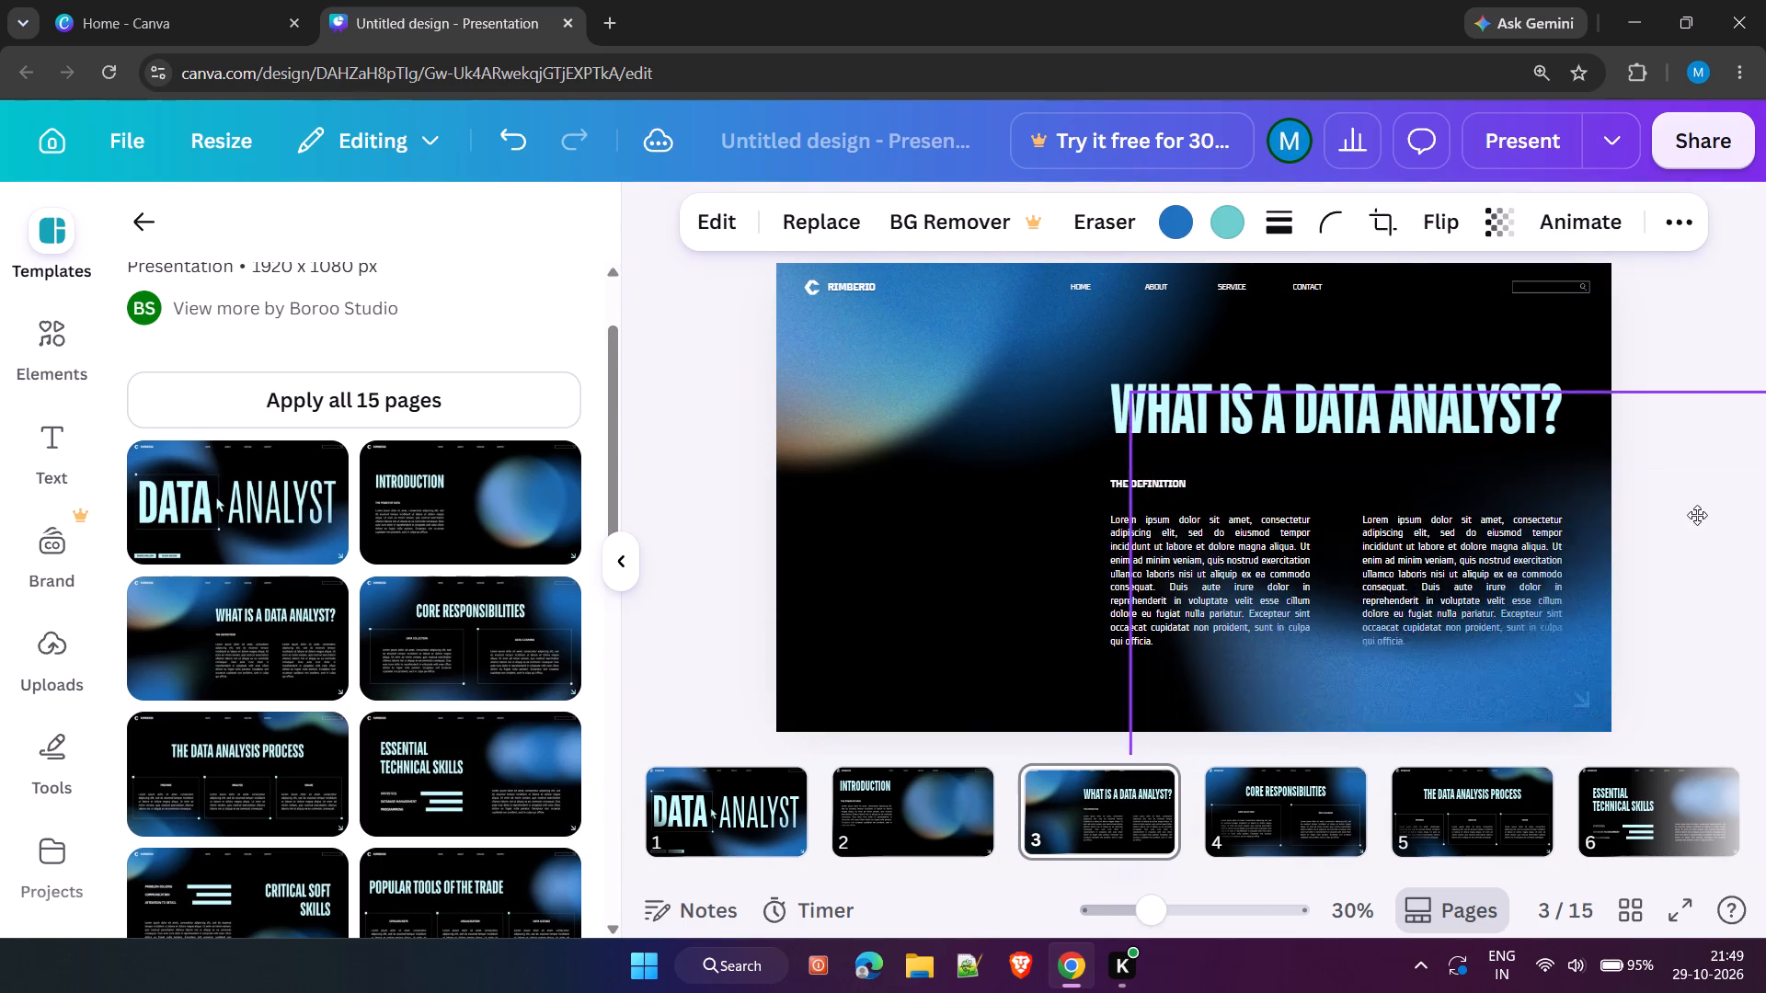
left_click_drag(1697, 515, 1765, 543)
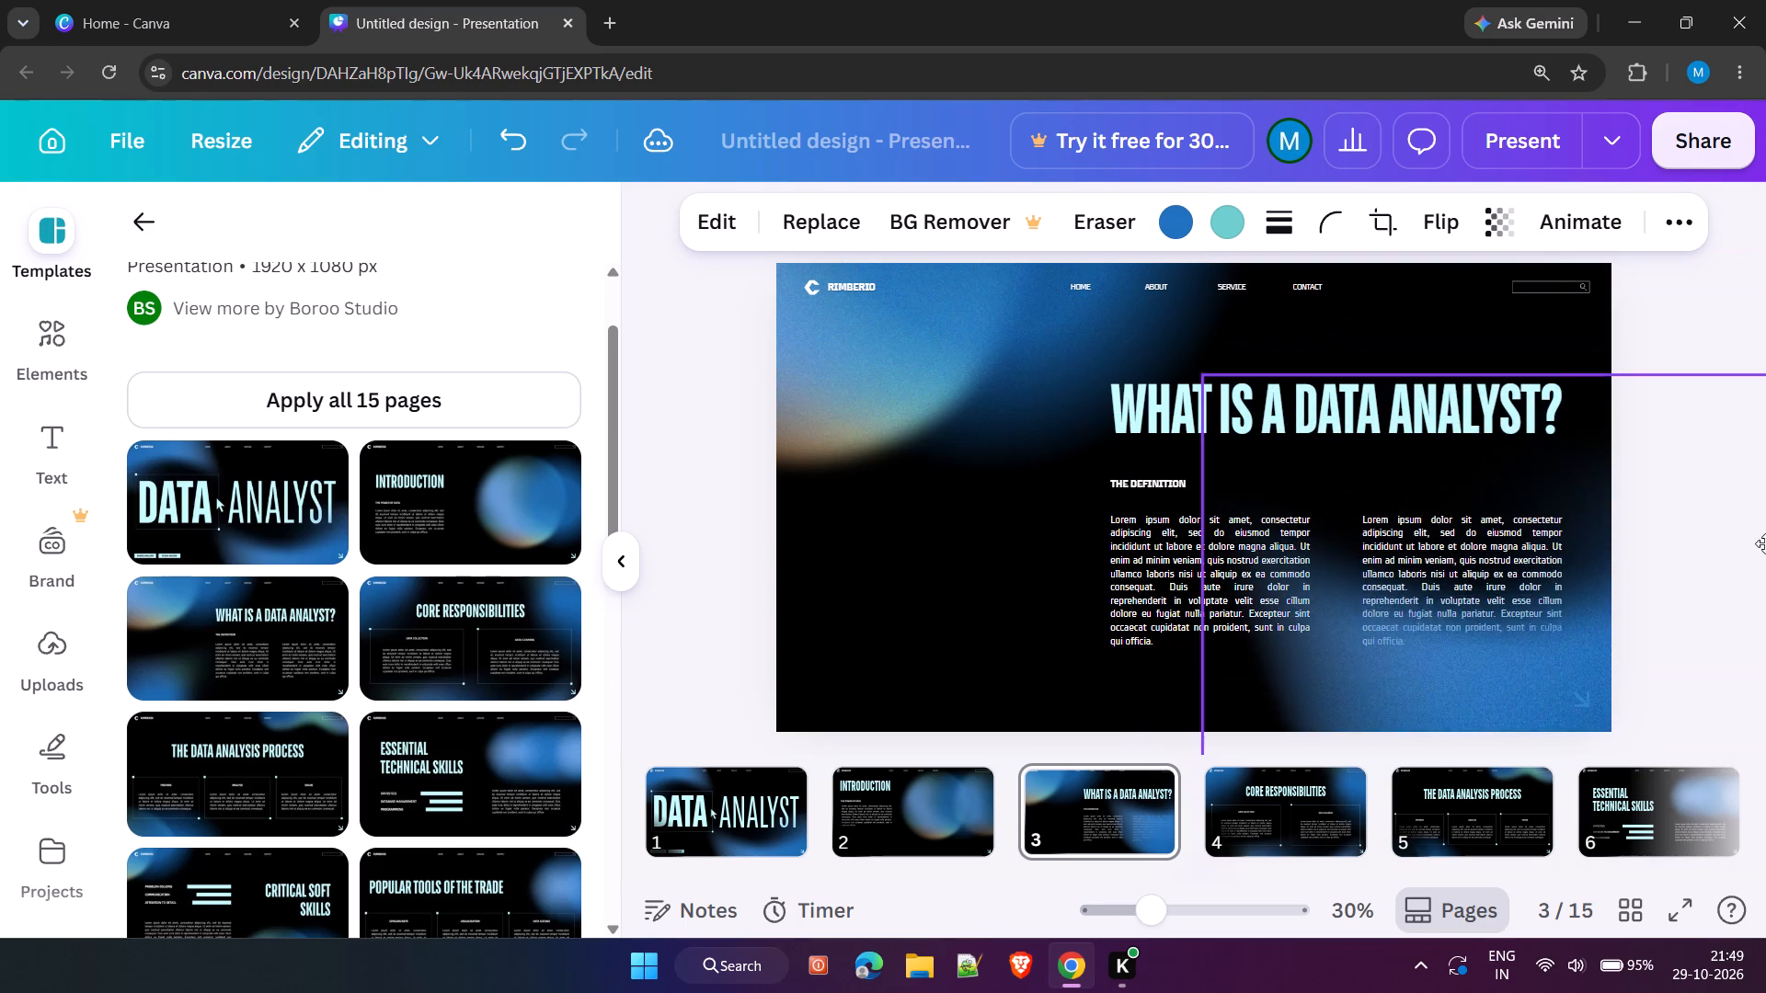
left_click_drag(1765, 543, 1744, 511)
left_click_drag(1428, 670, 1622, 682)
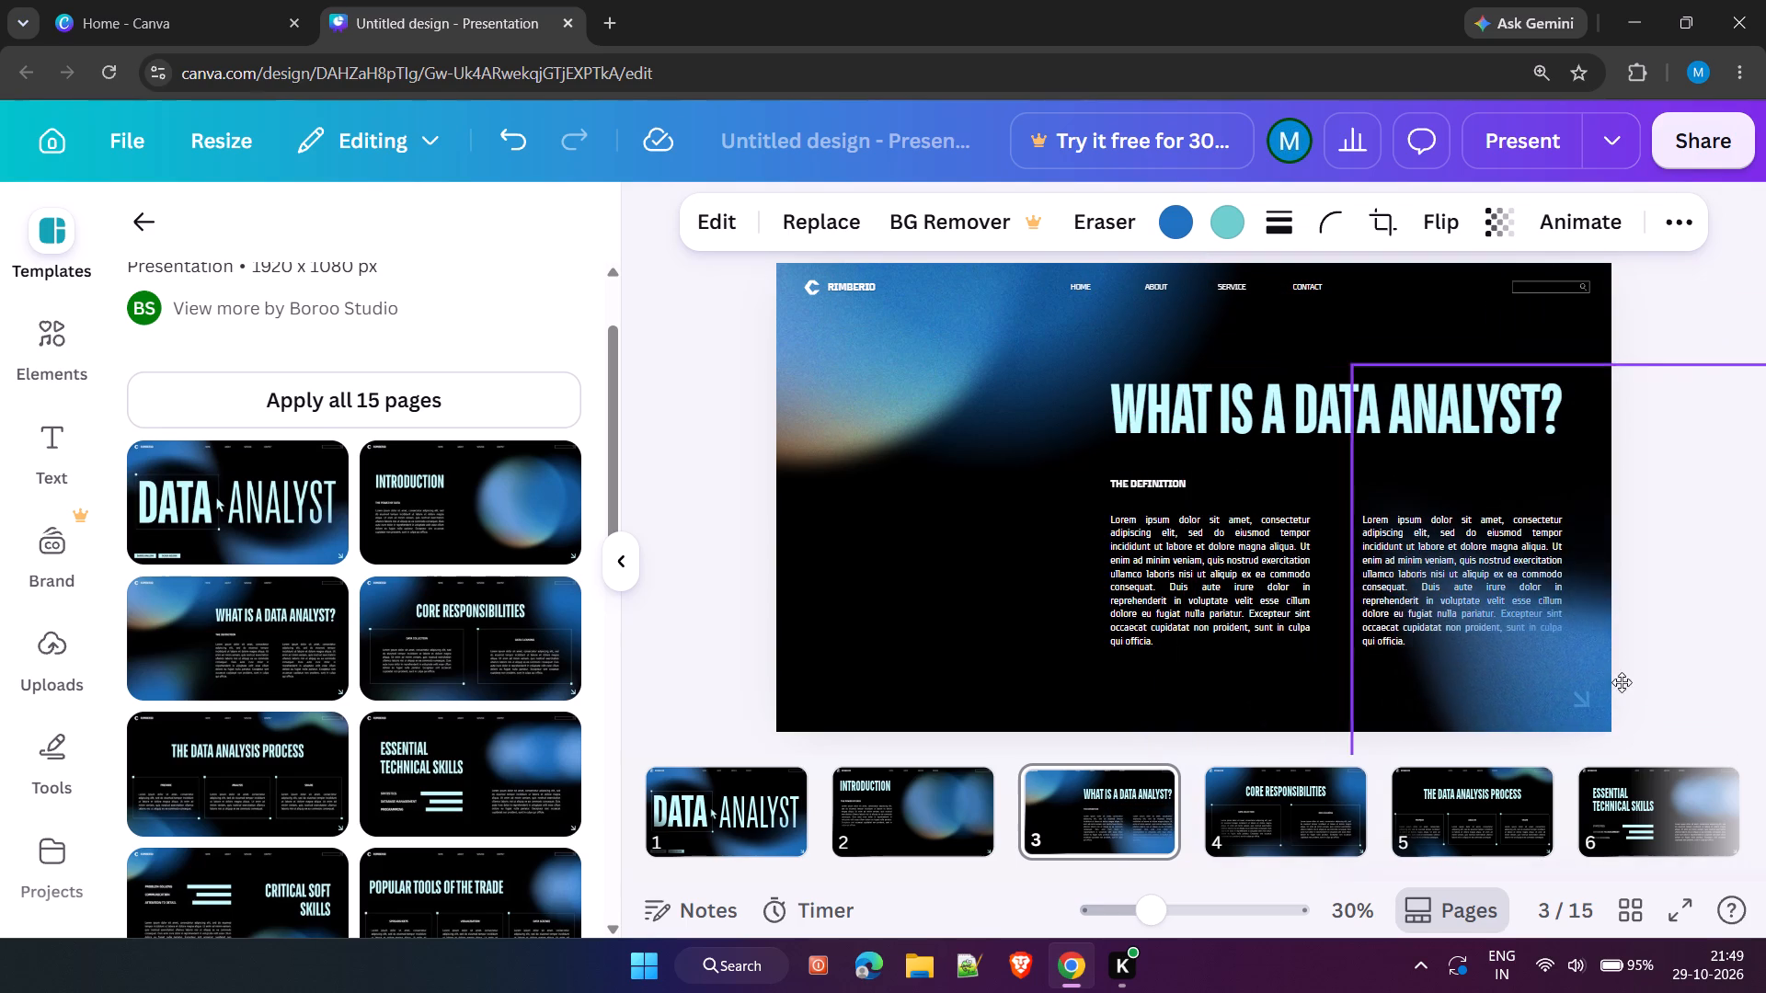
left_click_drag(1622, 682, 1616, 674)
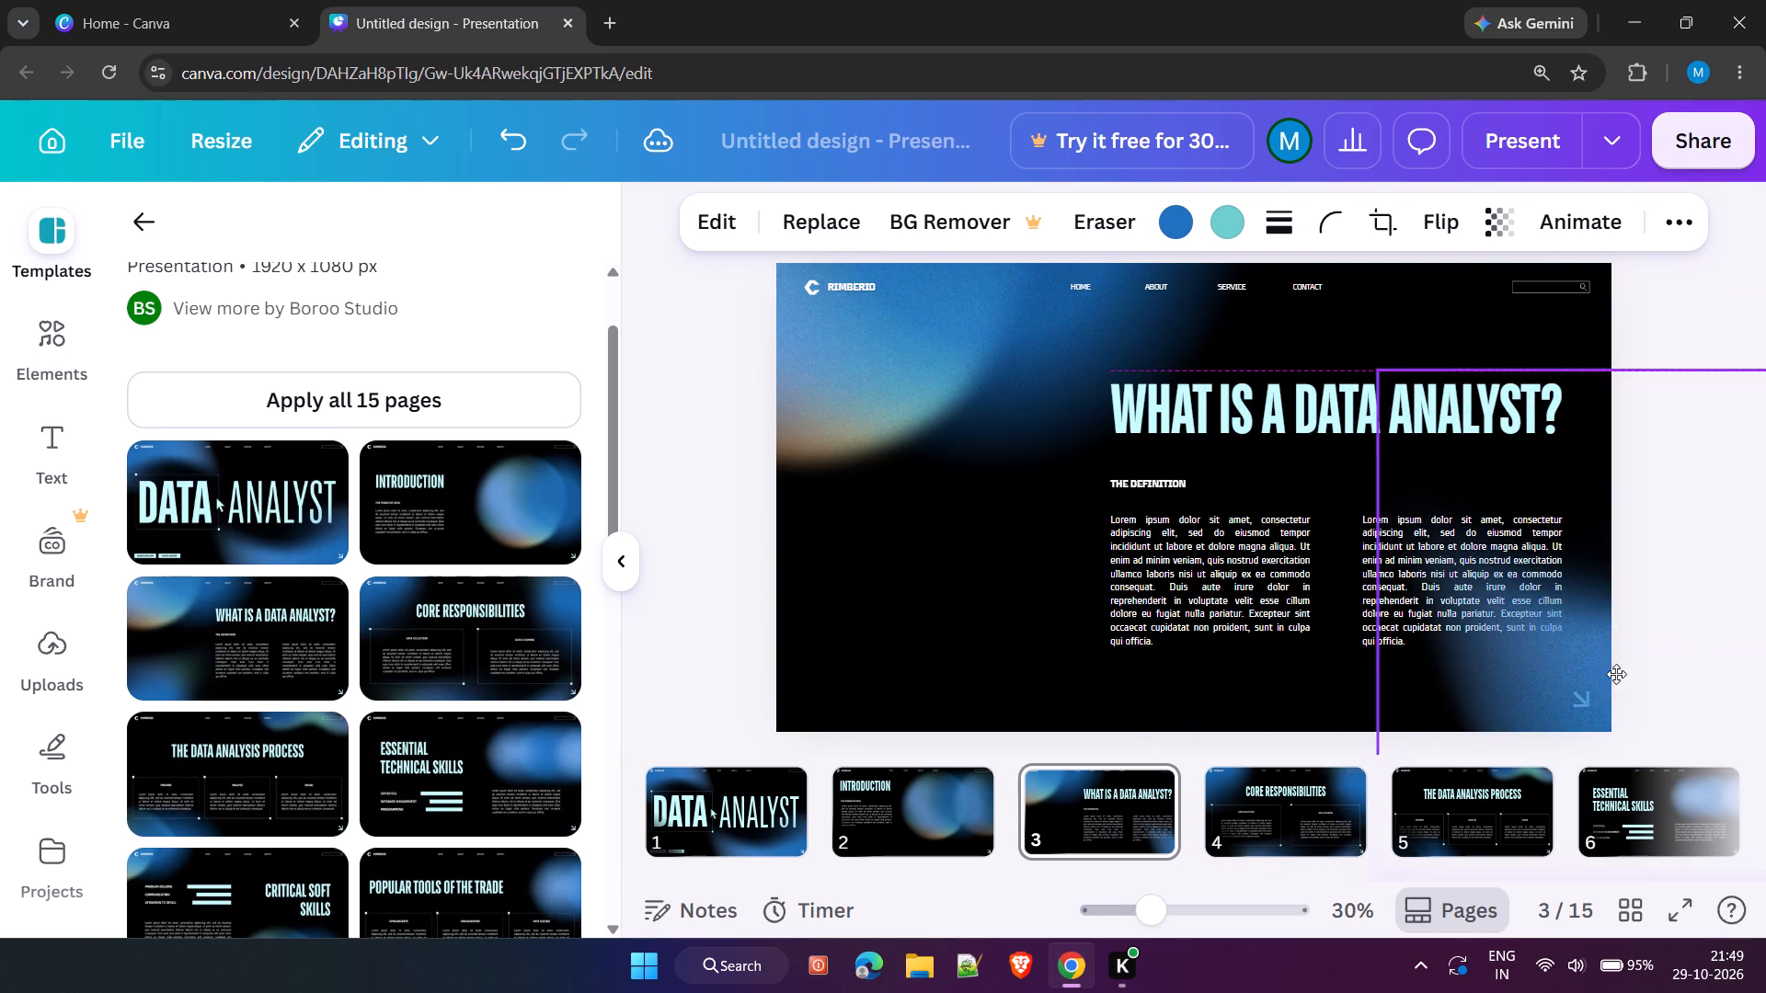
left_click_drag(1616, 674, 1541, 749)
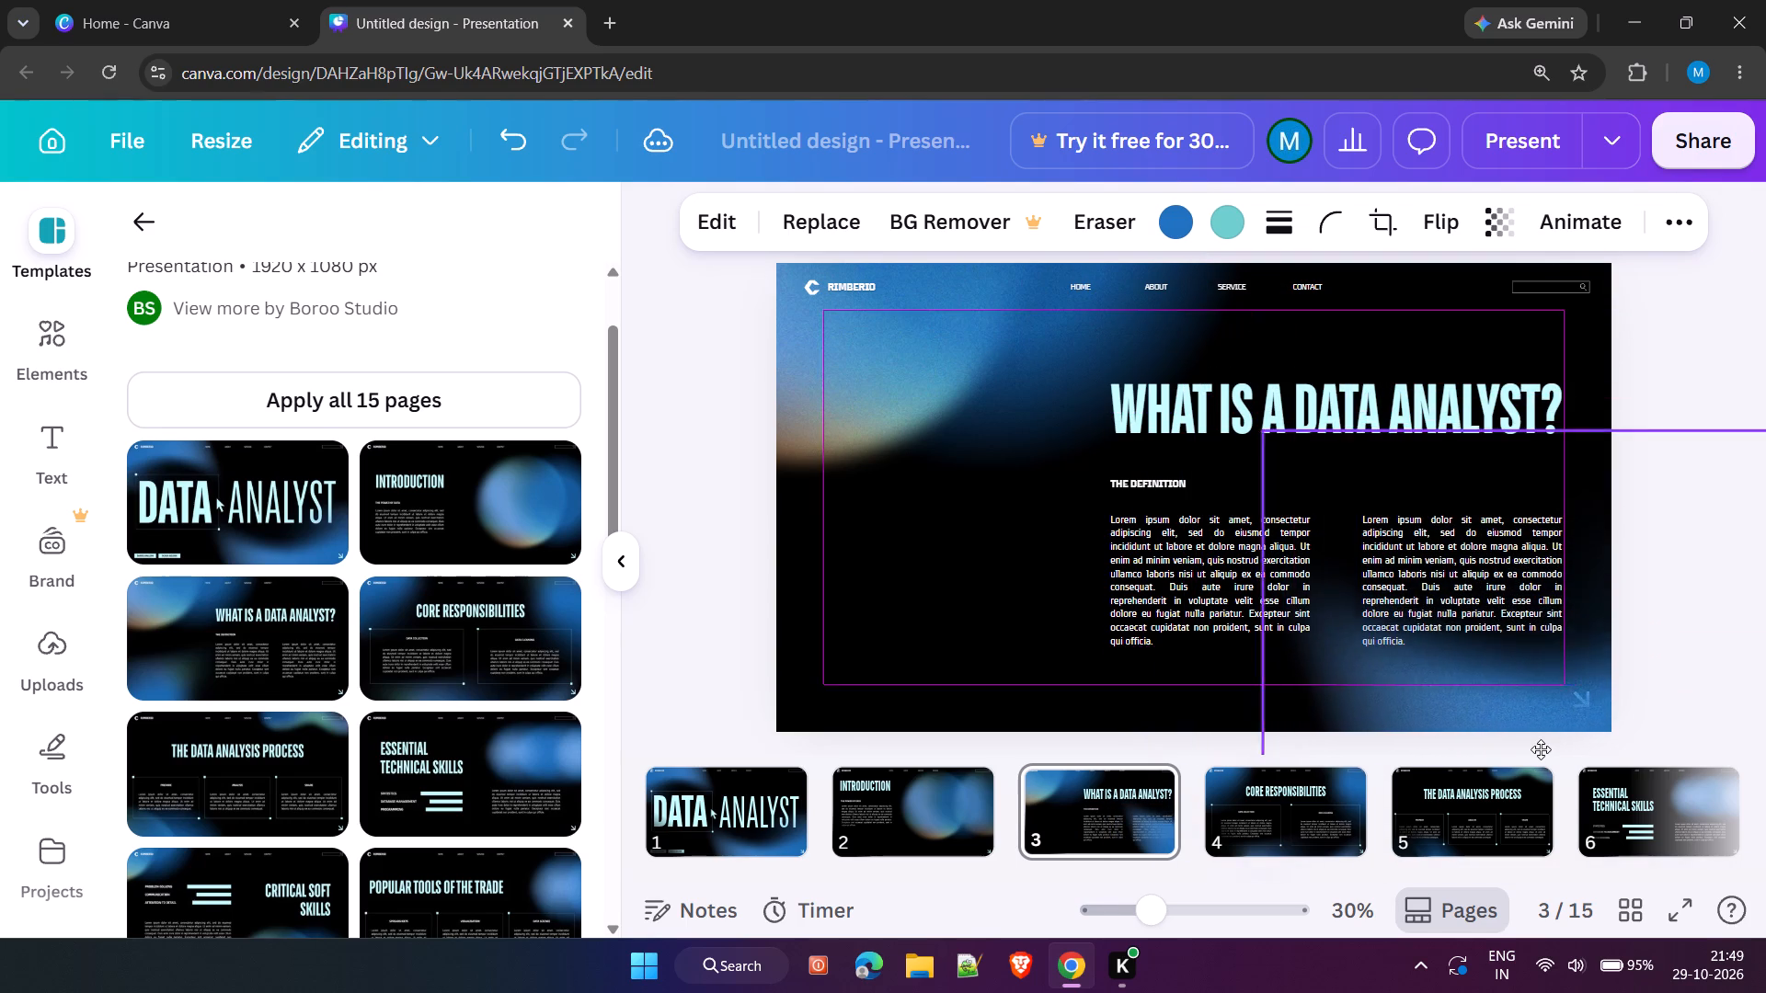
left_click_drag(1541, 749, 1291, 773)
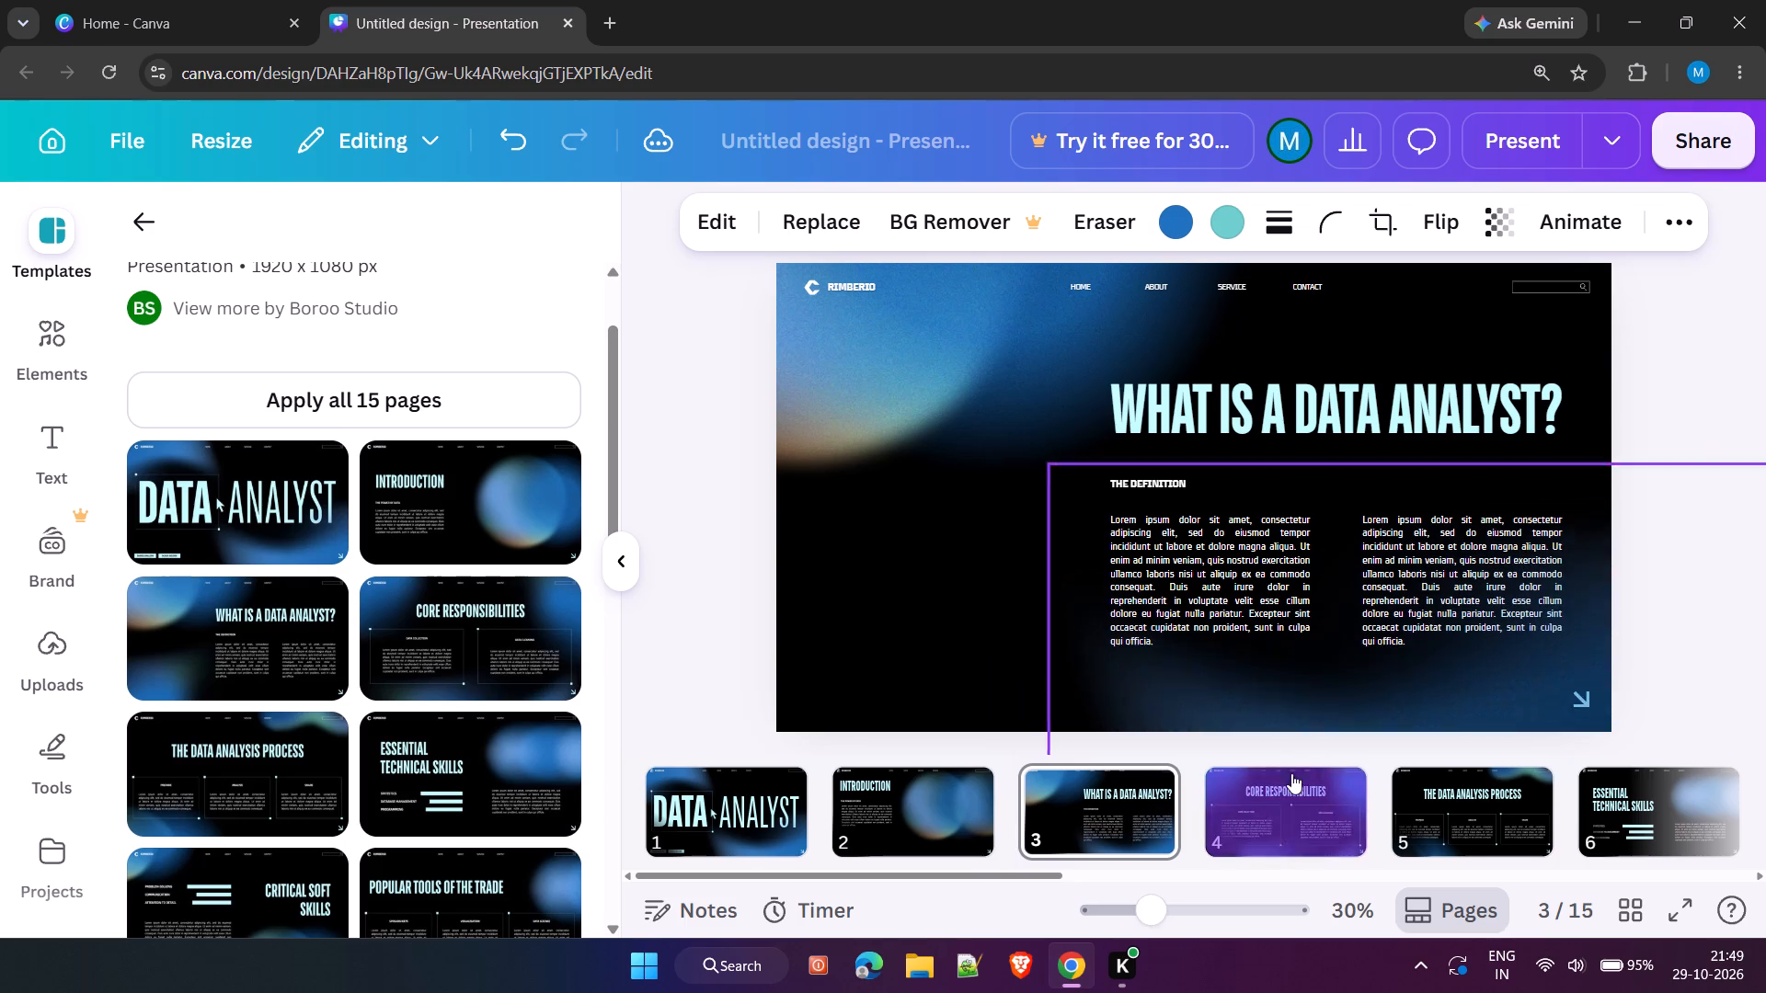
left_click_drag(1291, 773, 1248, 738)
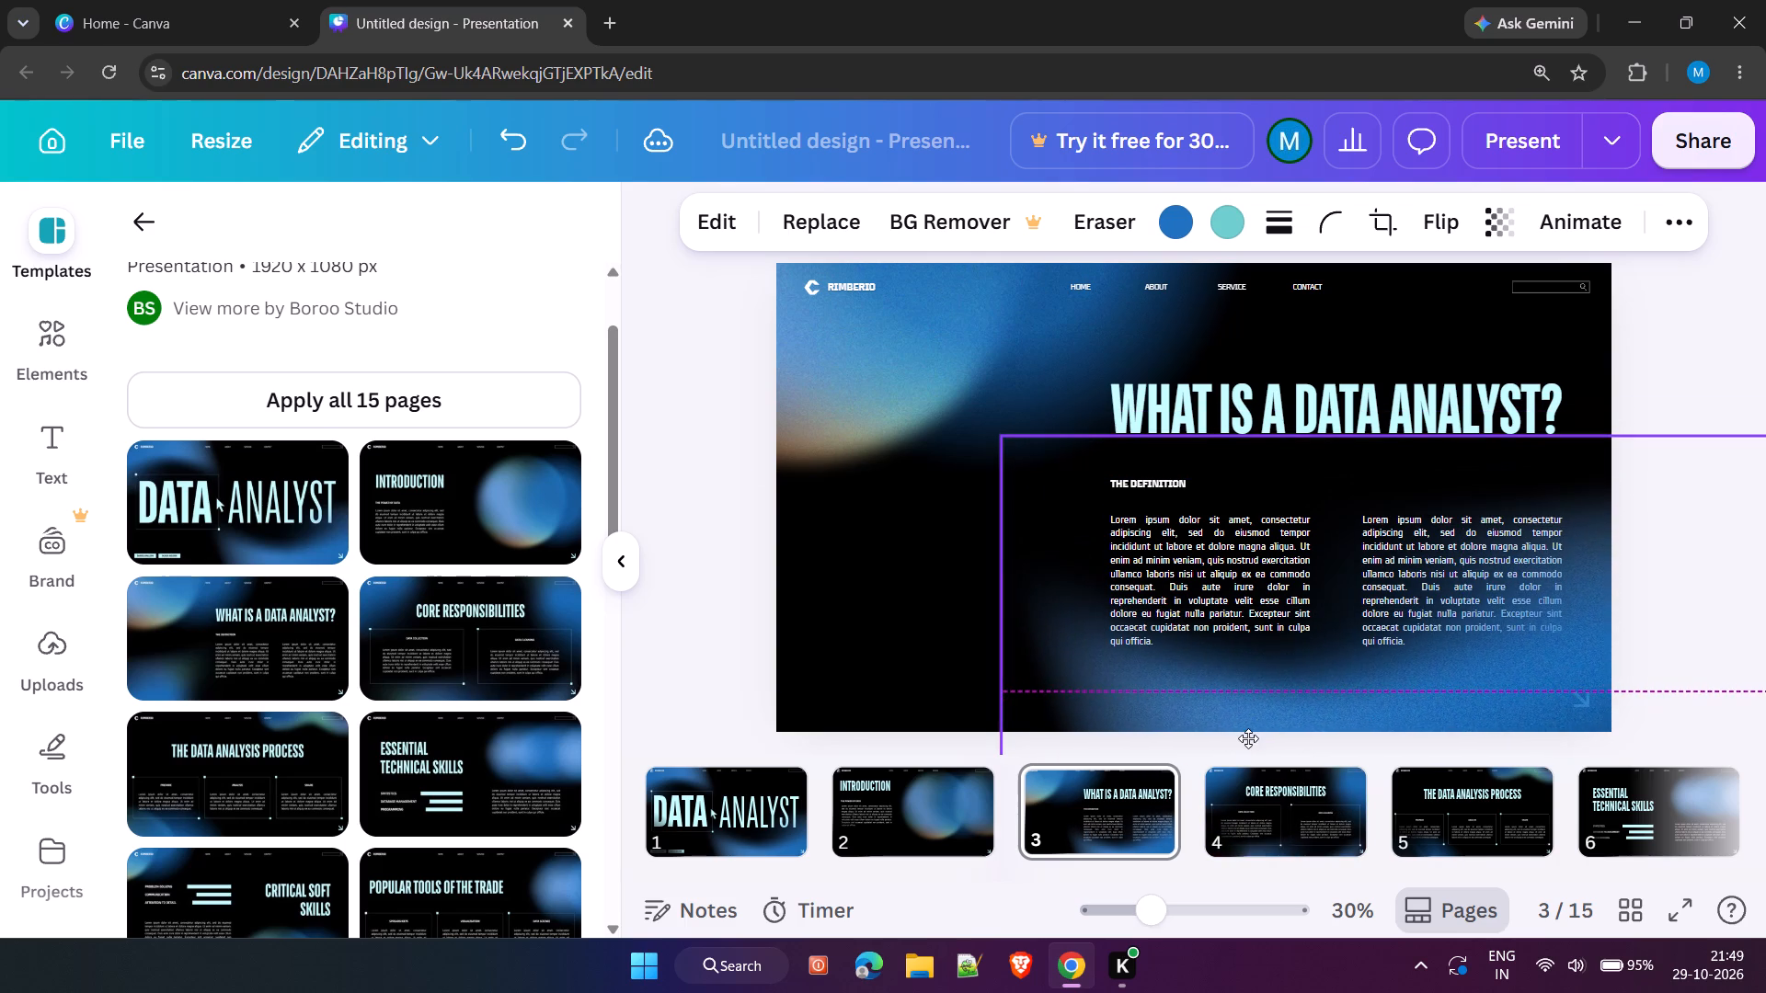
left_click_drag(1248, 738, 1247, 733)
Fine-tune the lower-right gradient's vertical position on slide 3, leaving its top edge just above the THE DEFINITION subheading.
left_click(883, 600)
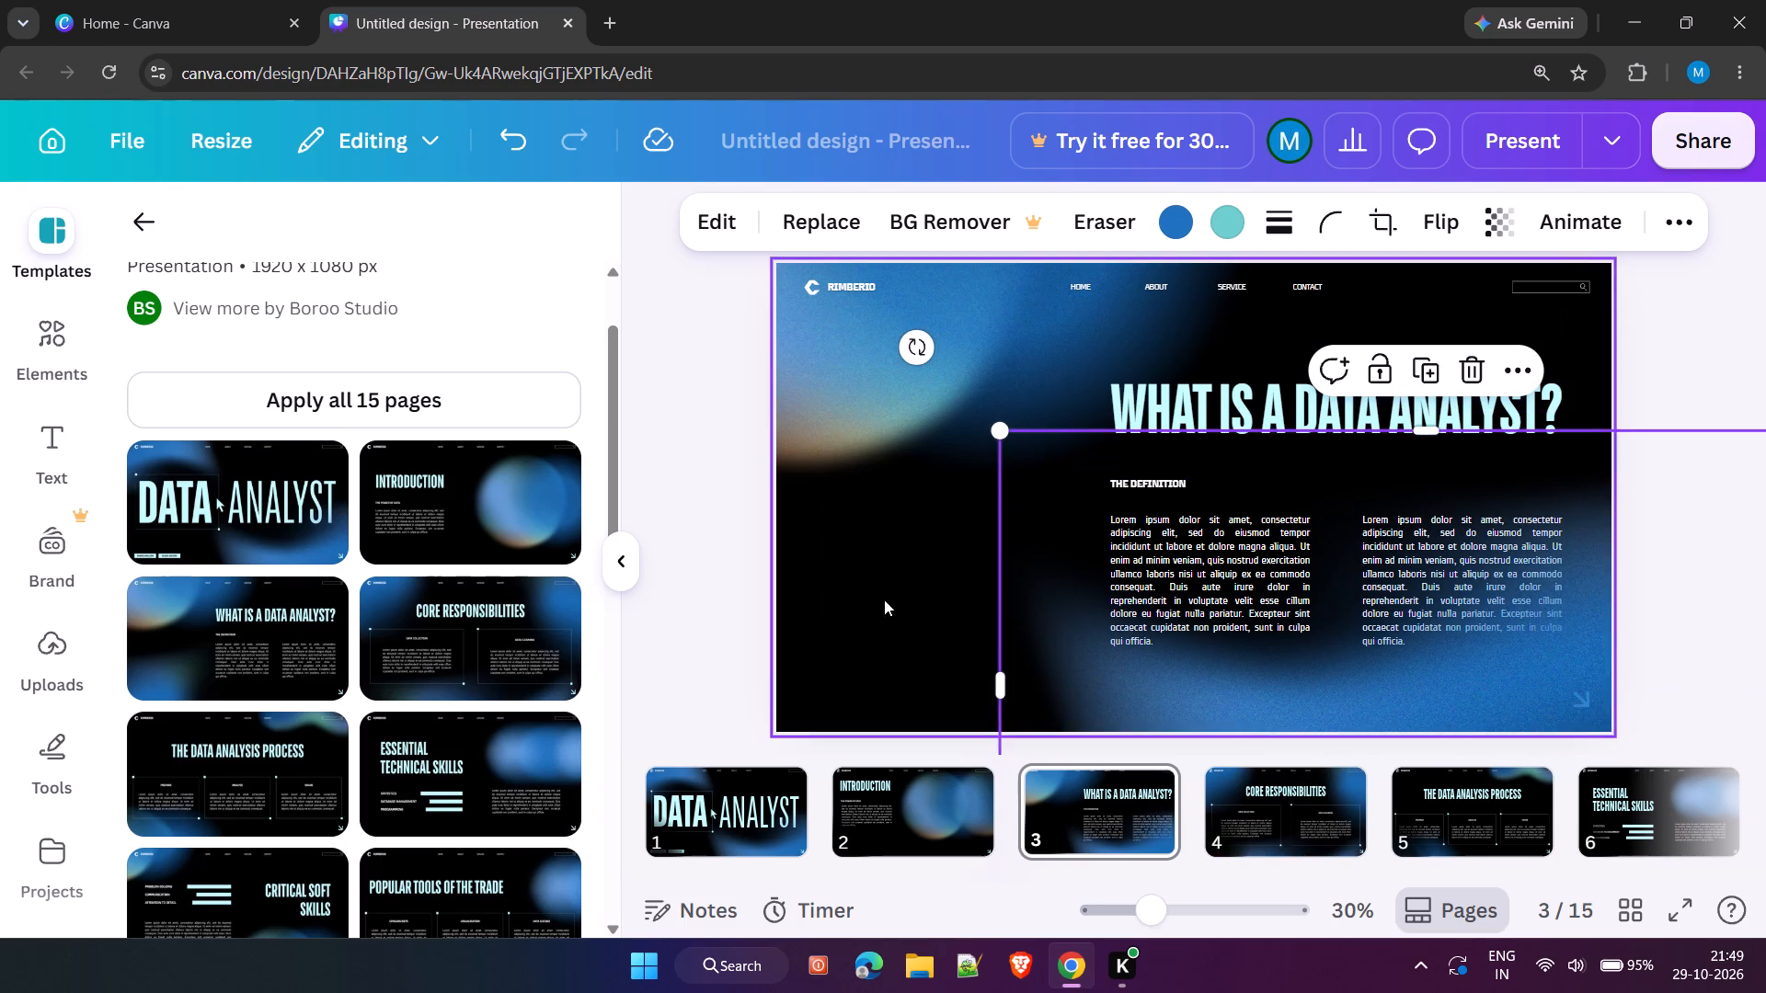
left_click_drag(1406, 565, 1404, 550)
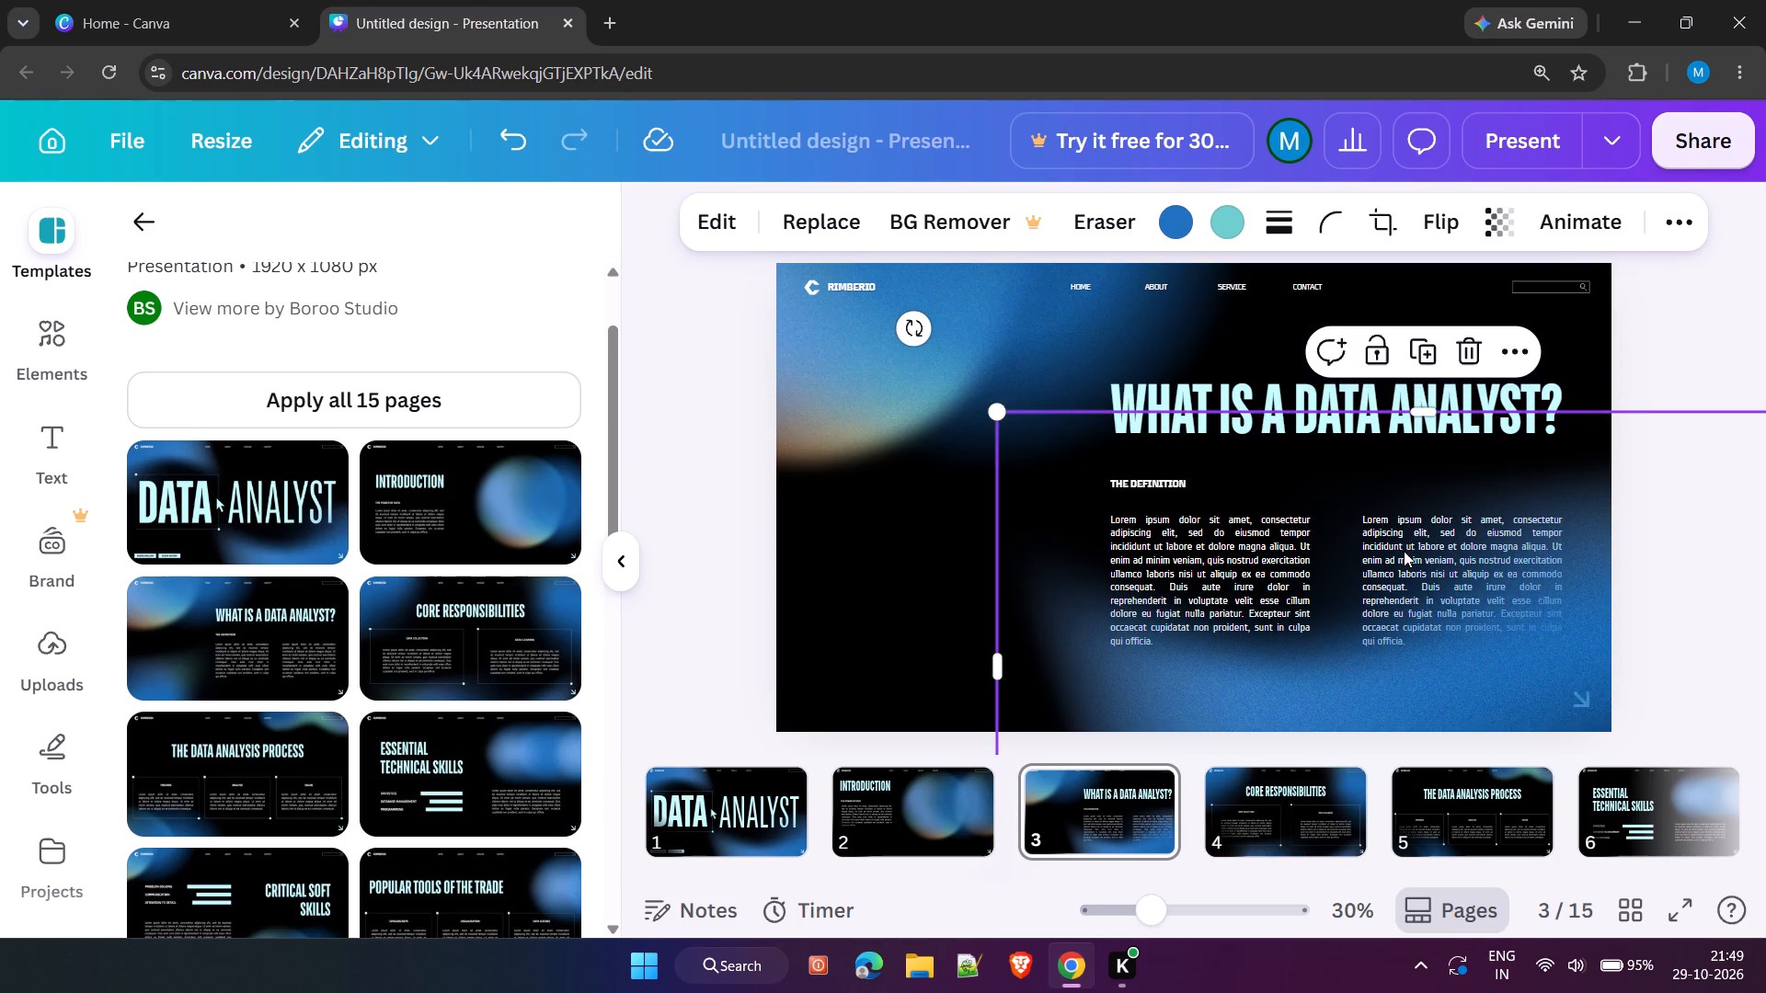
left_click_drag(1407, 561, 1414, 602)
left_click(1406, 577)
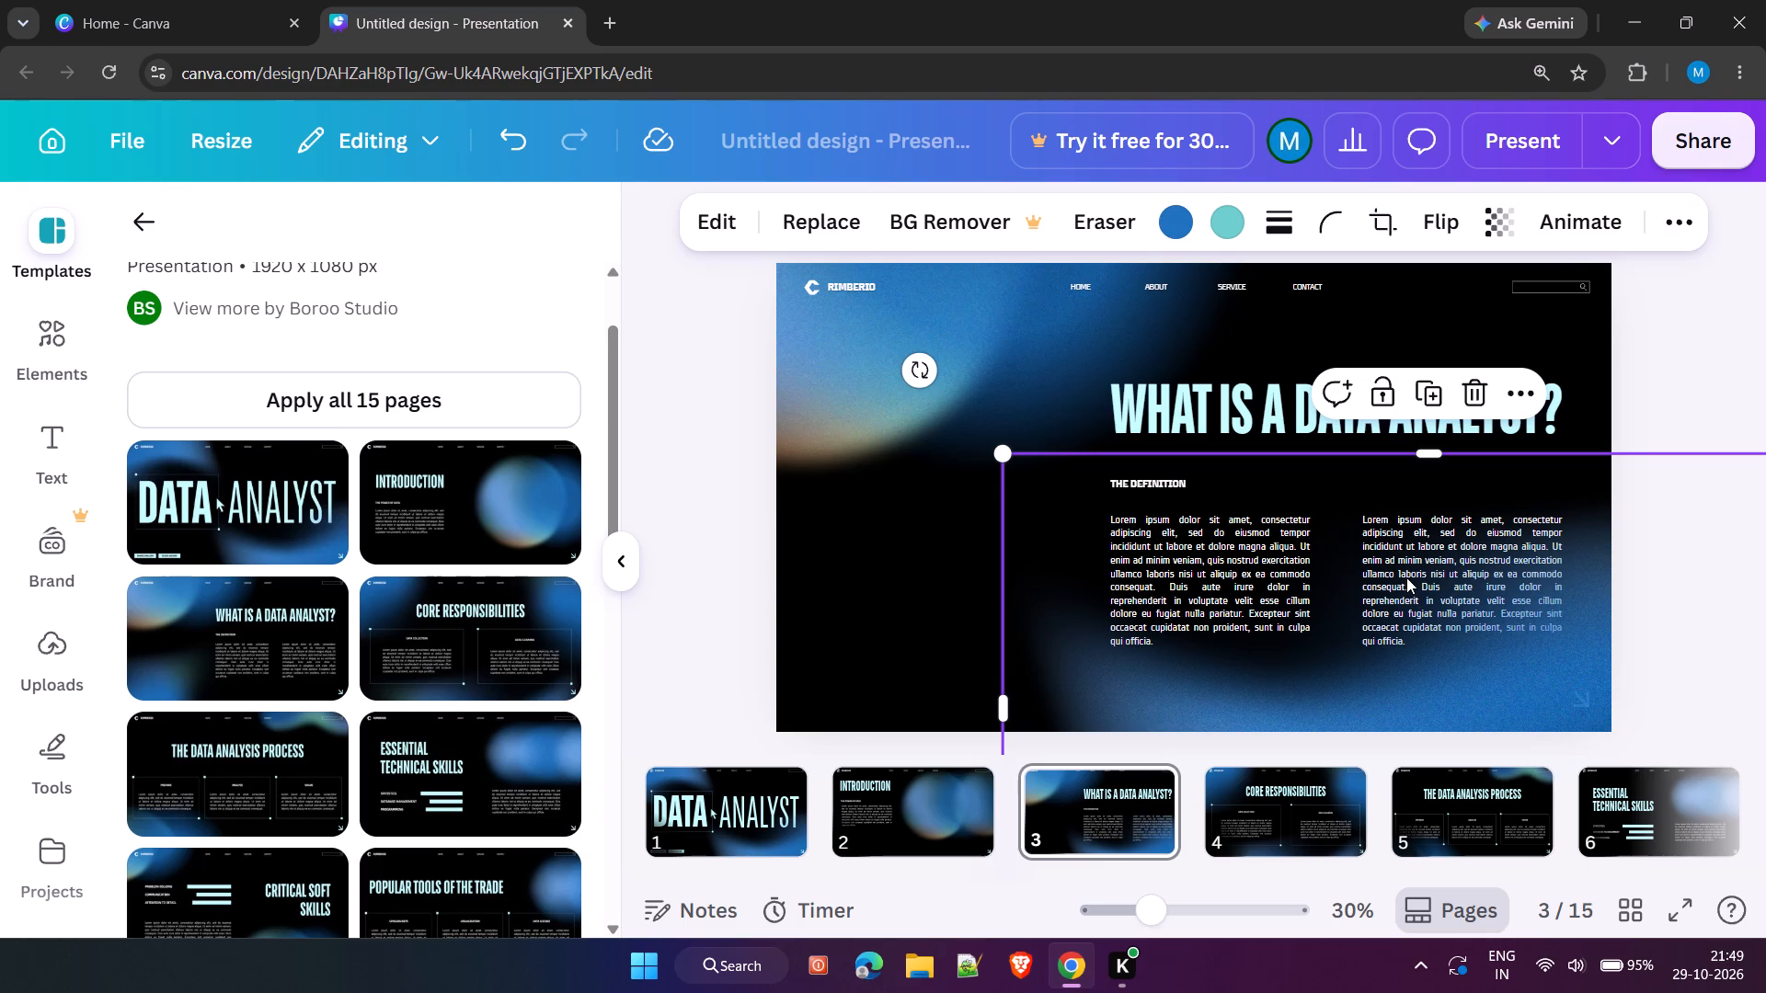
left_click(894, 554)
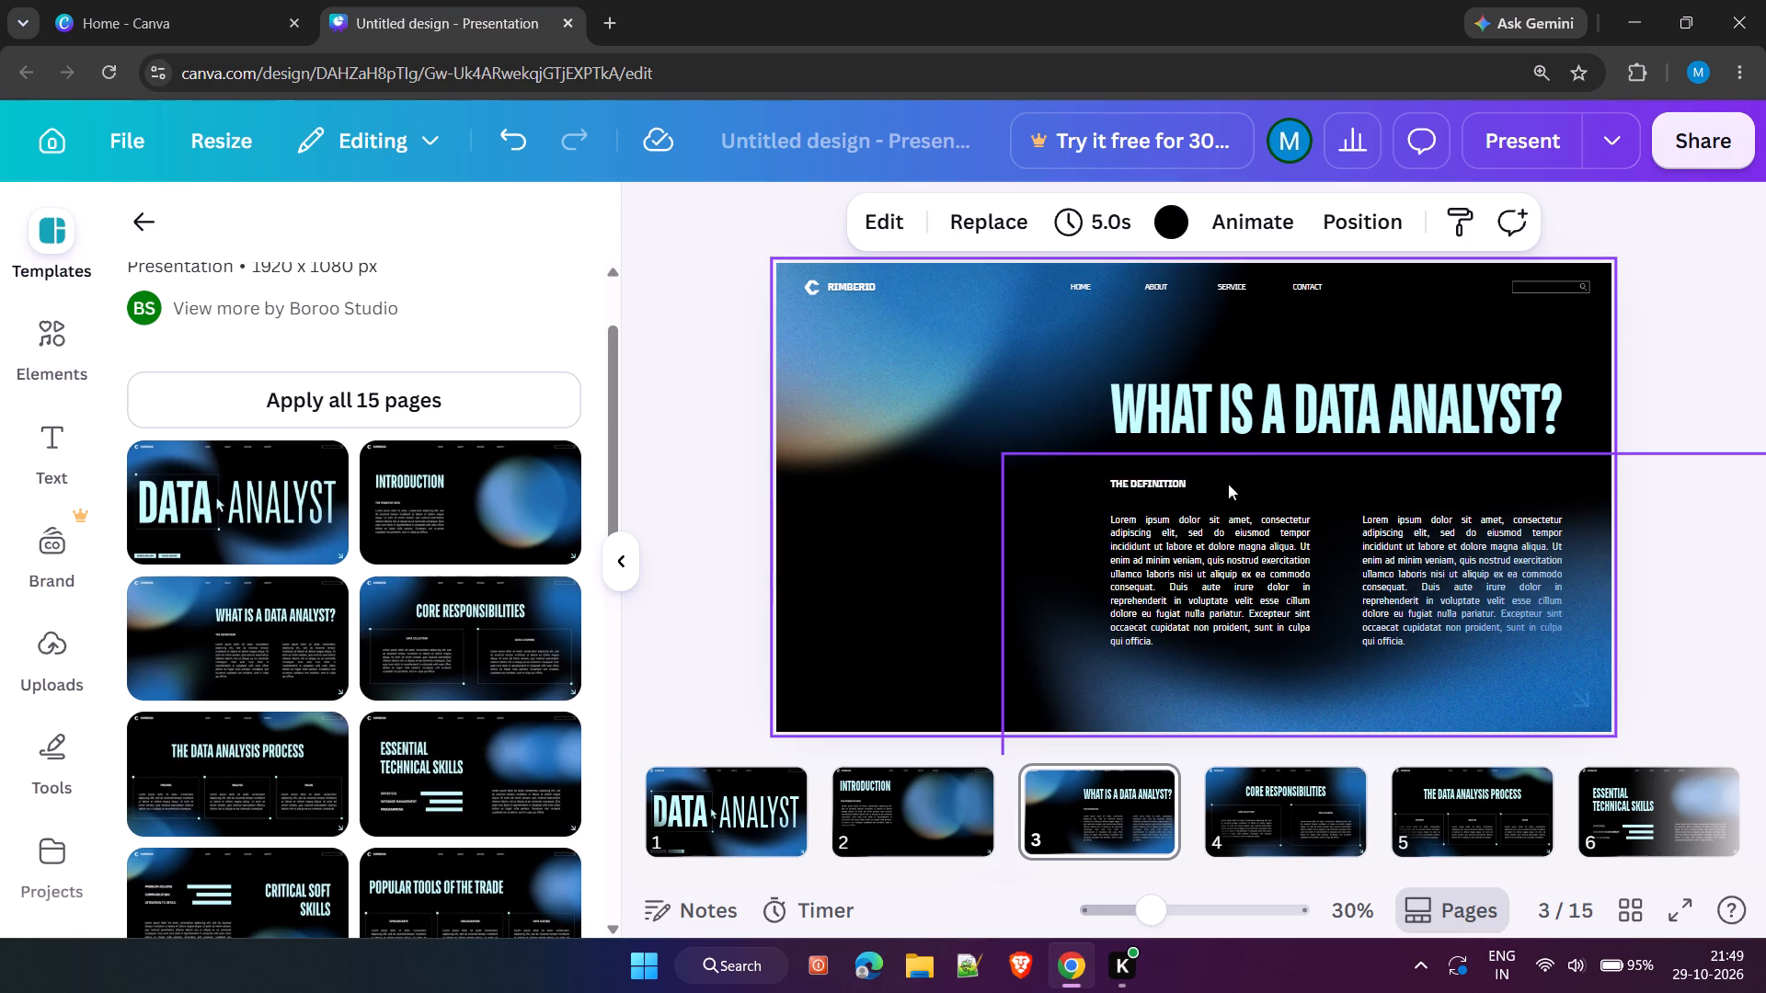
Move the WHAT IS A DATA ANALYST? heading slightly up on slide 3.
left_click_drag(1237, 389, 1239, 371)
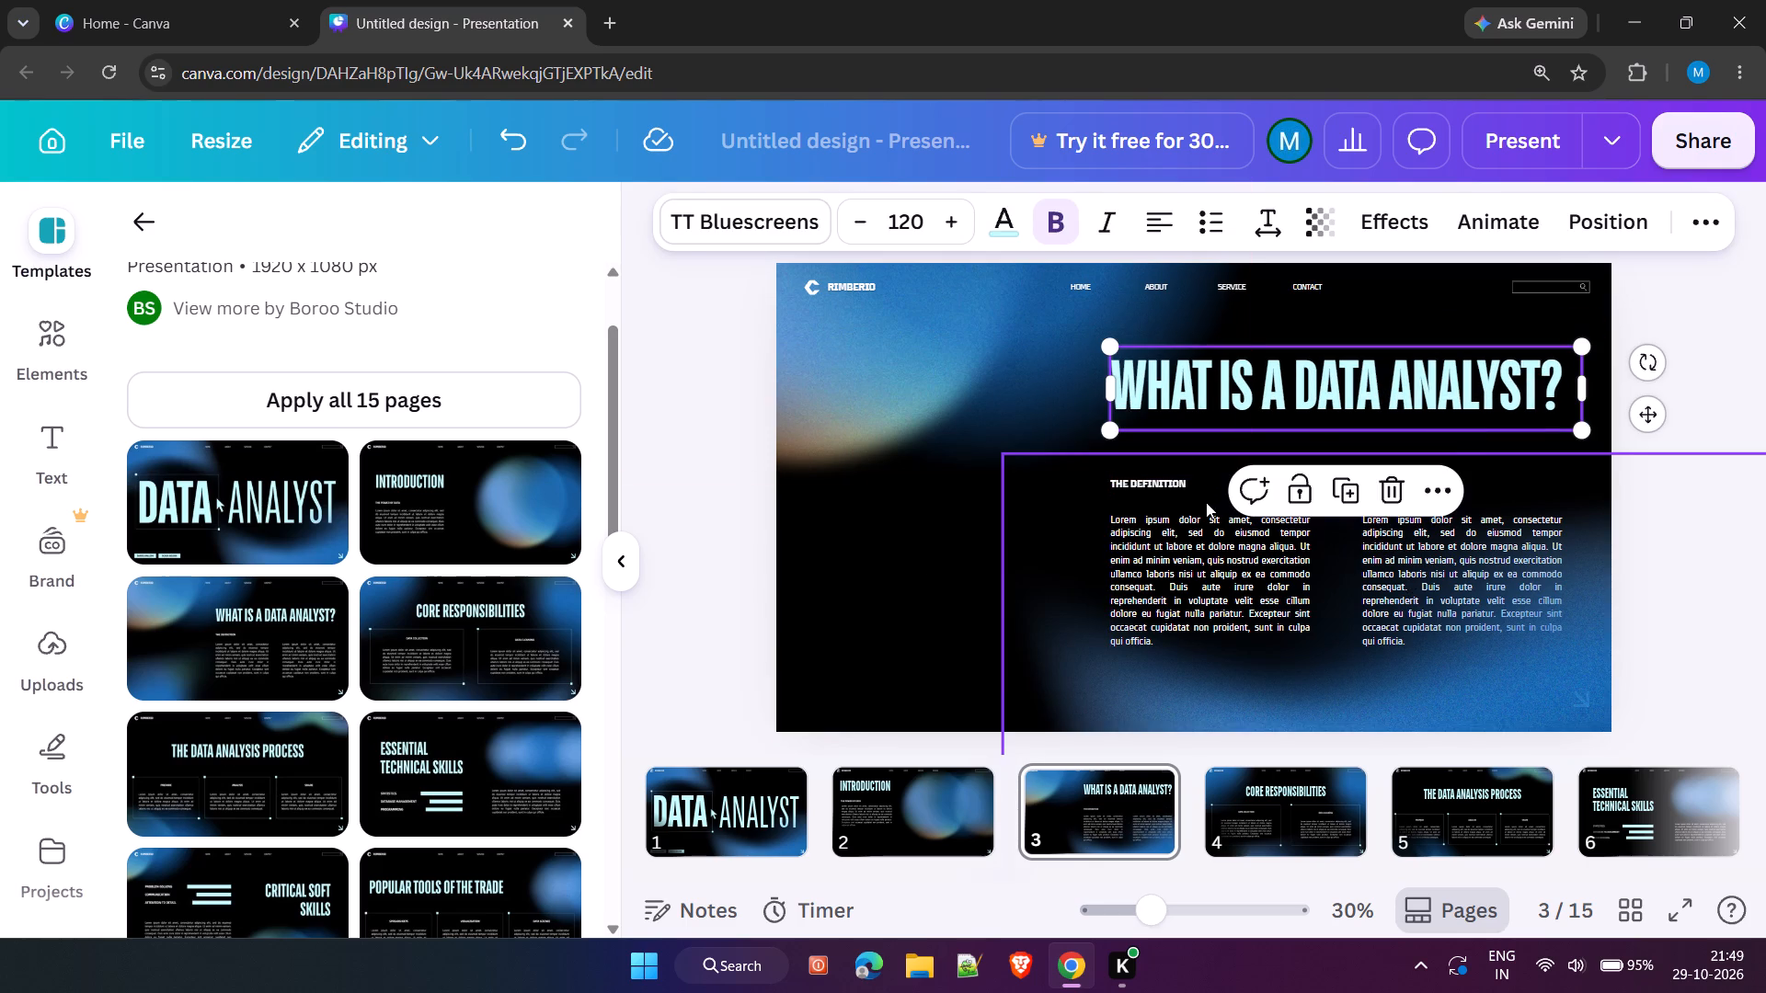
Move the lower-right gradient image farther down, clear of the subheading and most of the body text.
left_click_drag(1205, 504, 1215, 643)
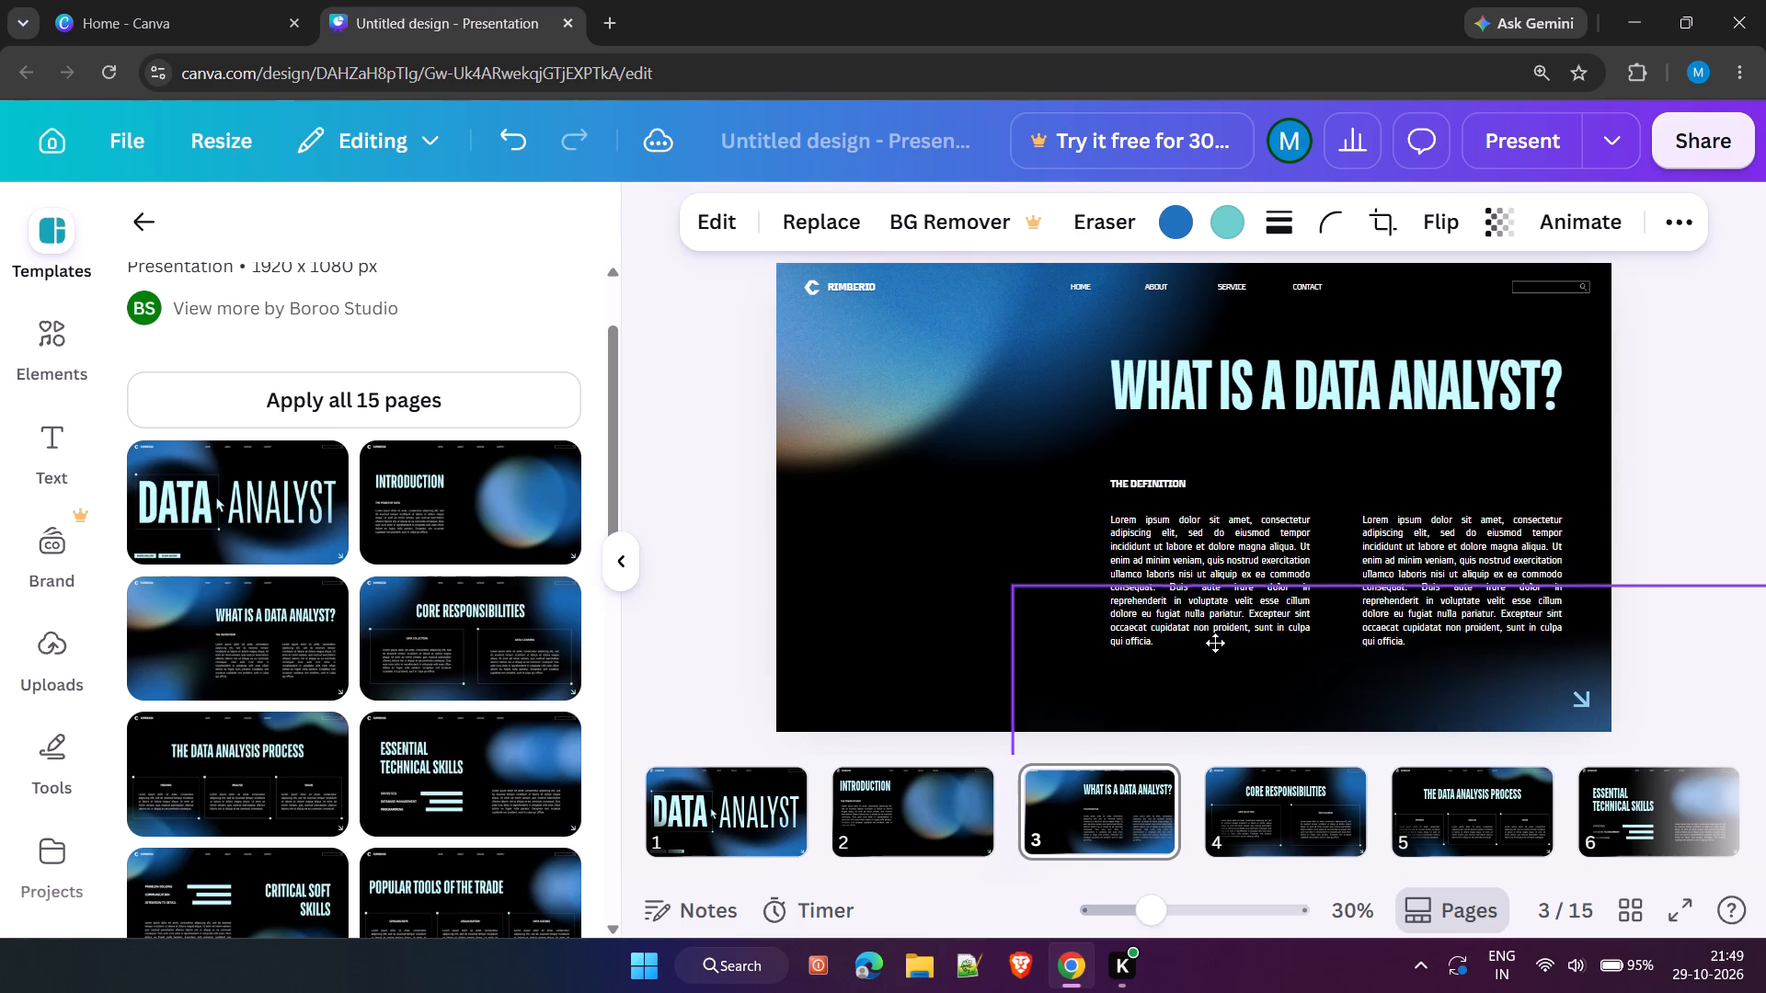
left_click_drag(1215, 643, 1215, 644)
left_click(1216, 551)
Move the THE DEFINITION subheading up toward the heading and increase its font size by two points.
left_click_drag(1171, 485, 1169, 463)
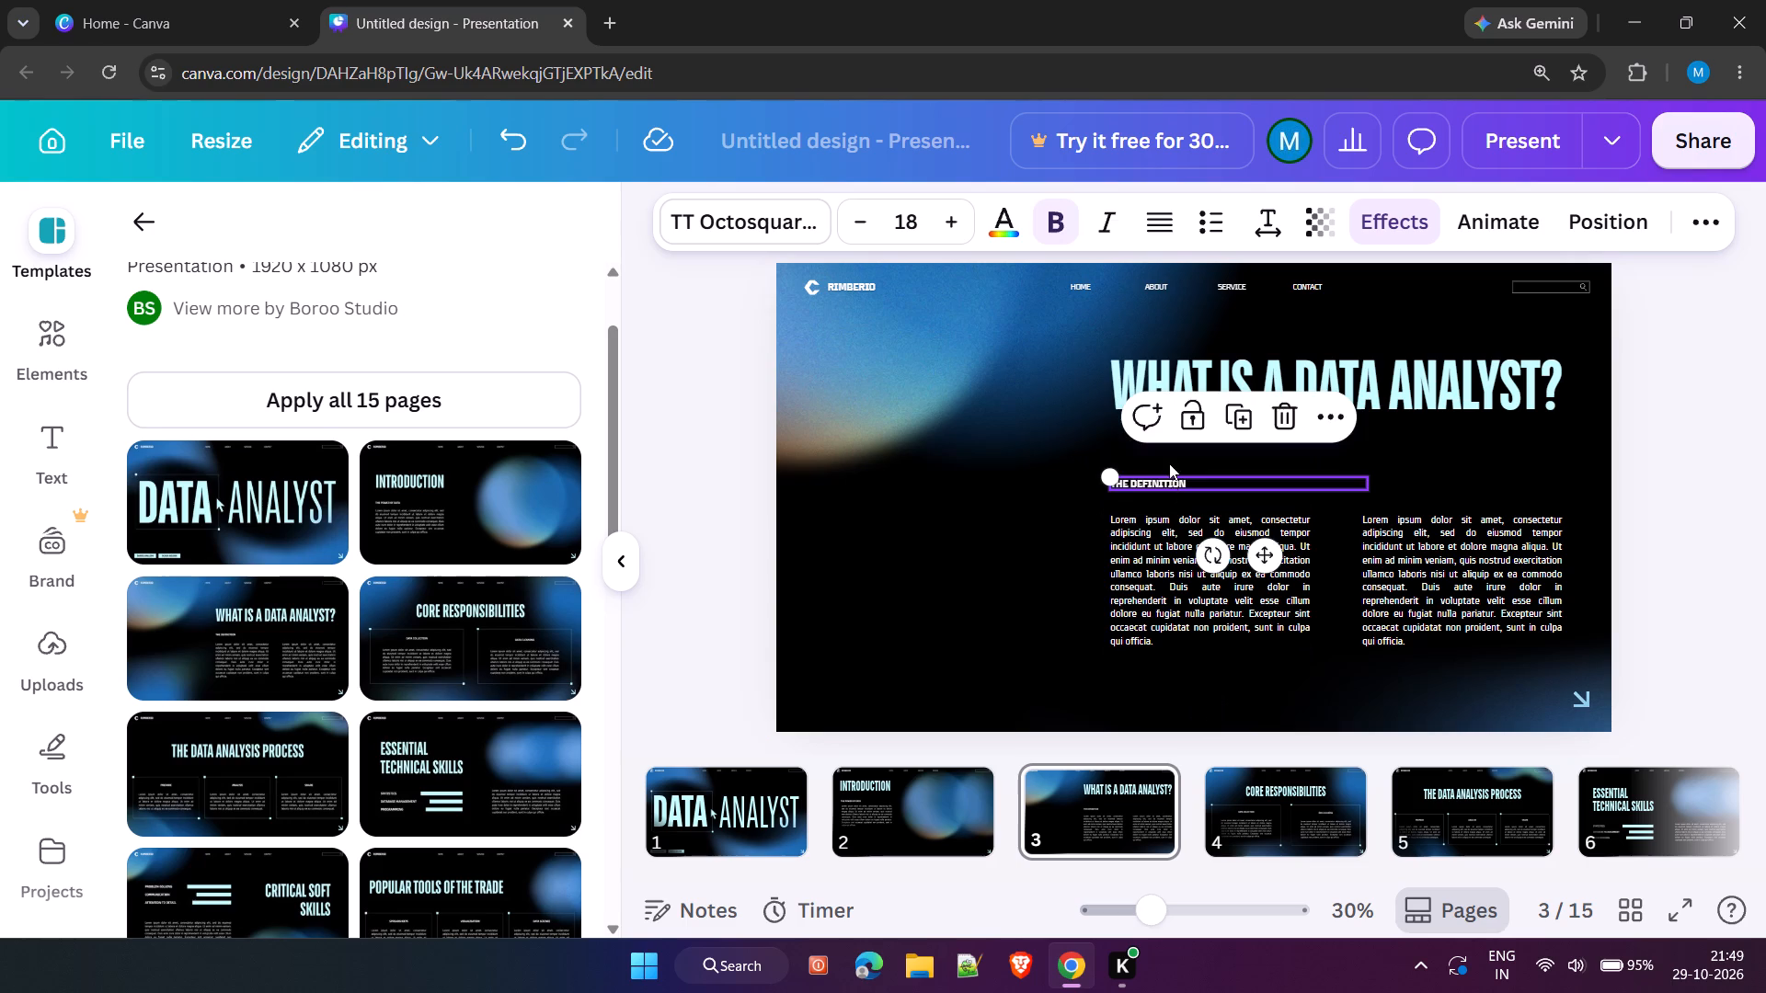
left_click_drag(1169, 463, 1170, 457)
left_click(951, 228)
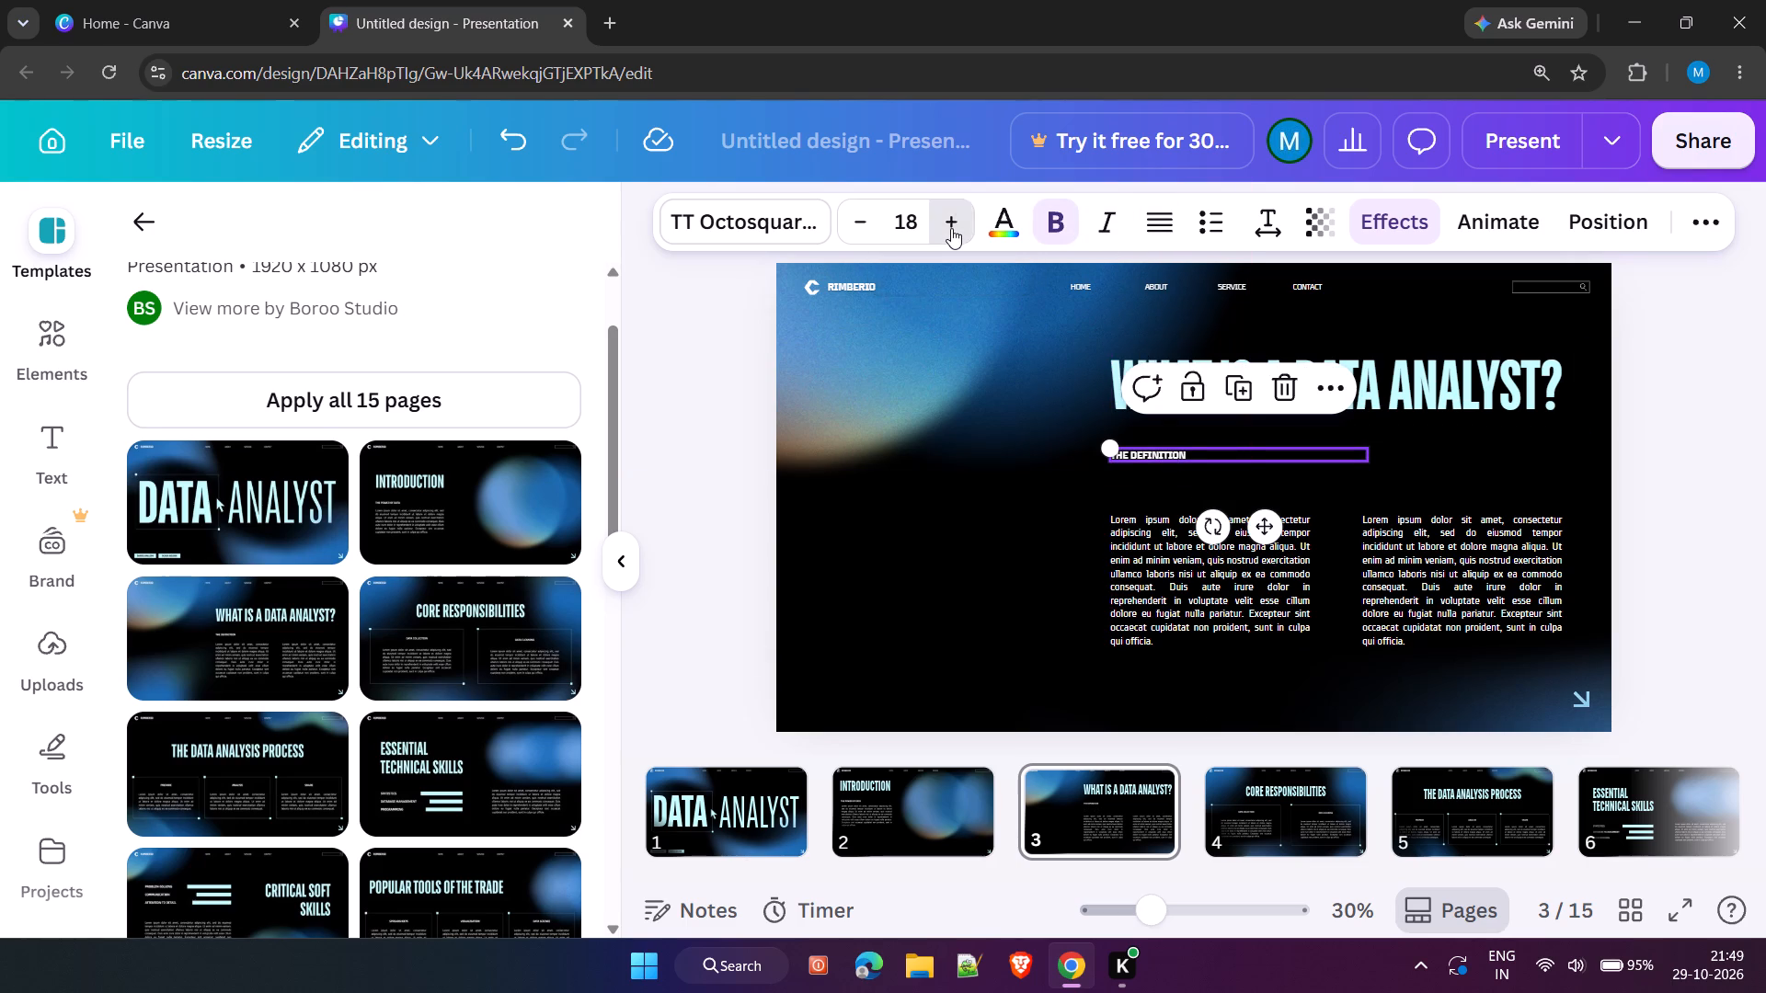
left_click(951, 228)
Move both body paragraphs up beneath the THE DEFINITION subheading, level with each other, with the second paragraph slightly farther left.
left_click_drag(1130, 581, 1130, 554)
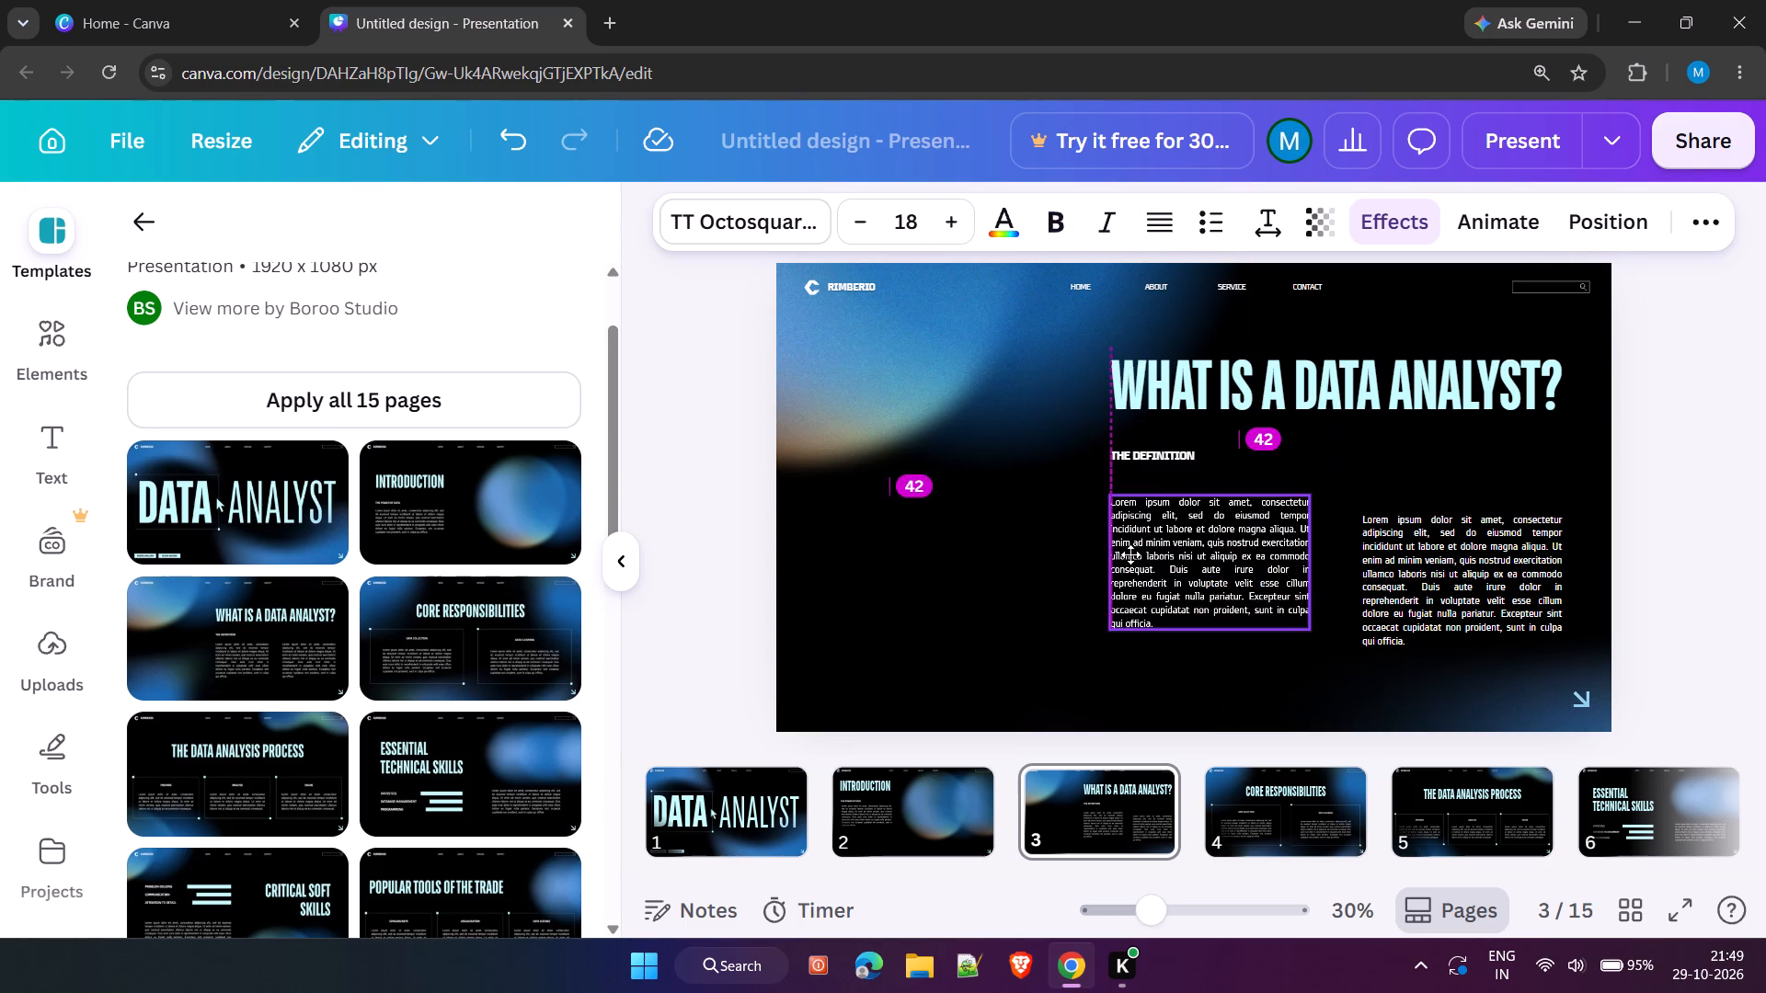
left_click_drag(1130, 554, 1130, 554)
left_click_drag(1415, 581, 1416, 573)
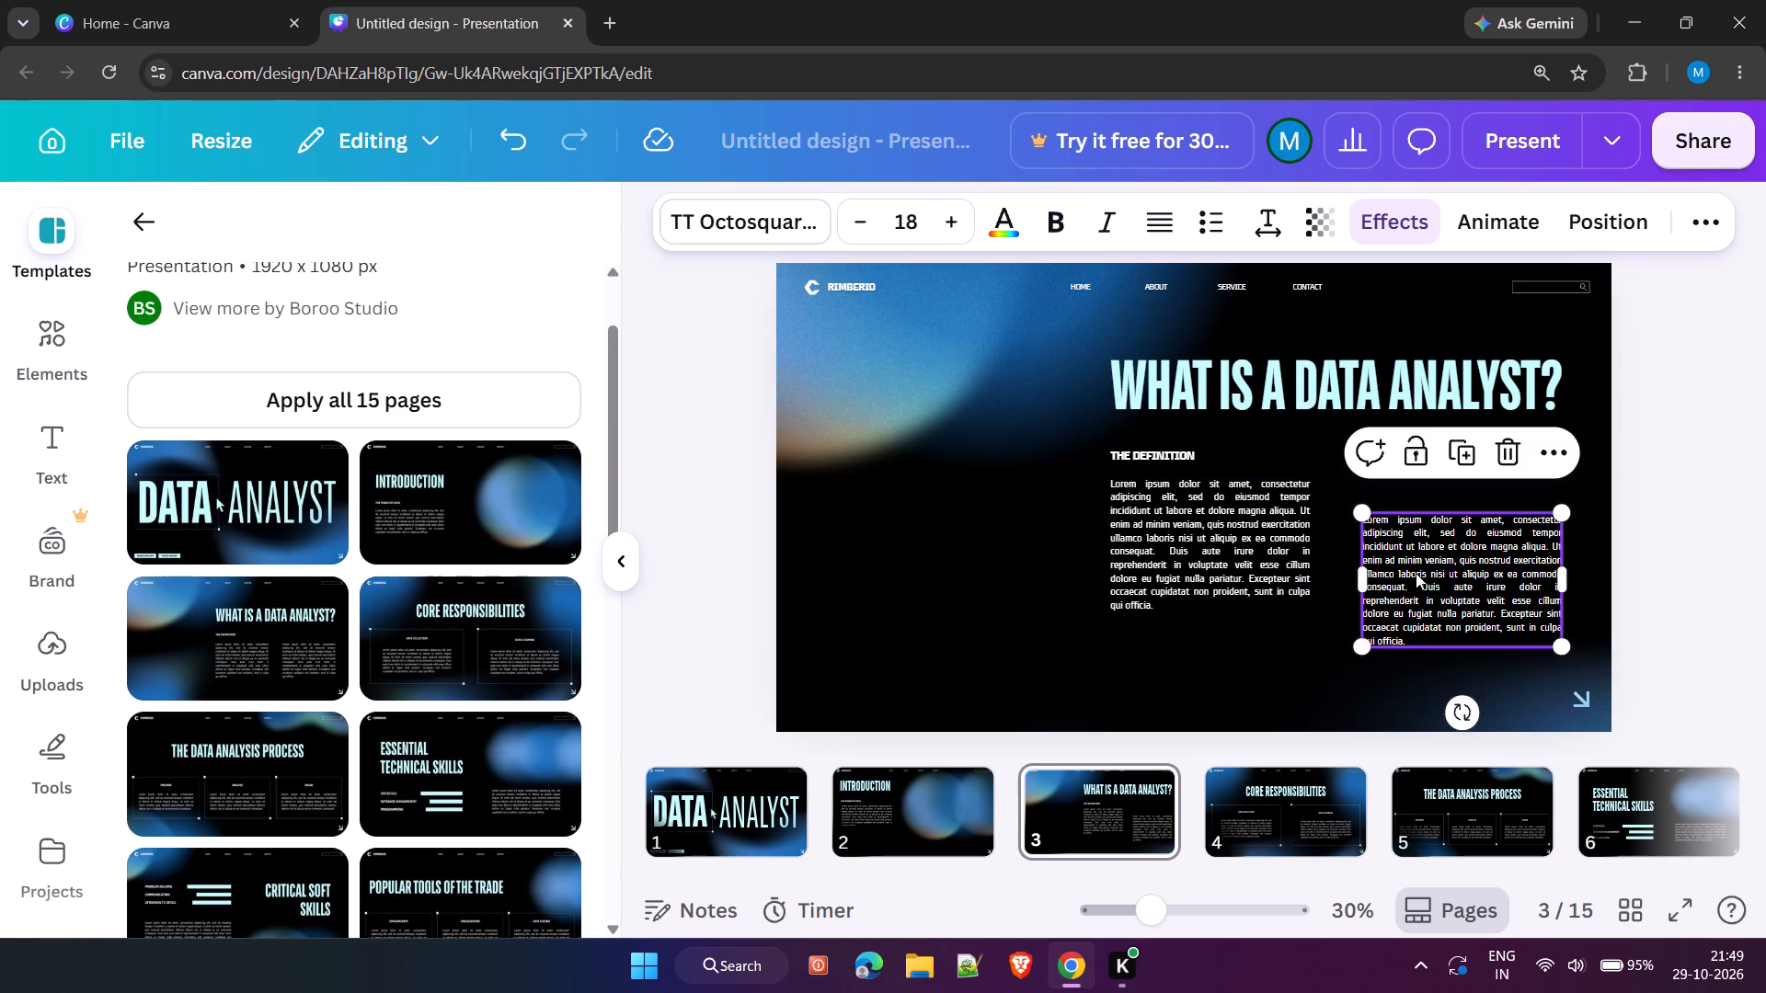
left_click_drag(1416, 573, 1408, 553)
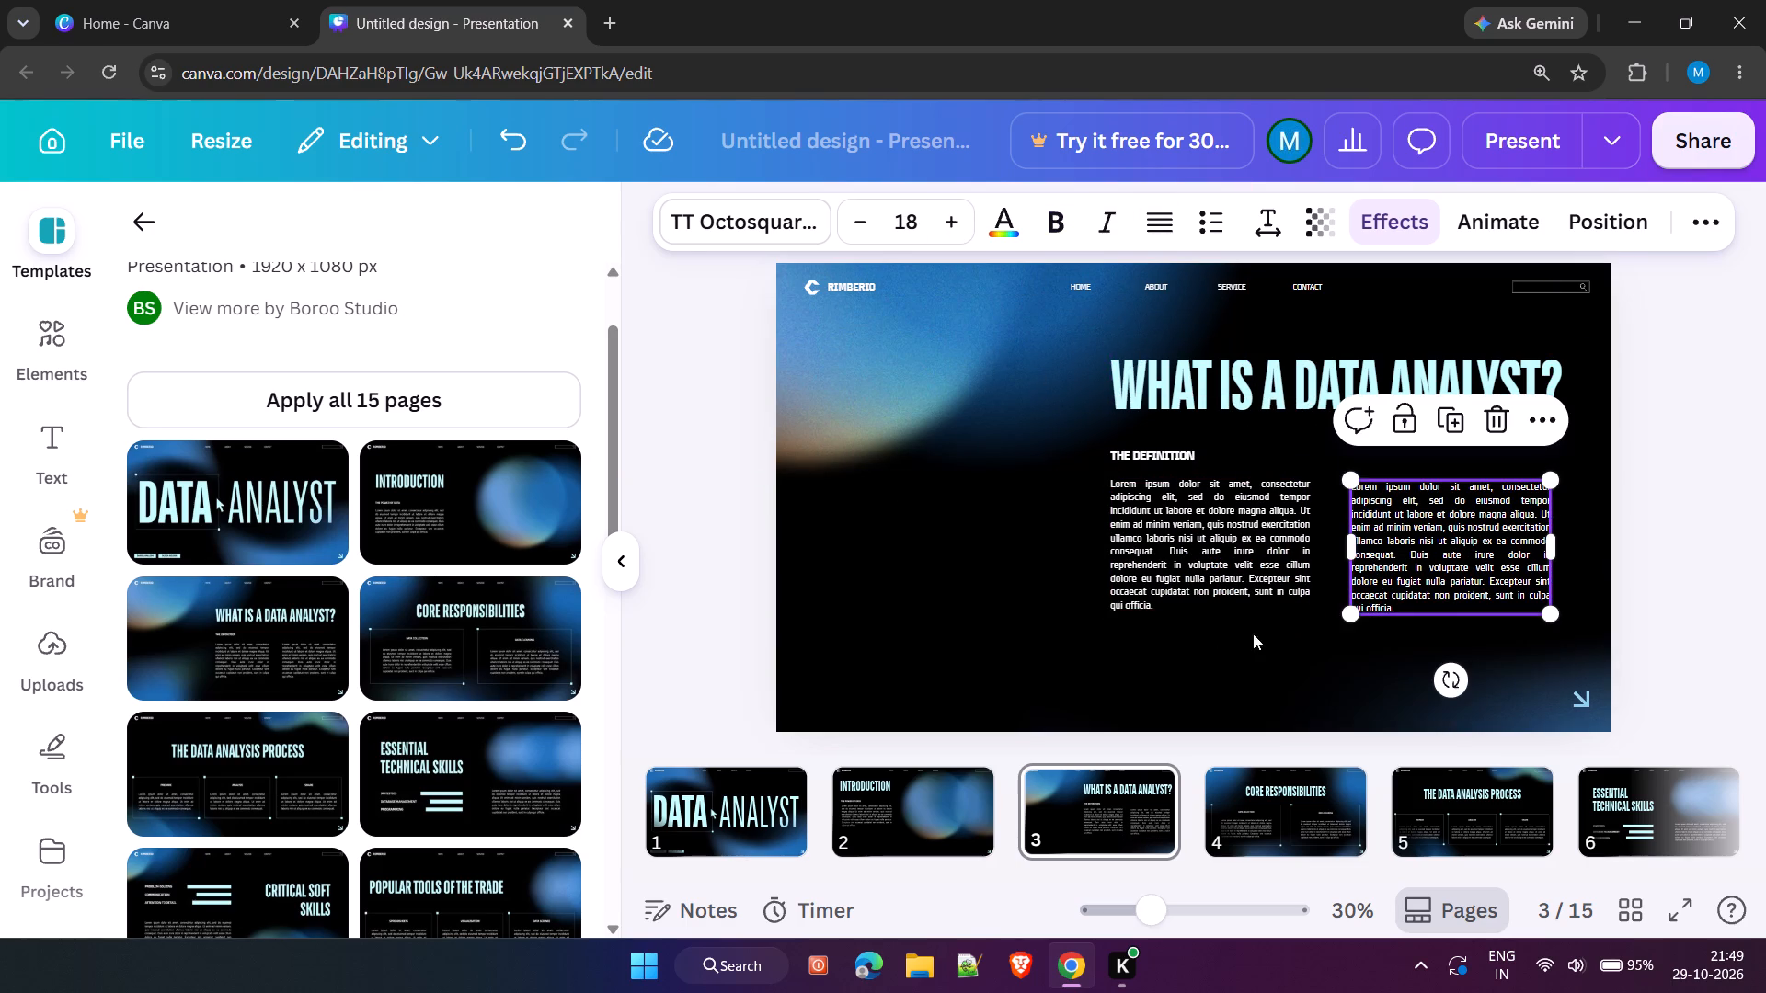
left_click(1228, 641)
left_click(1407, 485)
left_click(965, 625)
Raise the lower-right gradient image behind the body paragraphs and shift it slightly right on slide 3.
left_click_drag(1392, 710, 1358, 599)
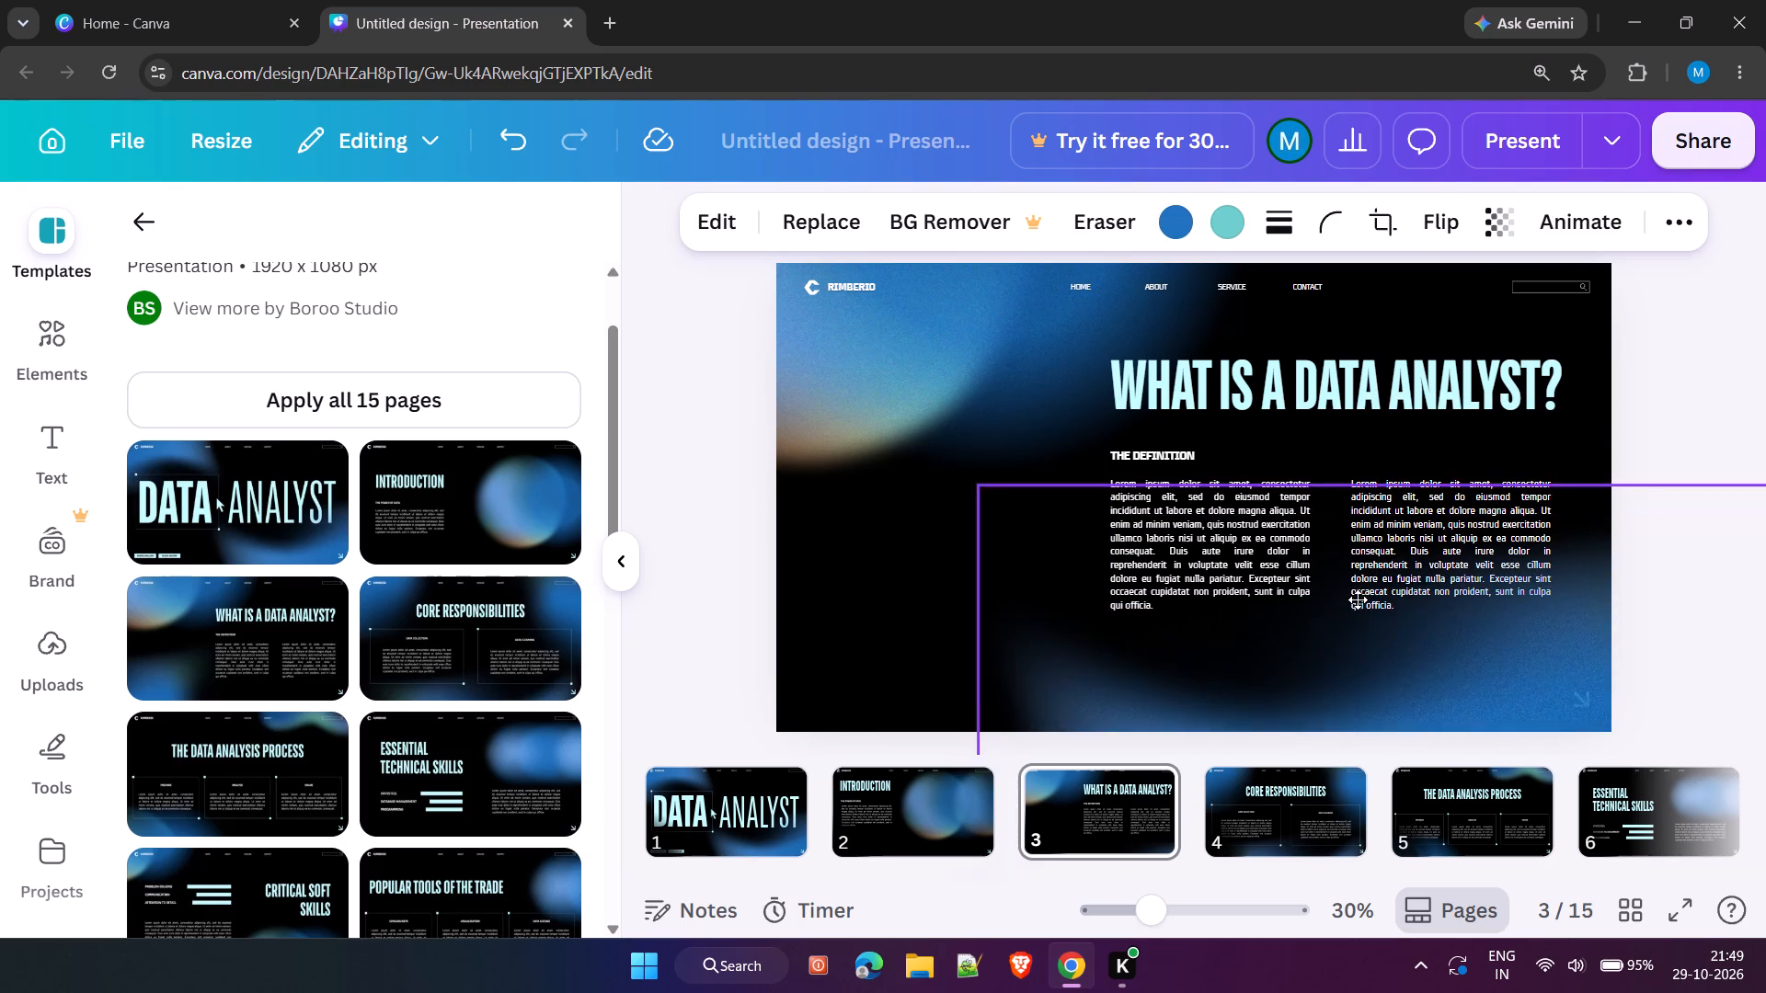
left_click_drag(1358, 599, 1416, 588)
left_click(935, 635)
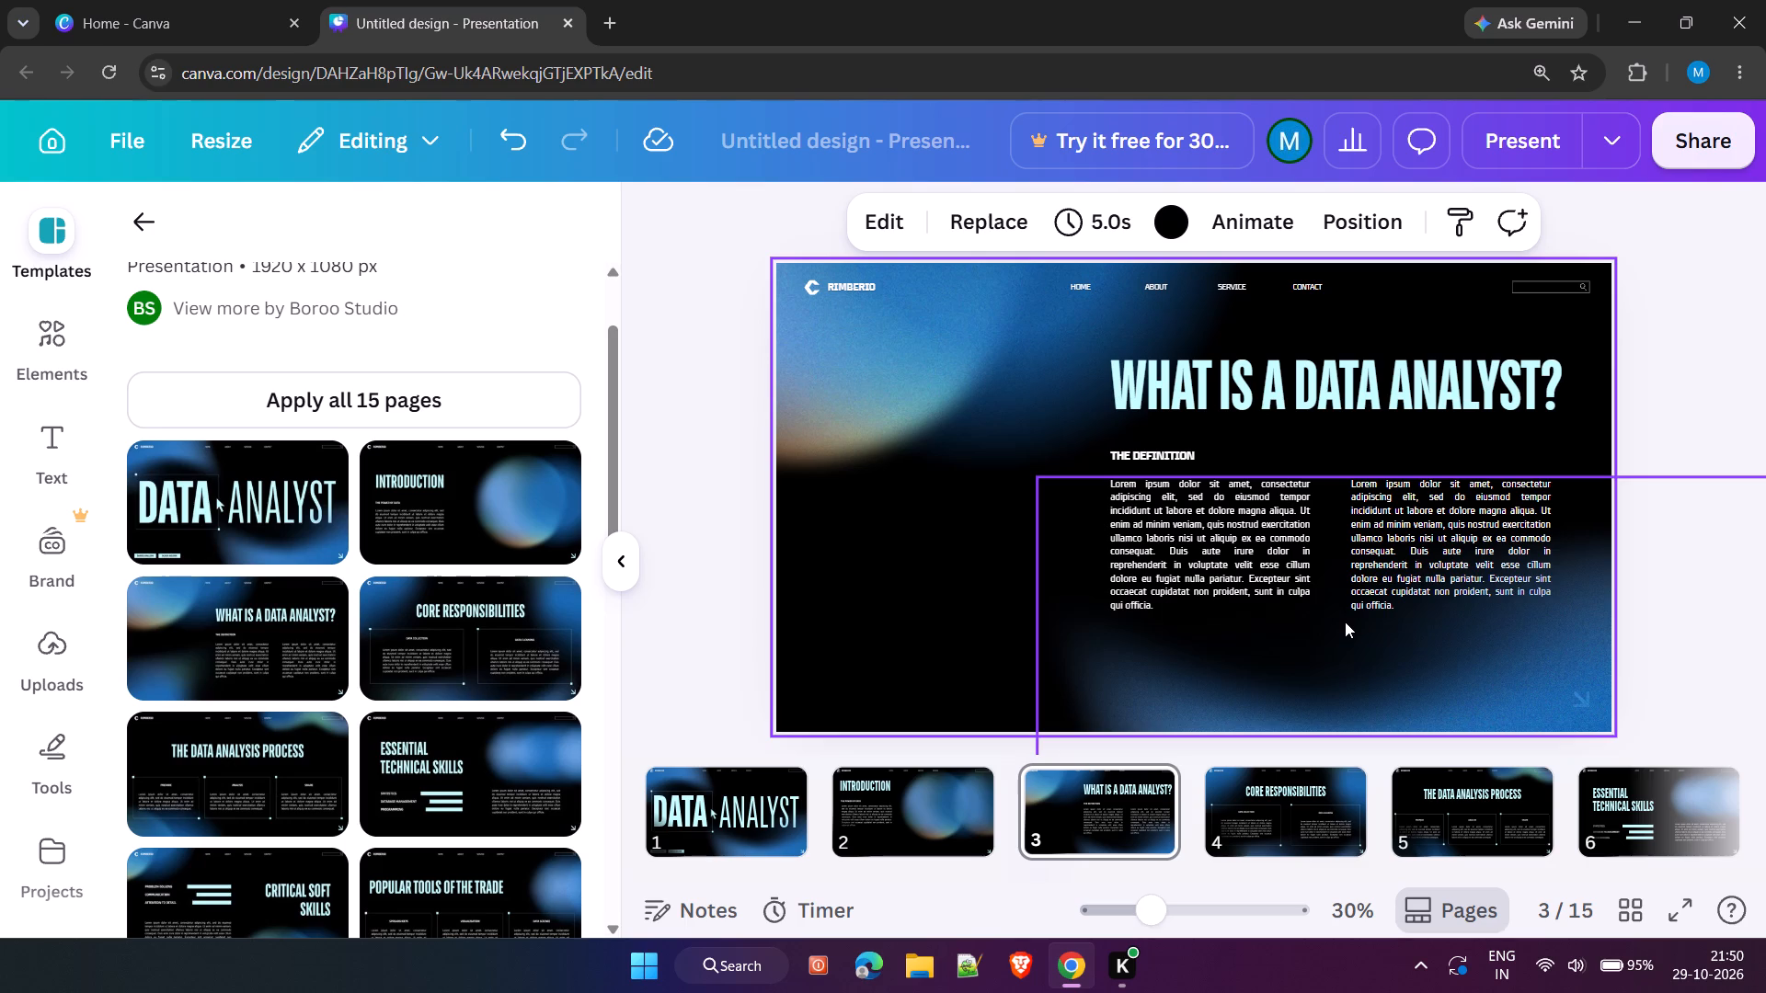
left_click(1133, 570)
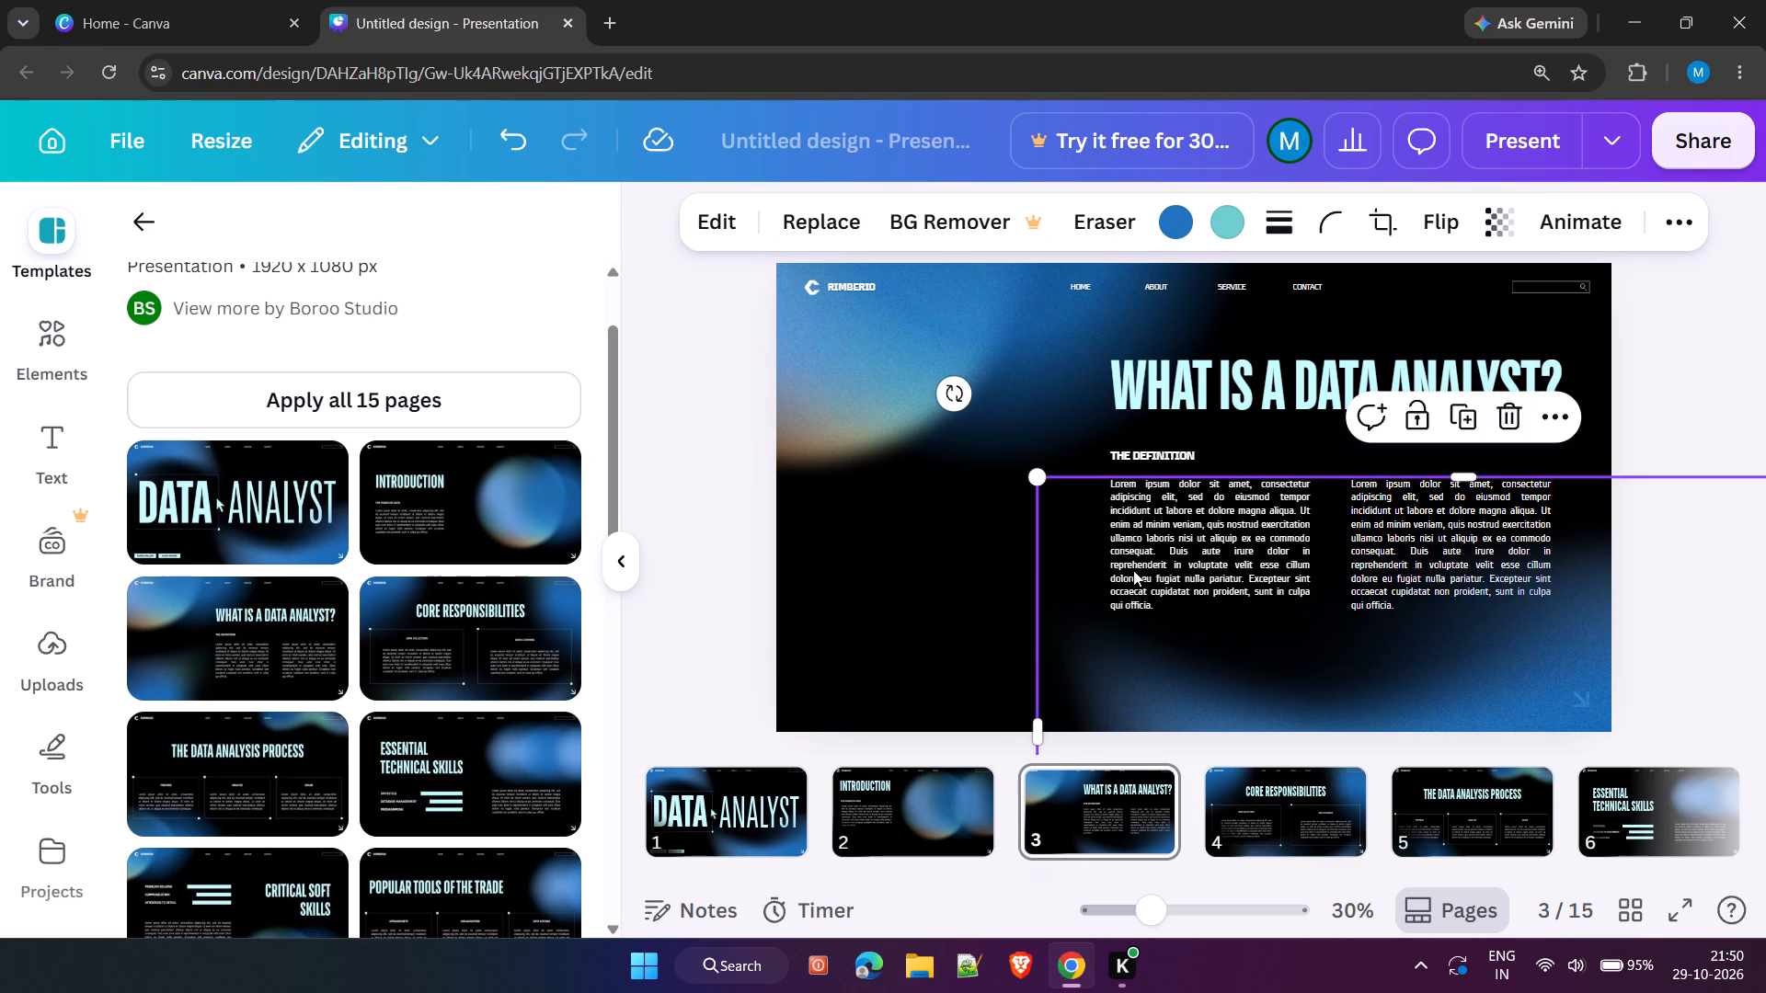
left_click(935, 639)
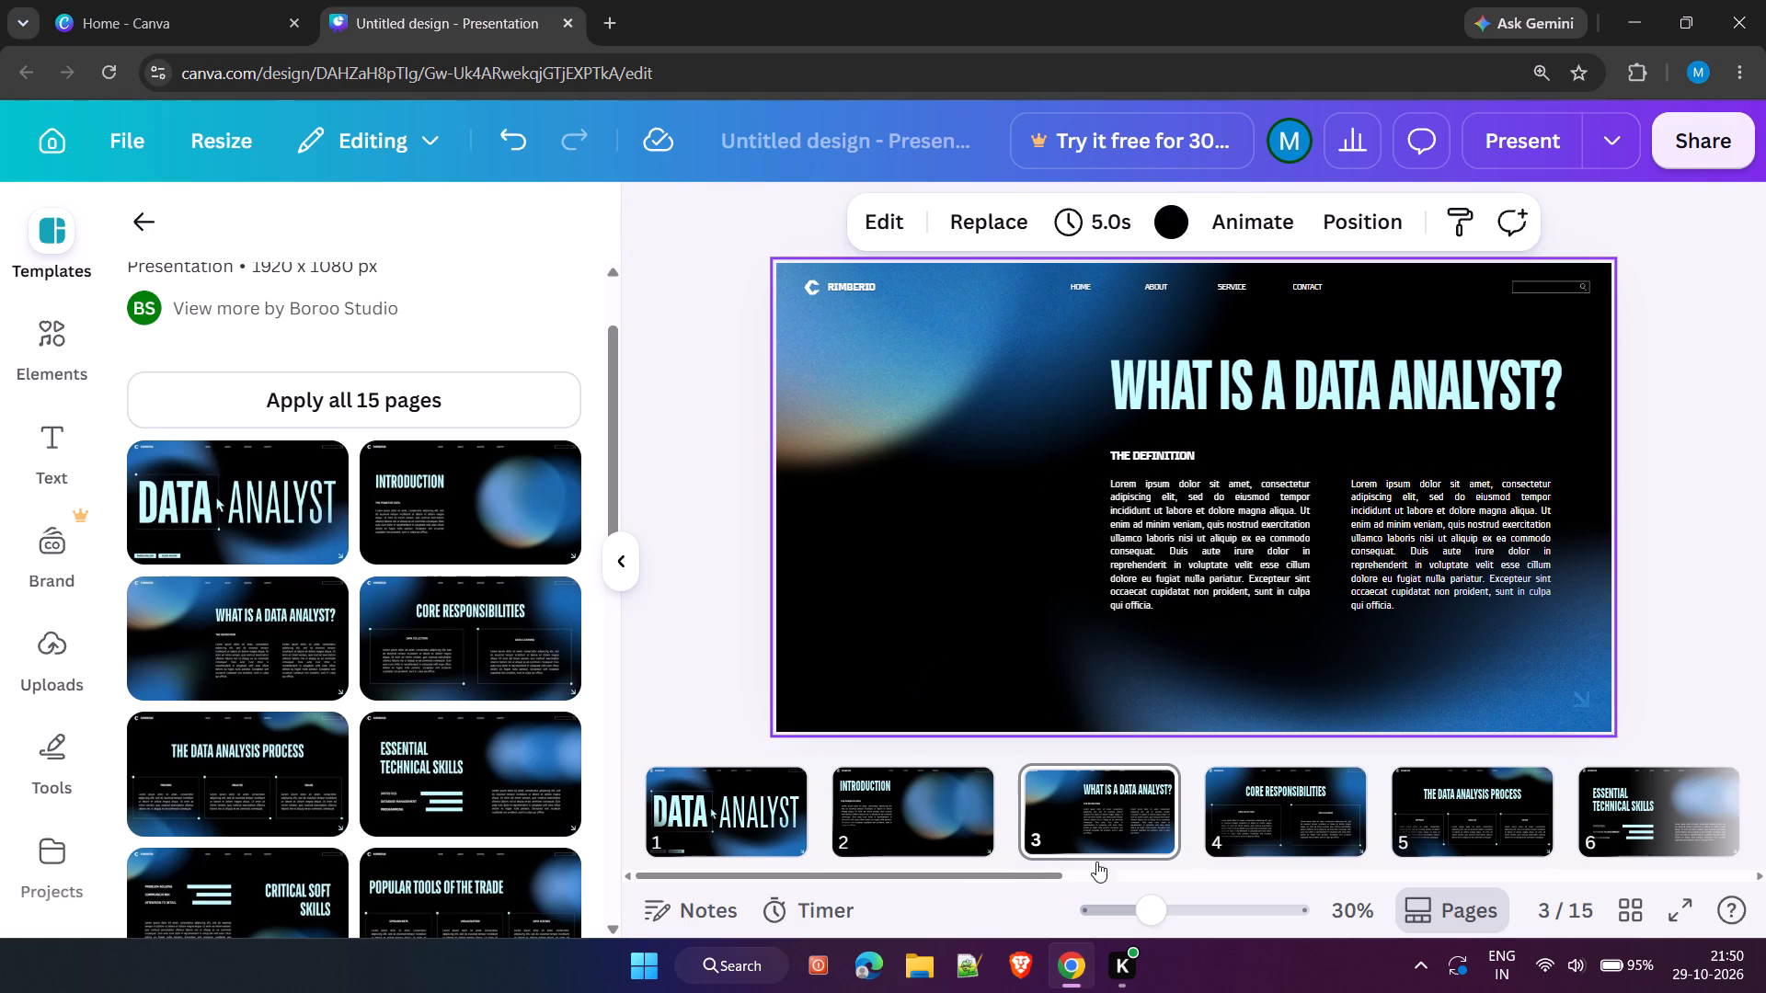
On slide 4, move the bottom tilted gradient image up and left so it glows around the lower-left of the content boxes.
left_click(1291, 820)
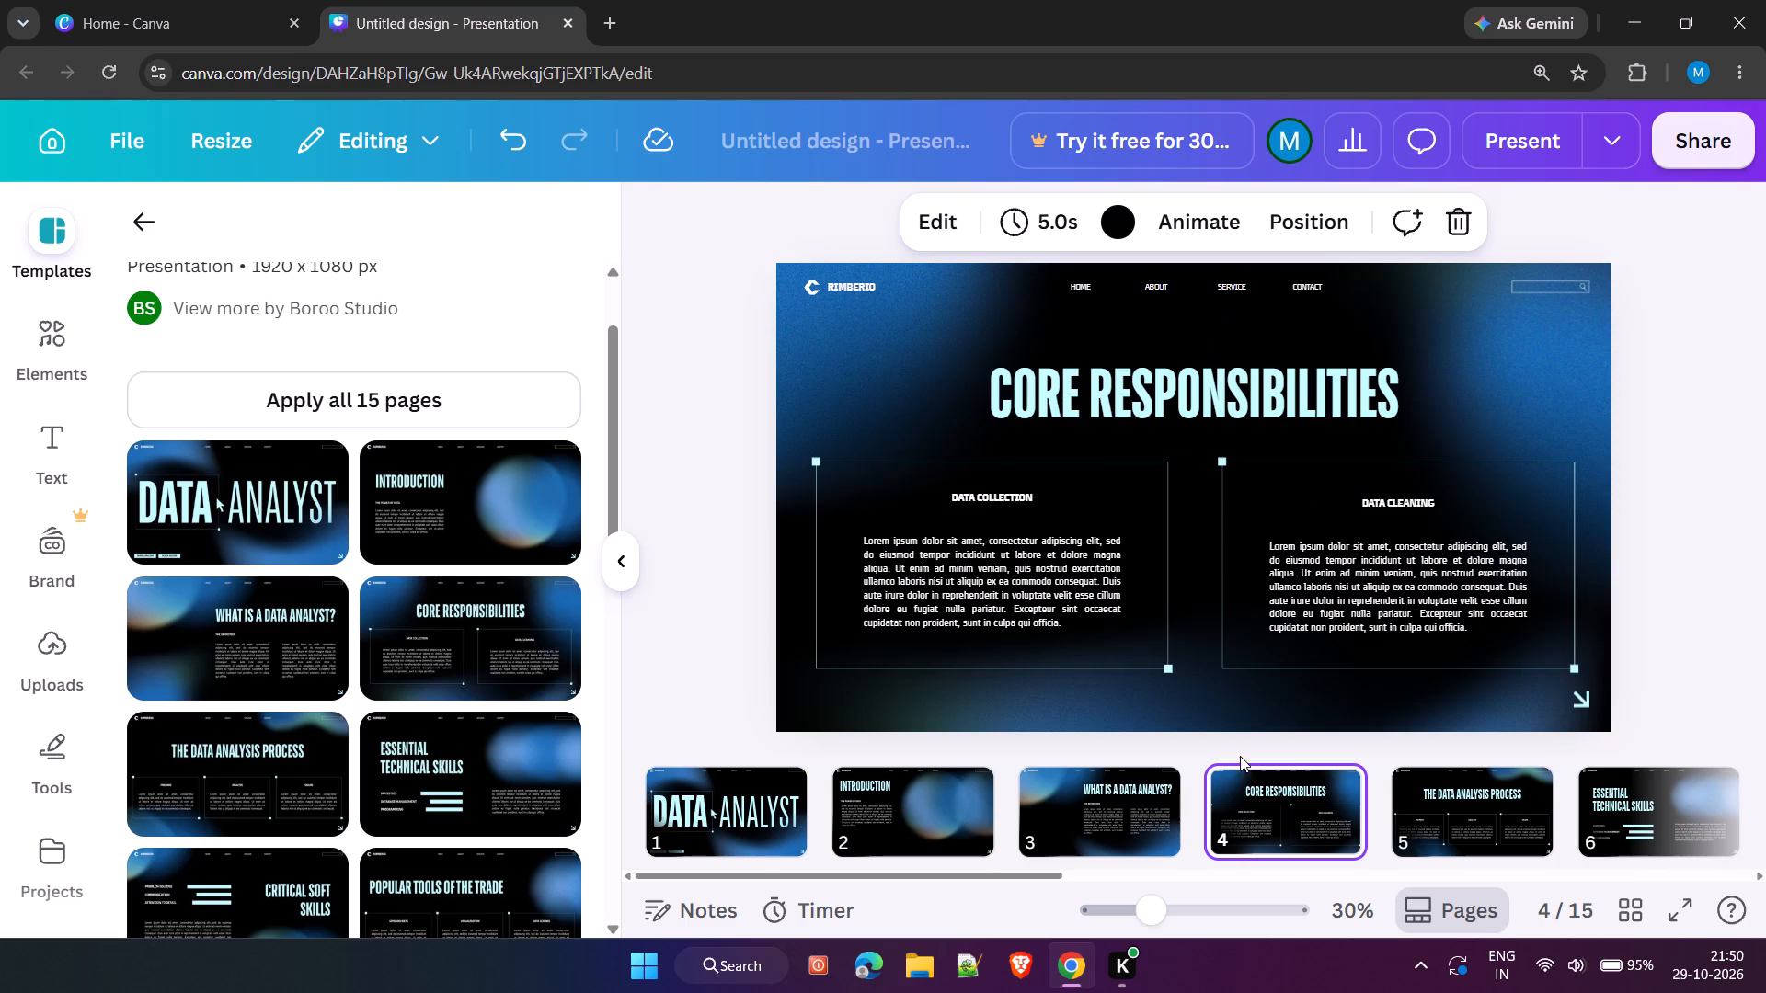
left_click_drag(1450, 708, 1423, 646)
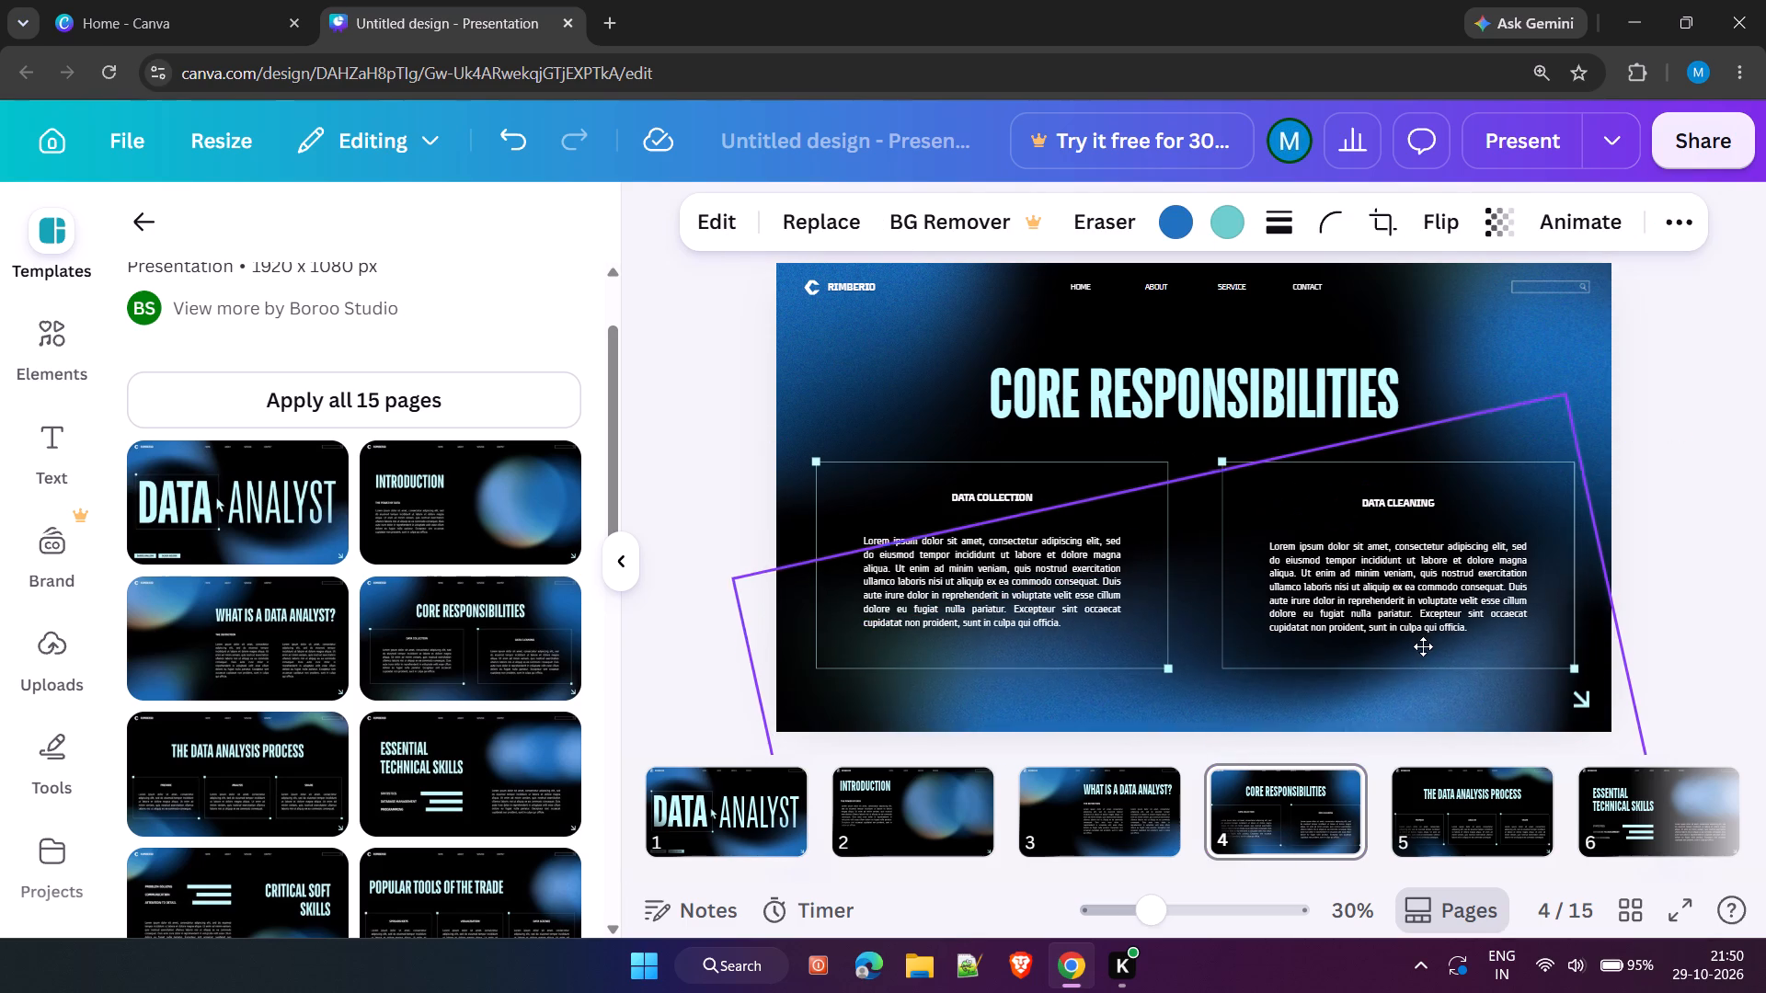
left_click_drag(1423, 646, 1354, 690)
left_click_drag(1013, 587, 1013, 579)
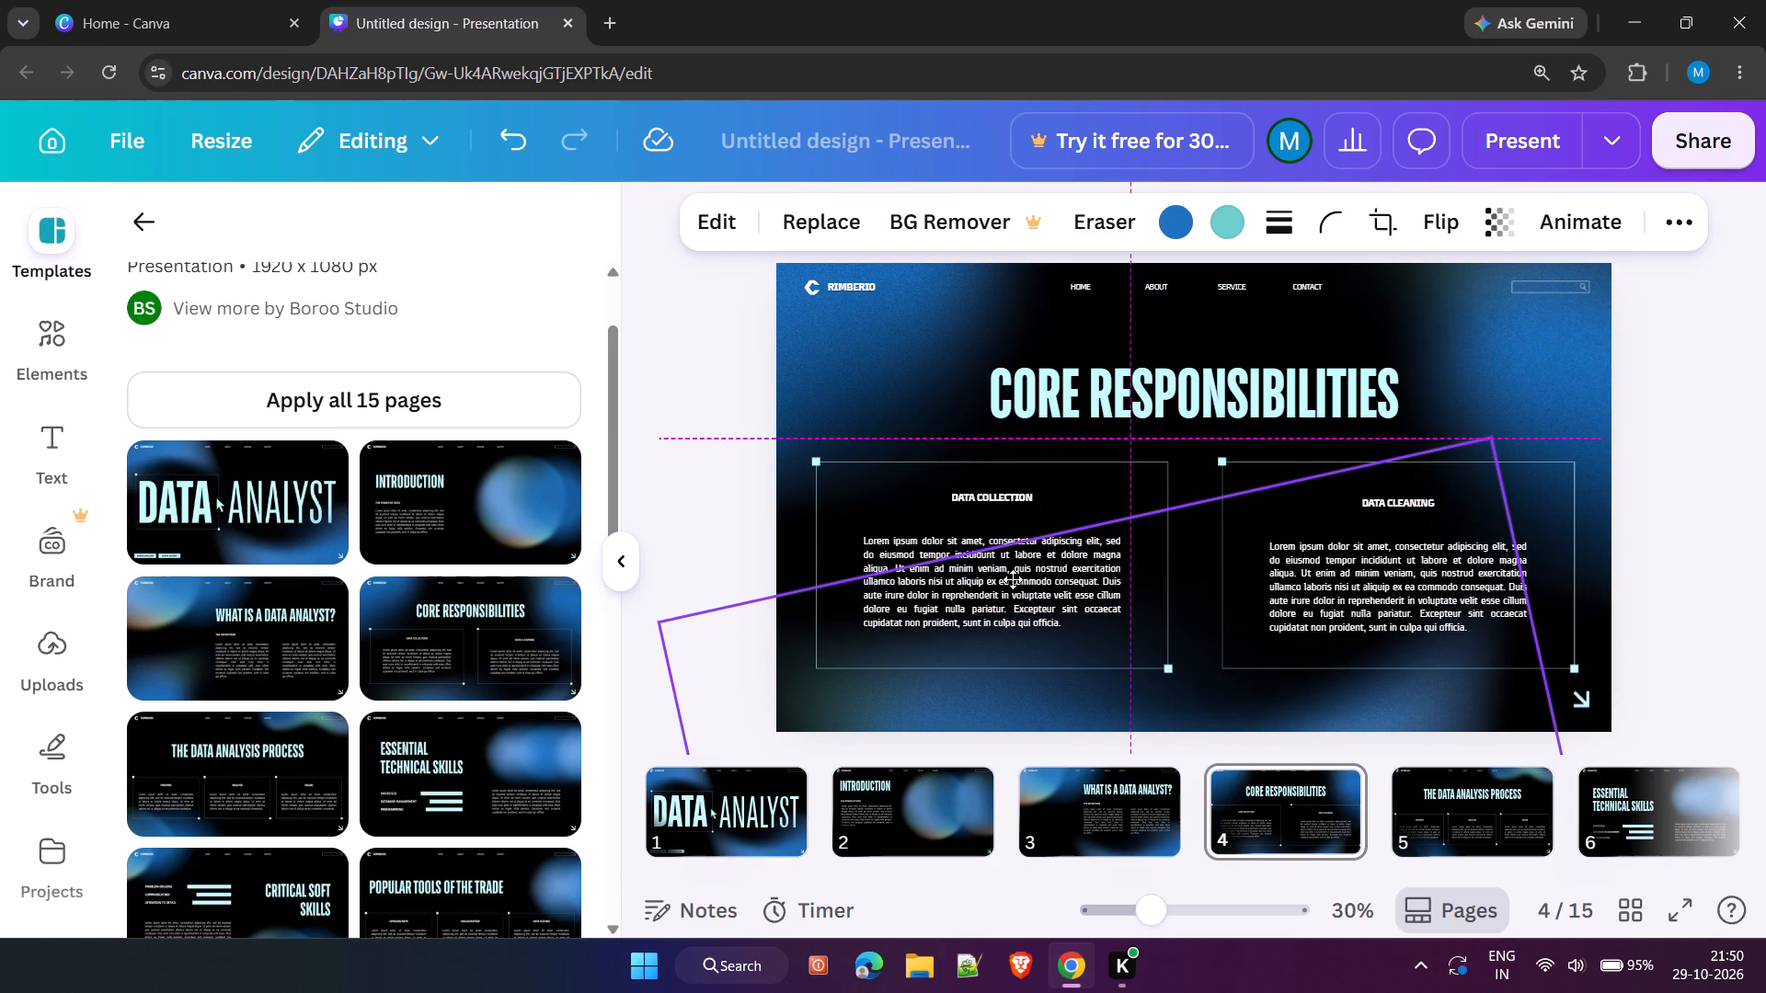
left_click_drag(1013, 579, 1011, 574)
Move the body paragraphs under DATA COLLECTION and DATA CLEANING slightly up toward their subheadings.
left_click(910, 554)
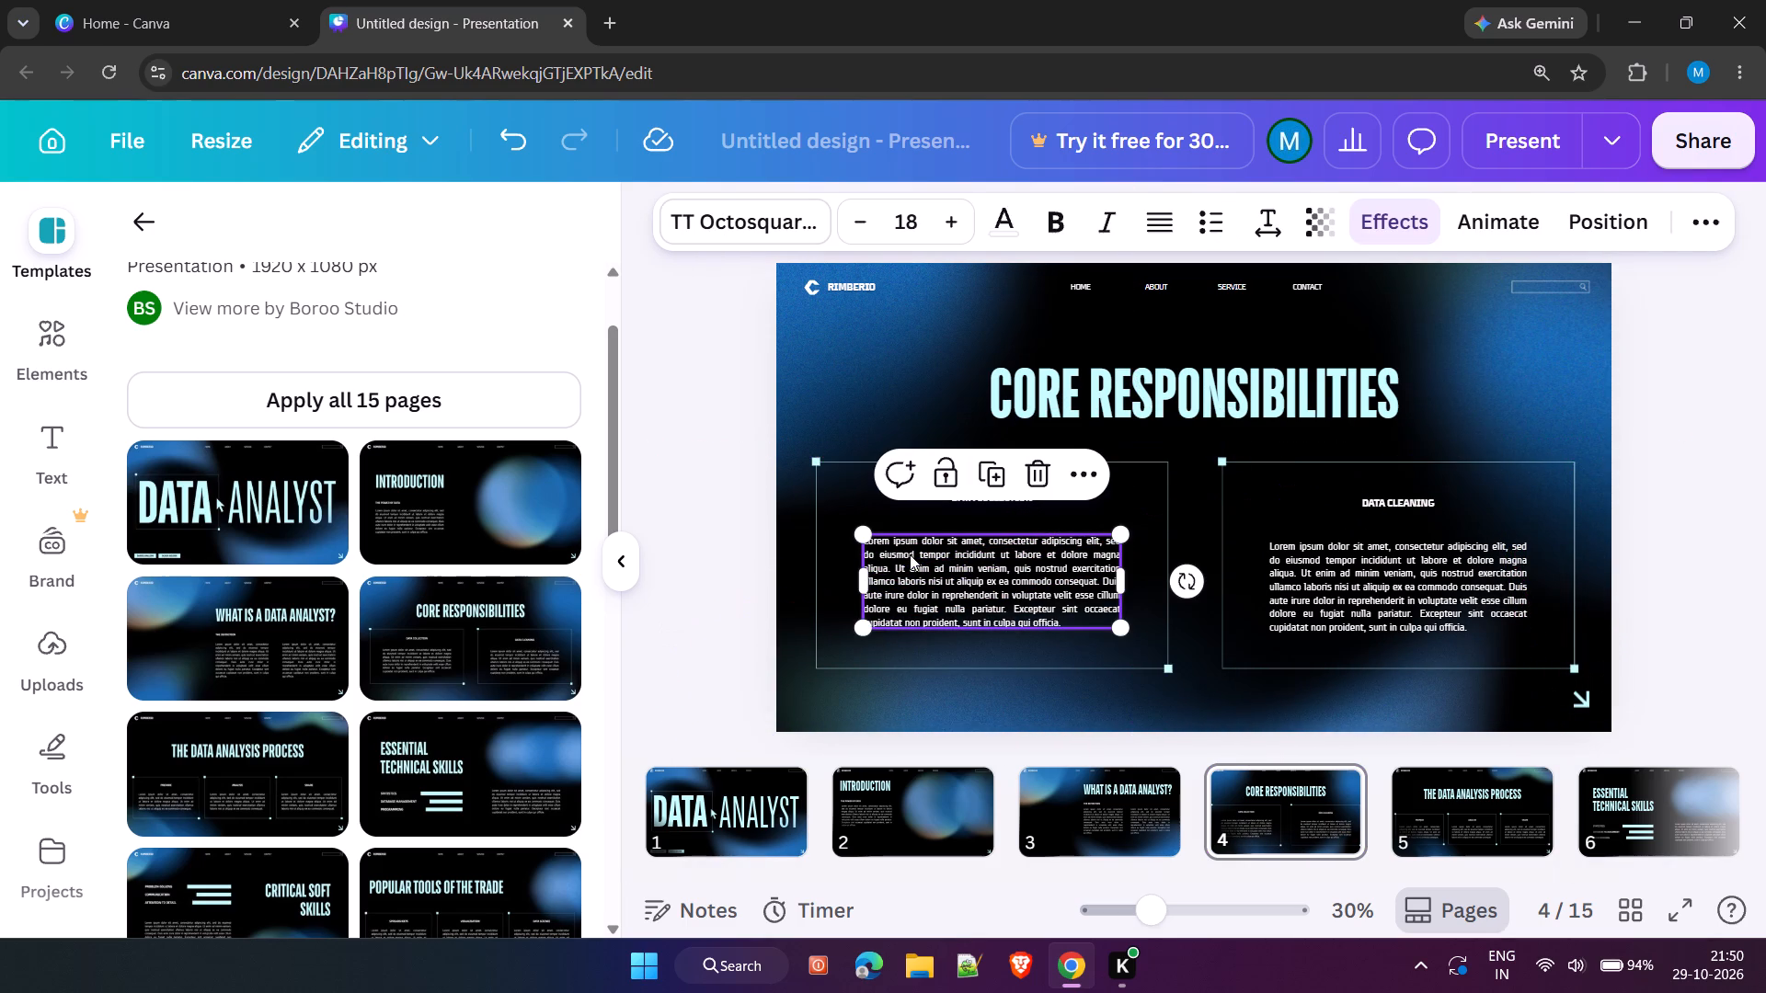
left_click_drag(910, 554, 911, 542)
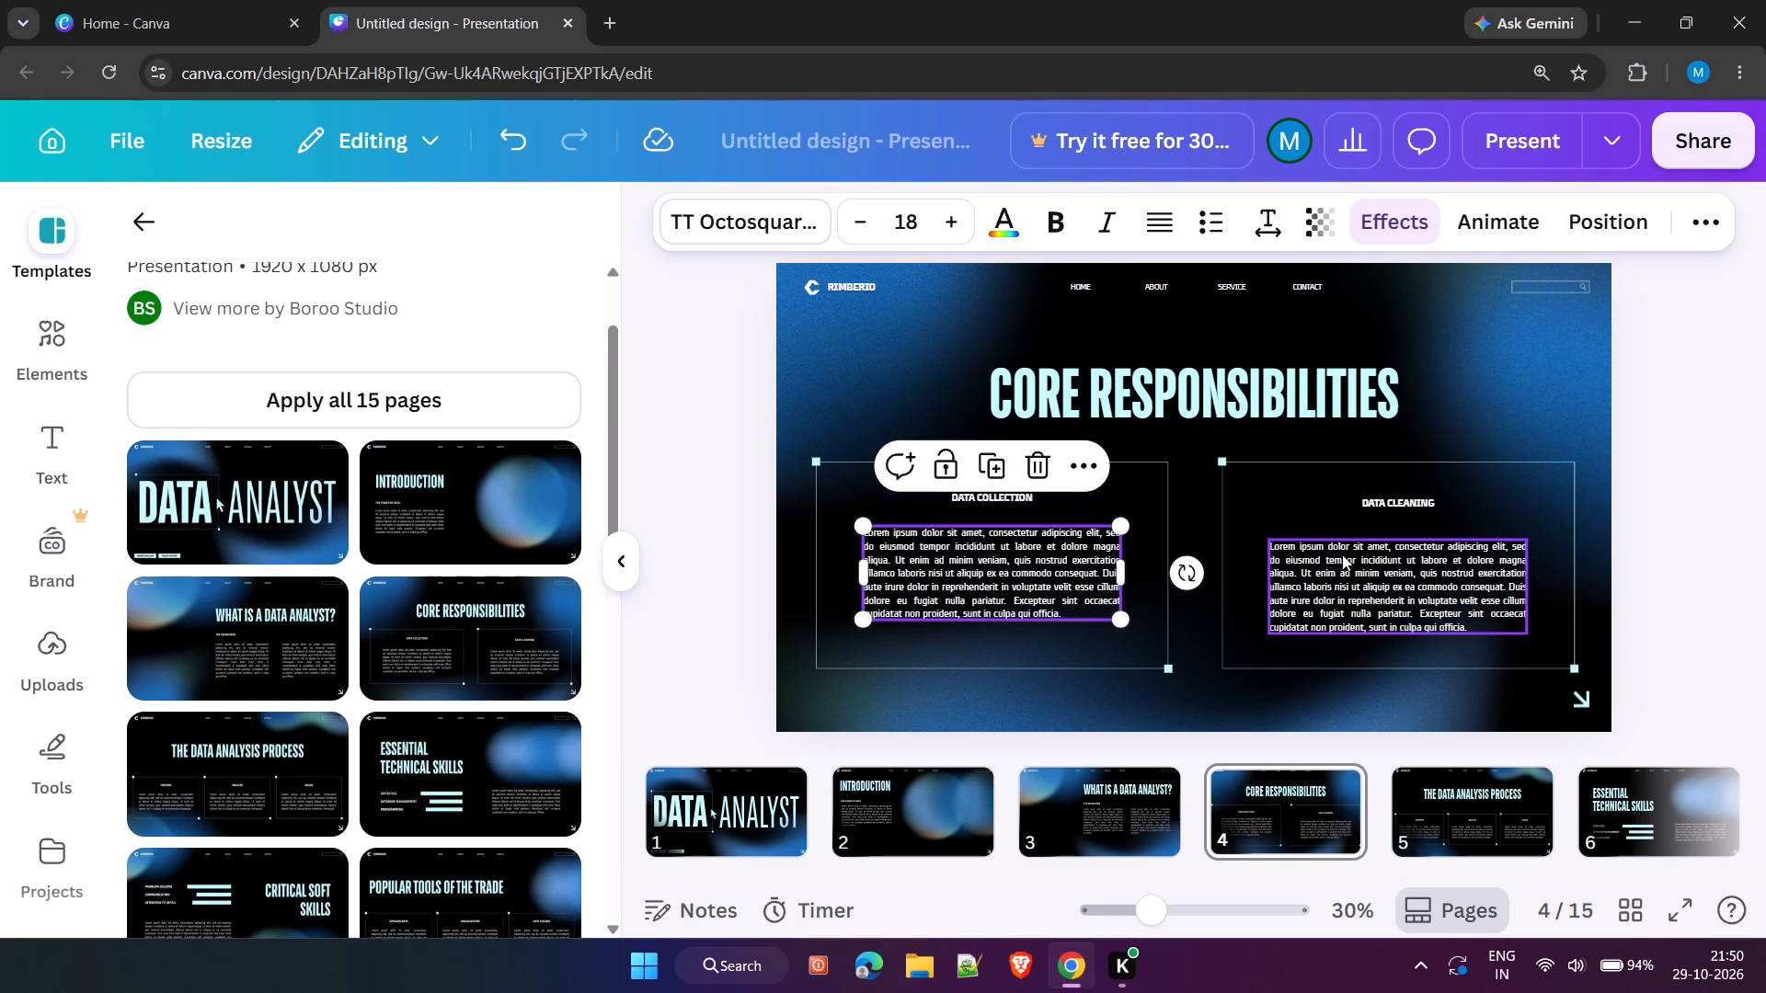
left_click_drag(1342, 554, 1340, 546)
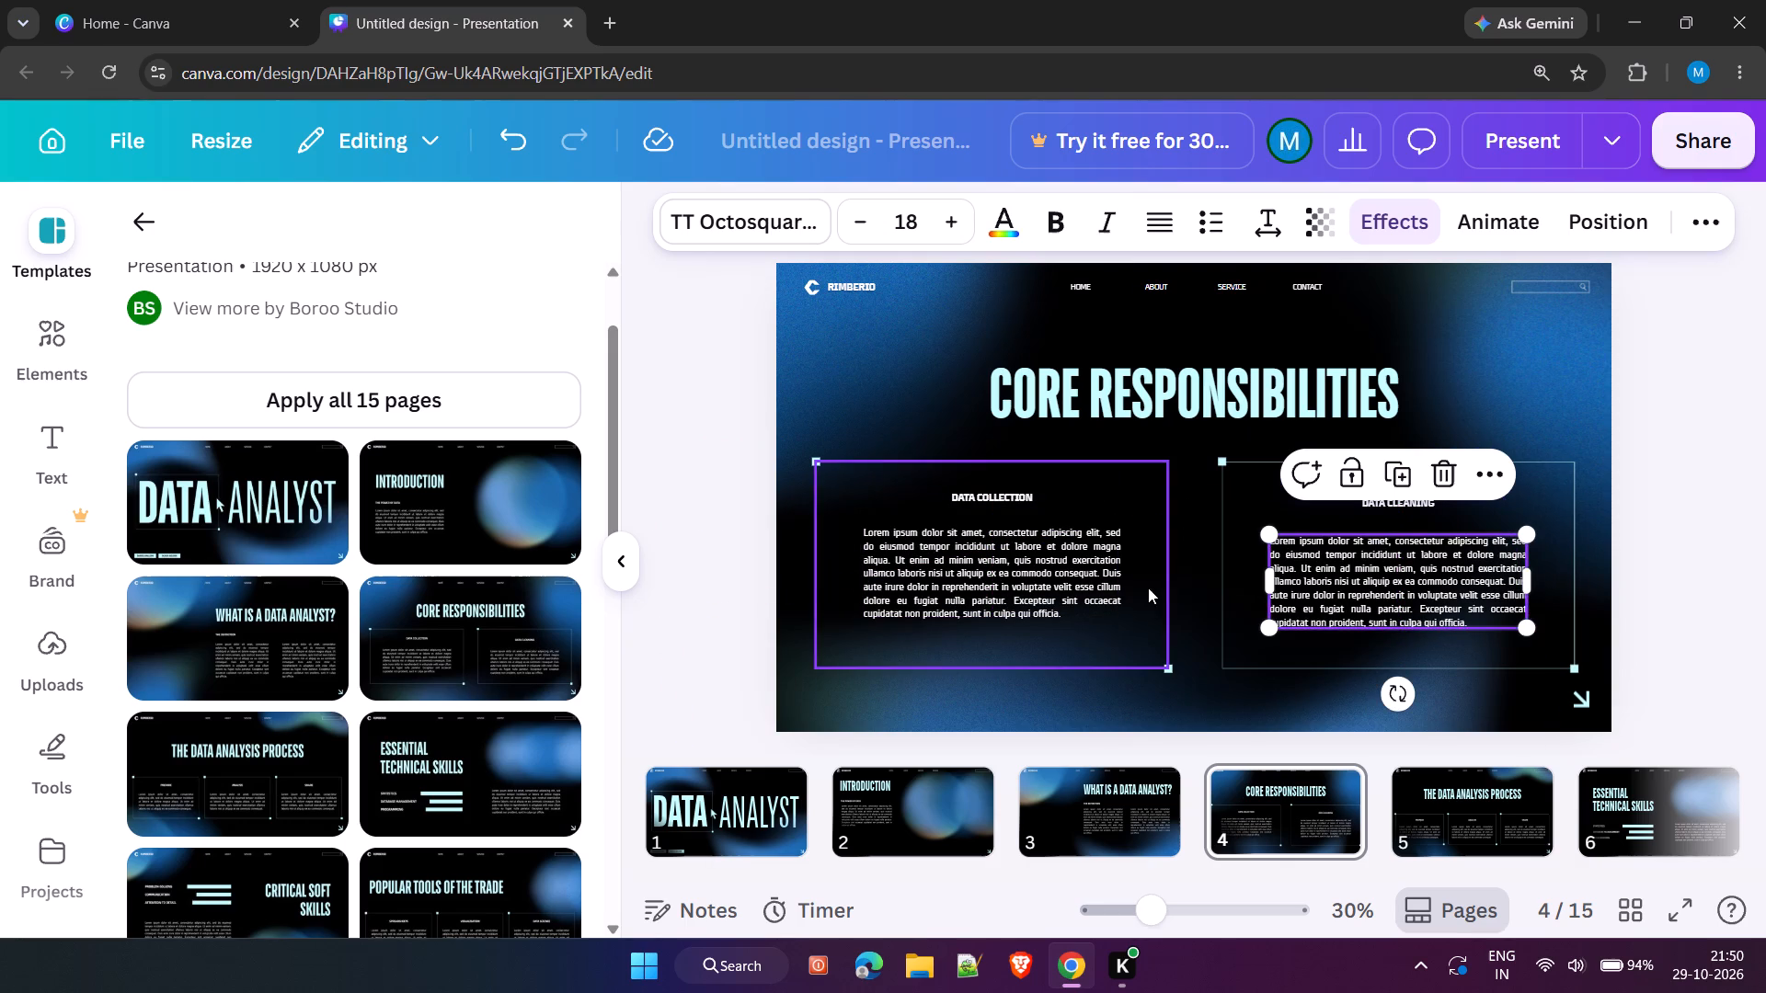
Move the body paragraph under DATA CLEANING slightly up so it is level with the DATA COLLECTION paragraph.
left_click(1187, 594)
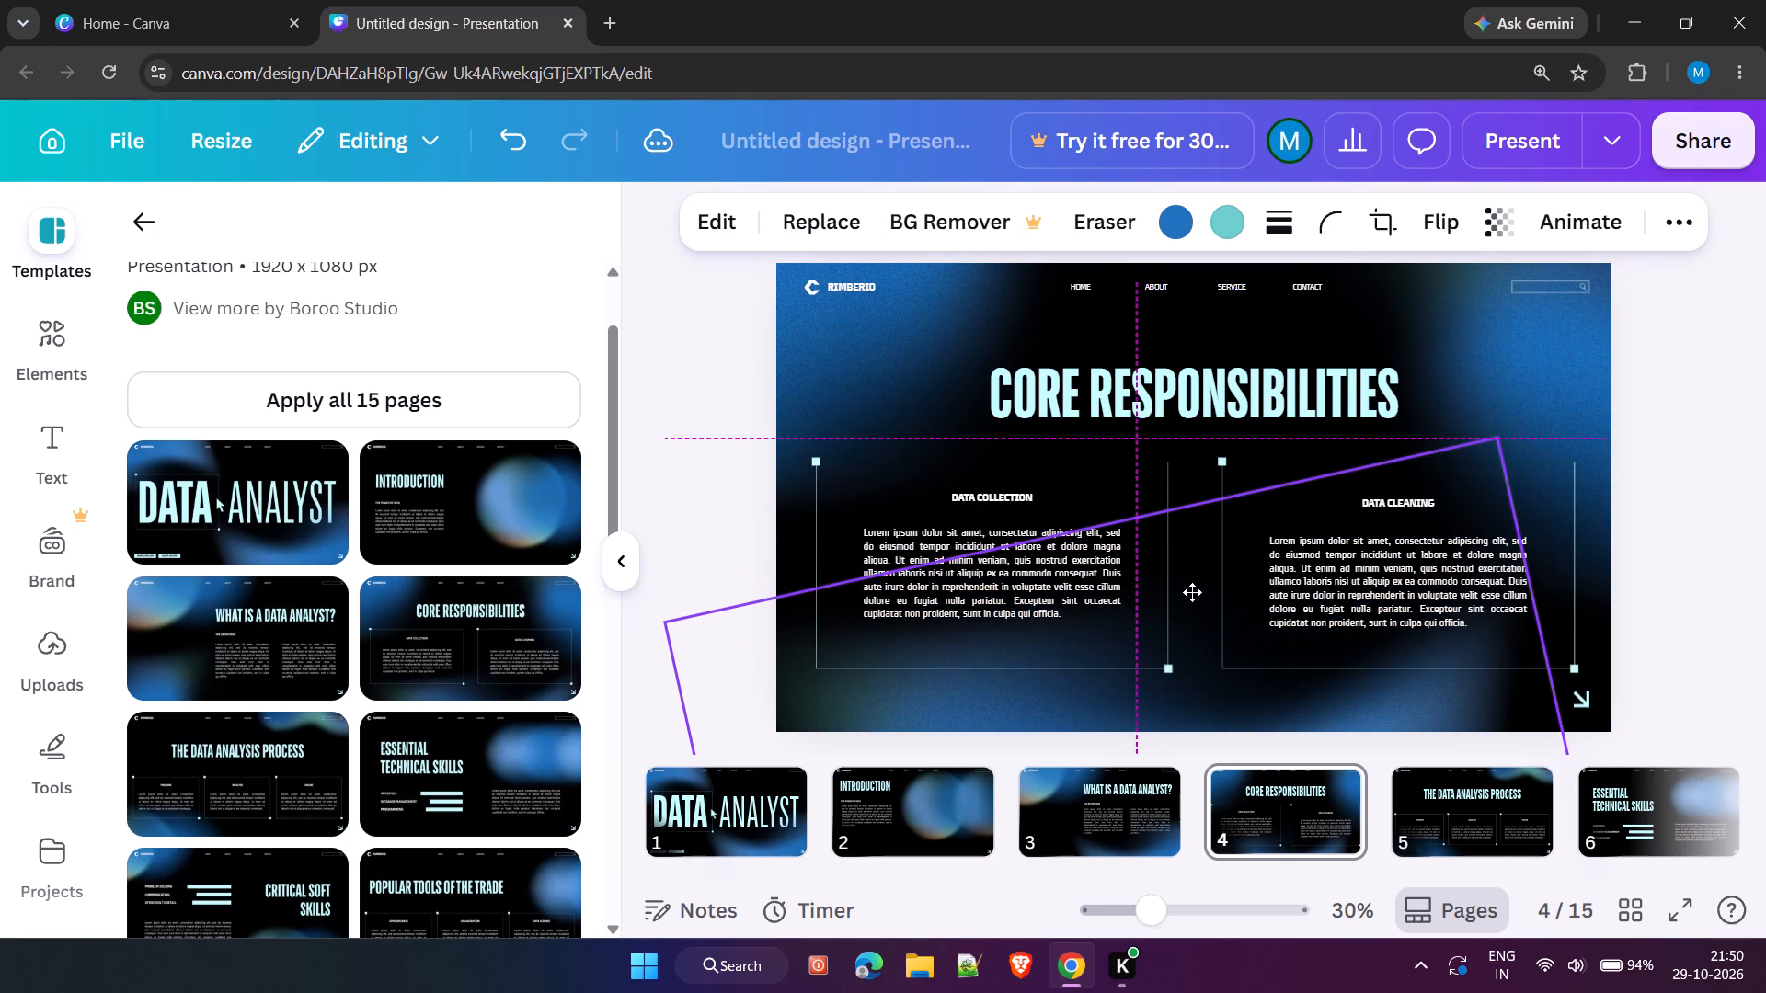
left_click(1285, 569)
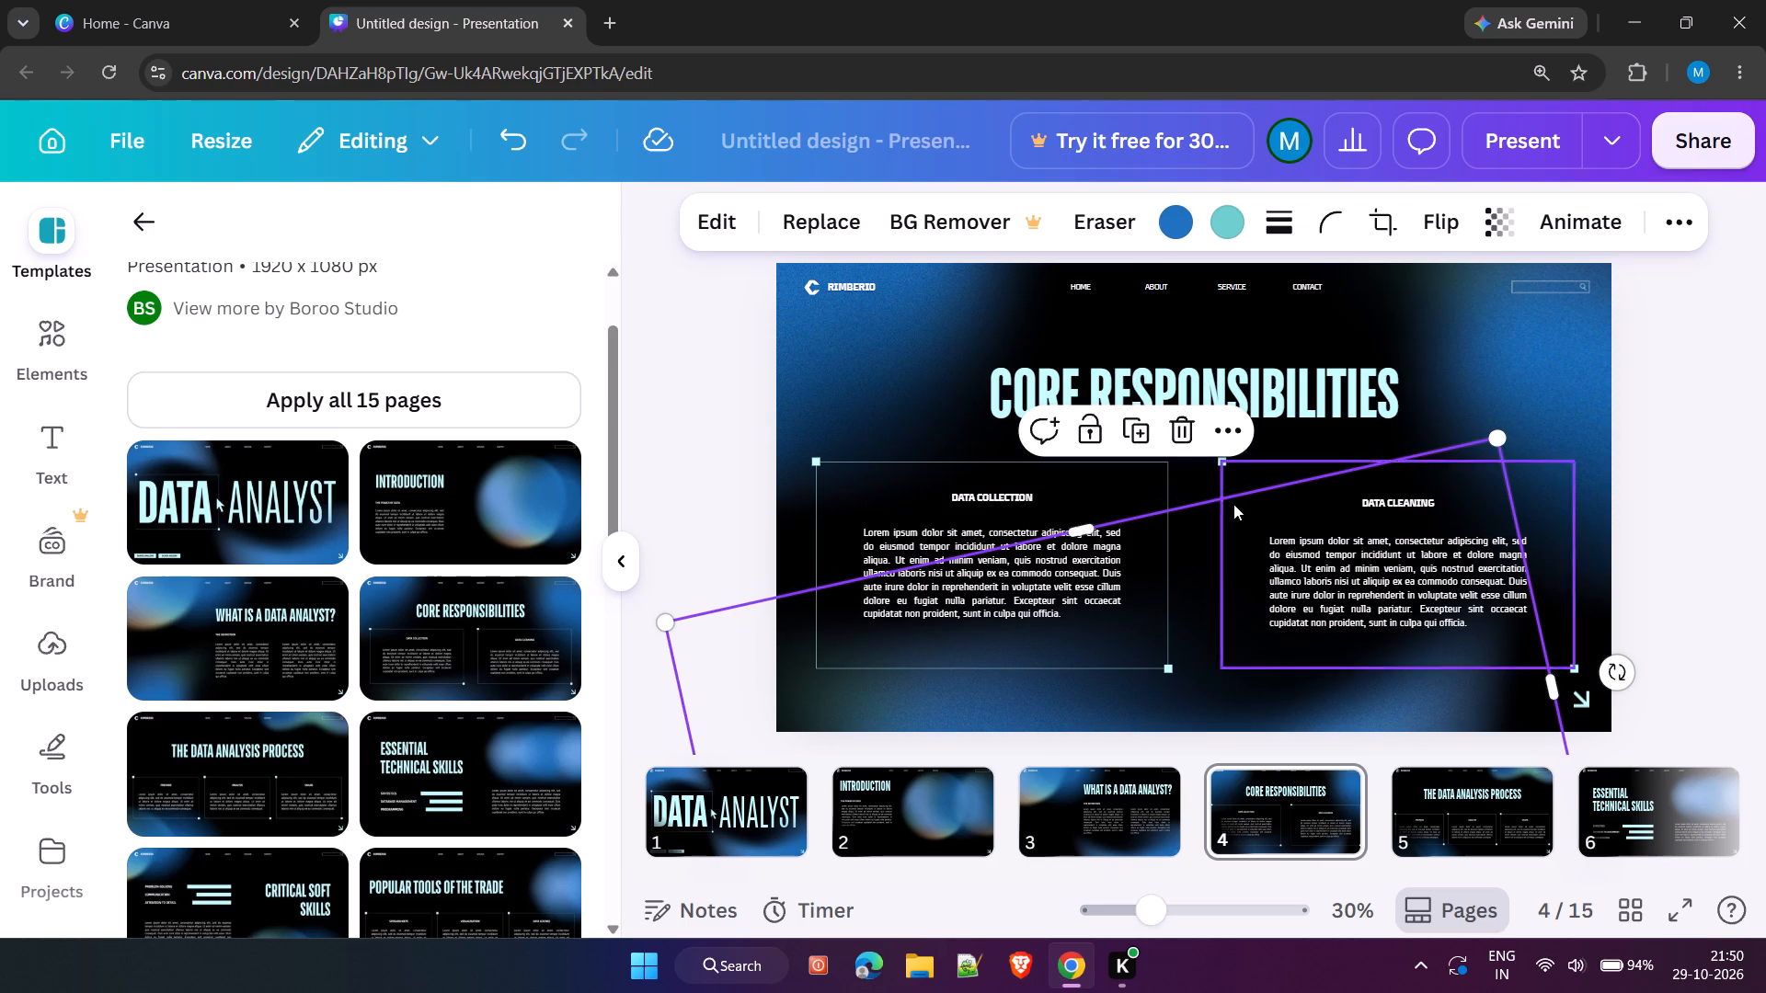
left_click(1064, 507)
left_click(1021, 500)
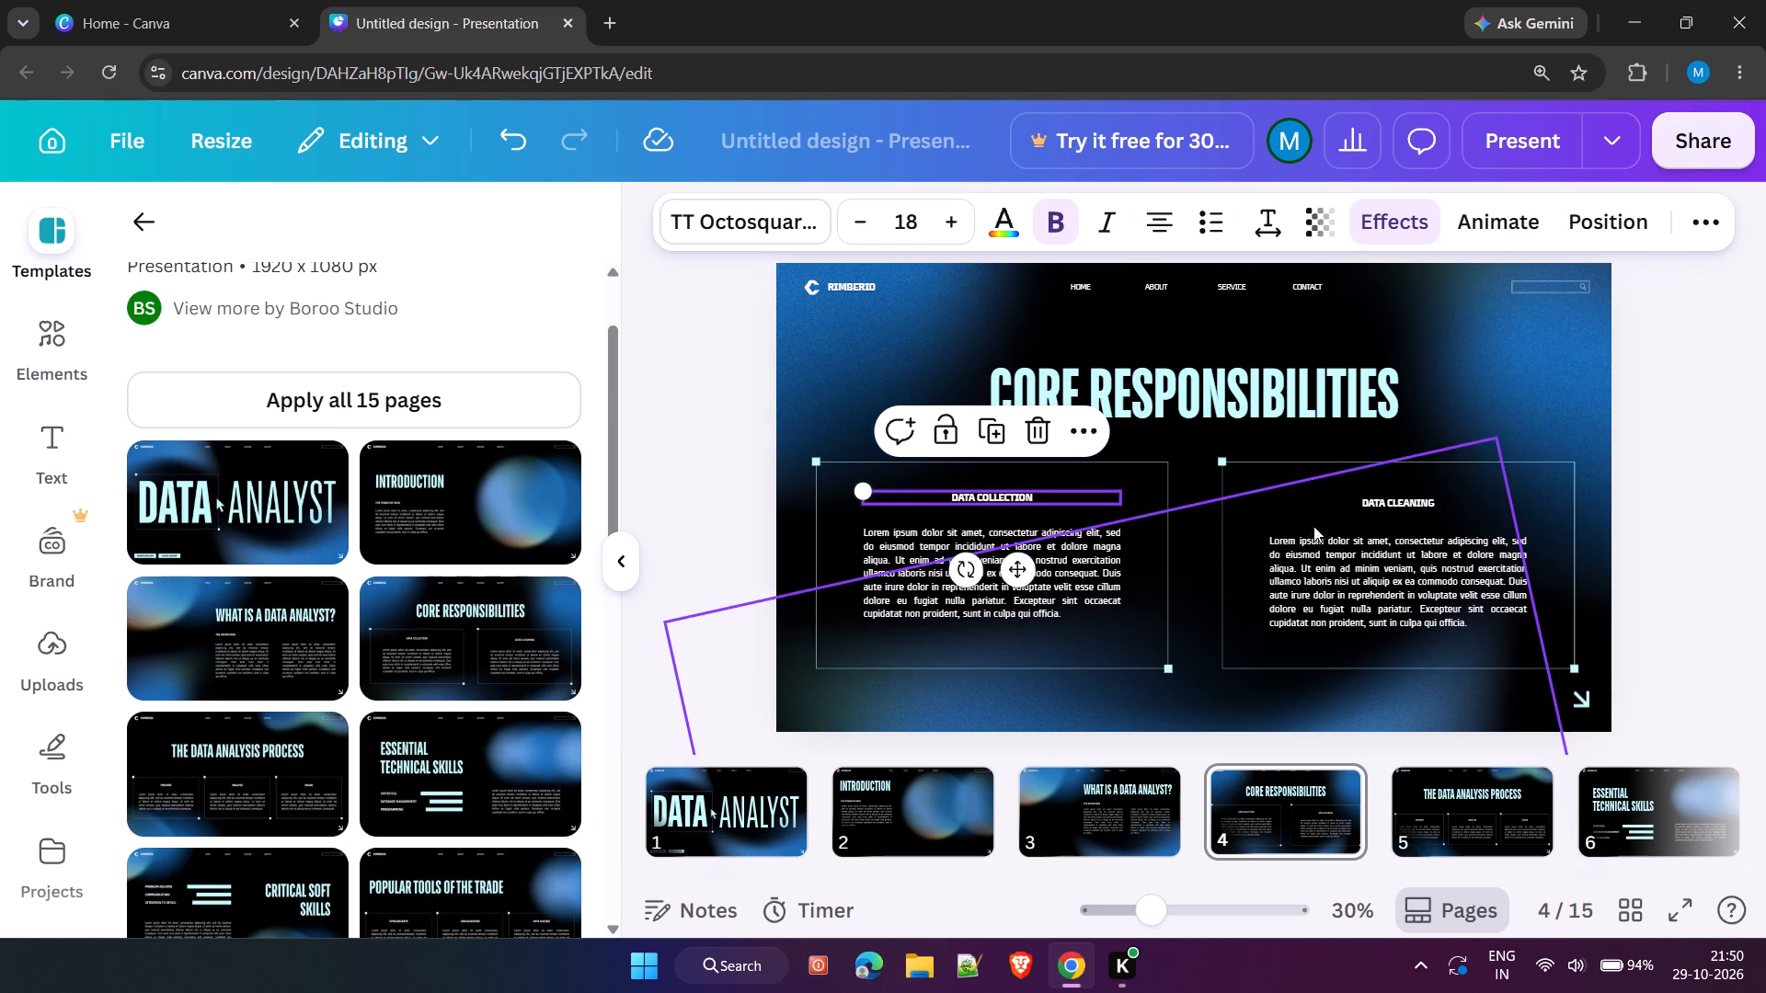
left_click_drag(1300, 540, 1299, 531)
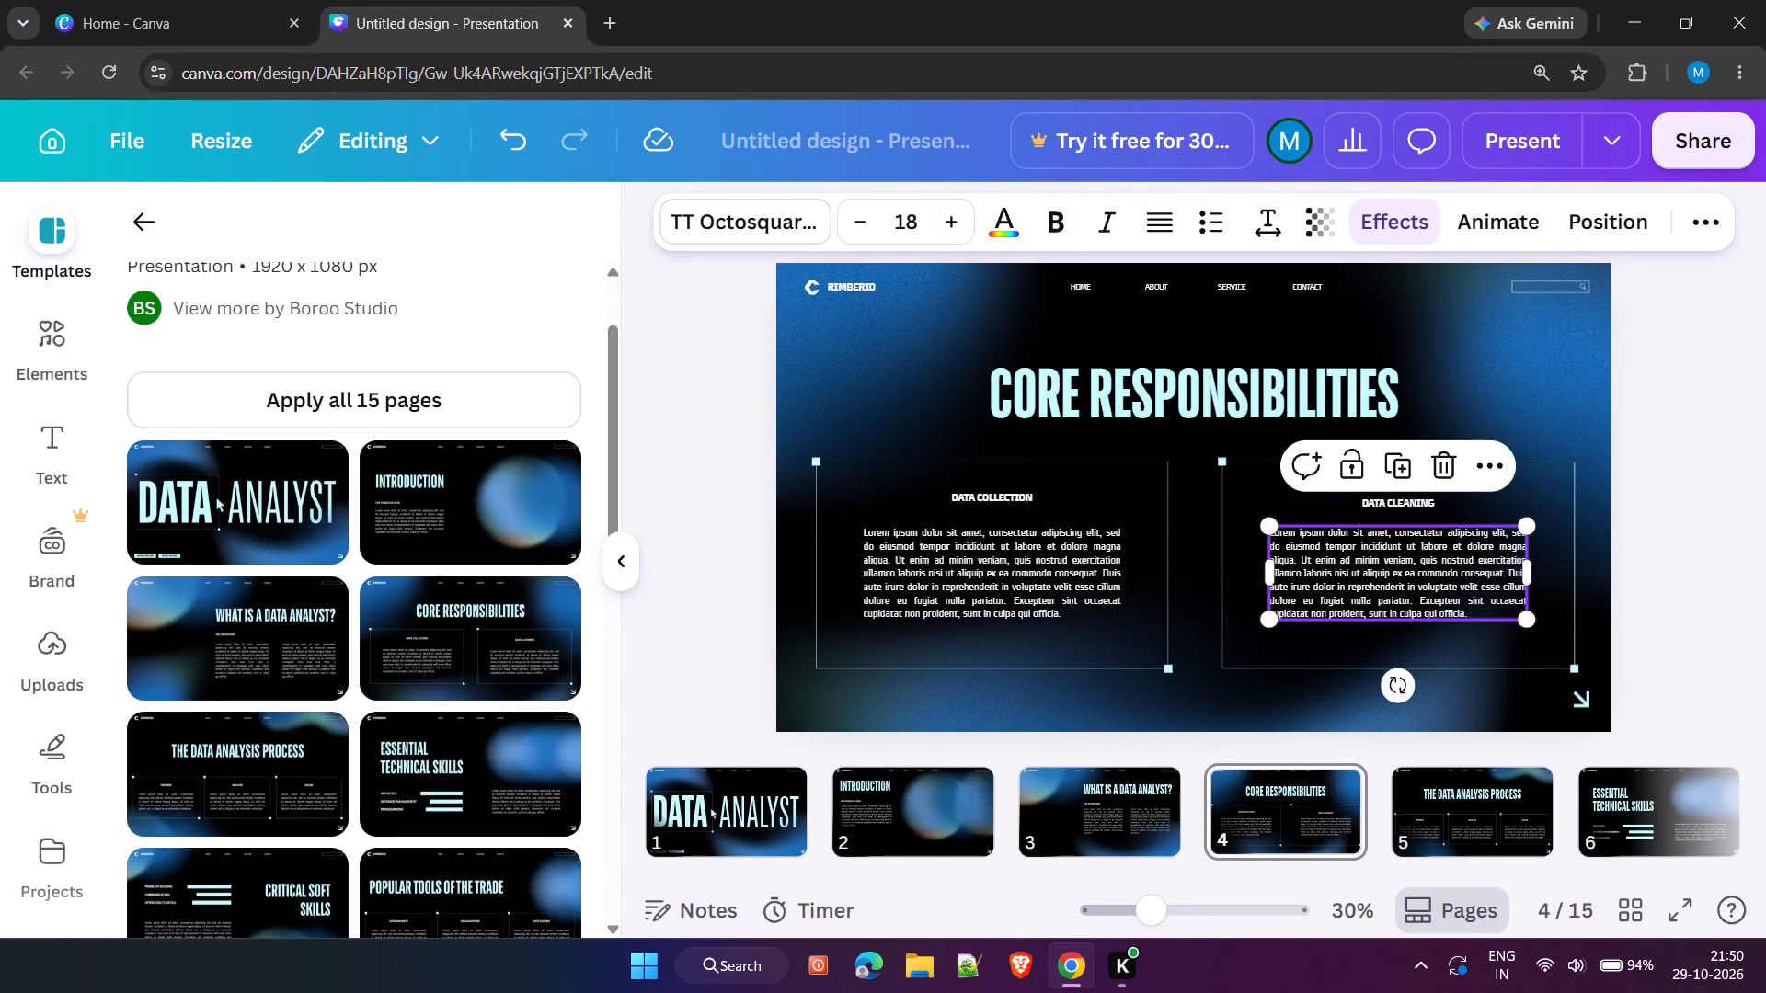
Increase the font size of both body paragraphs on slide 4 to 19.
left_click(950, 217)
left_click(949, 554)
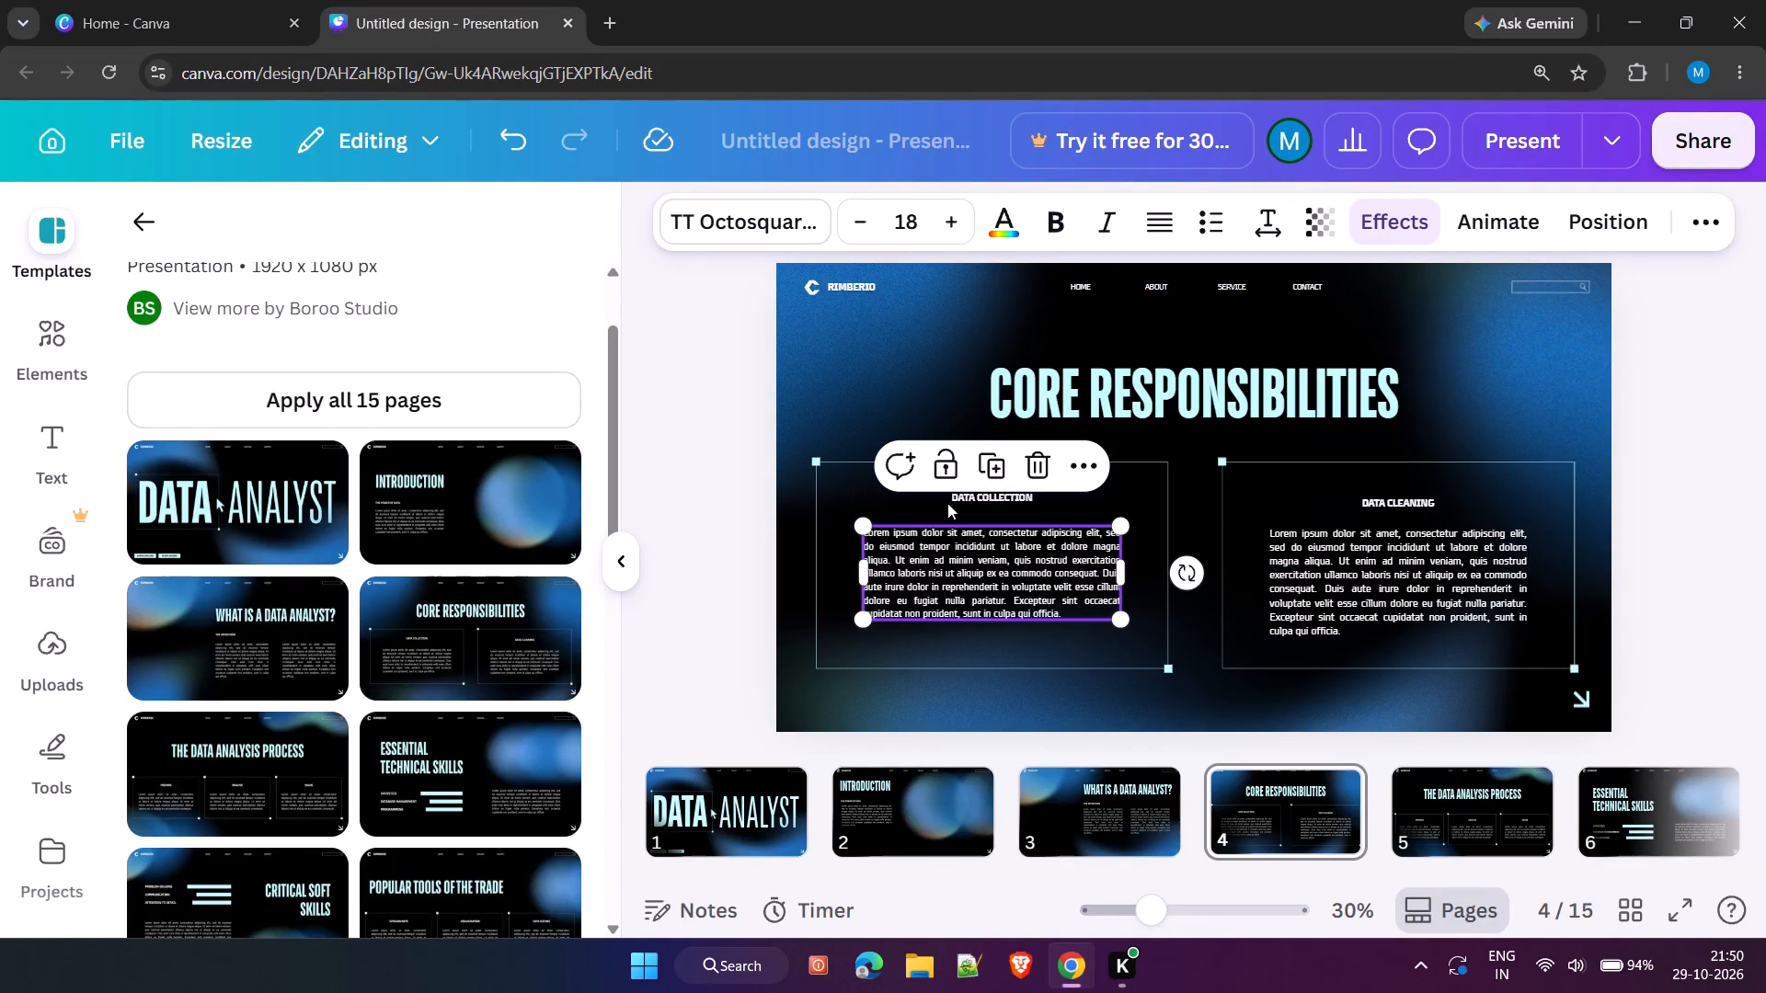
left_click(955, 228)
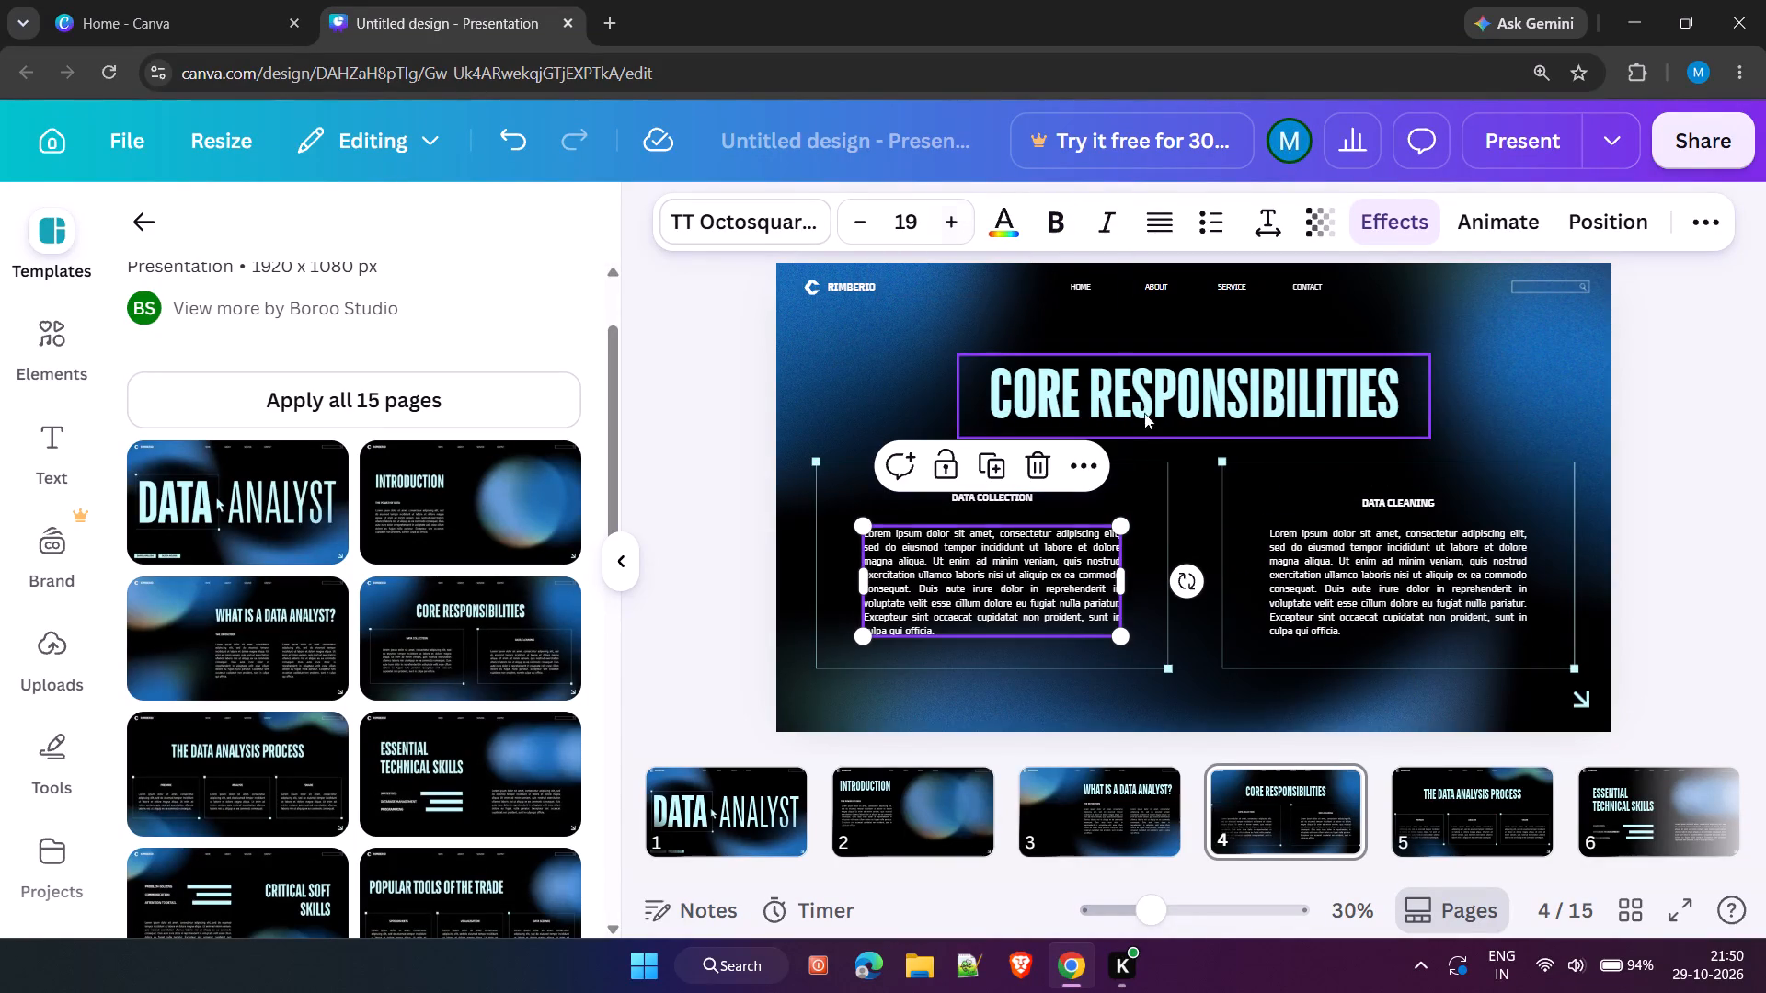
Increase the font size of the DATA CLEANING and DATA COLLECTION subheadings to 20.
left_click(1370, 495)
left_click(952, 218)
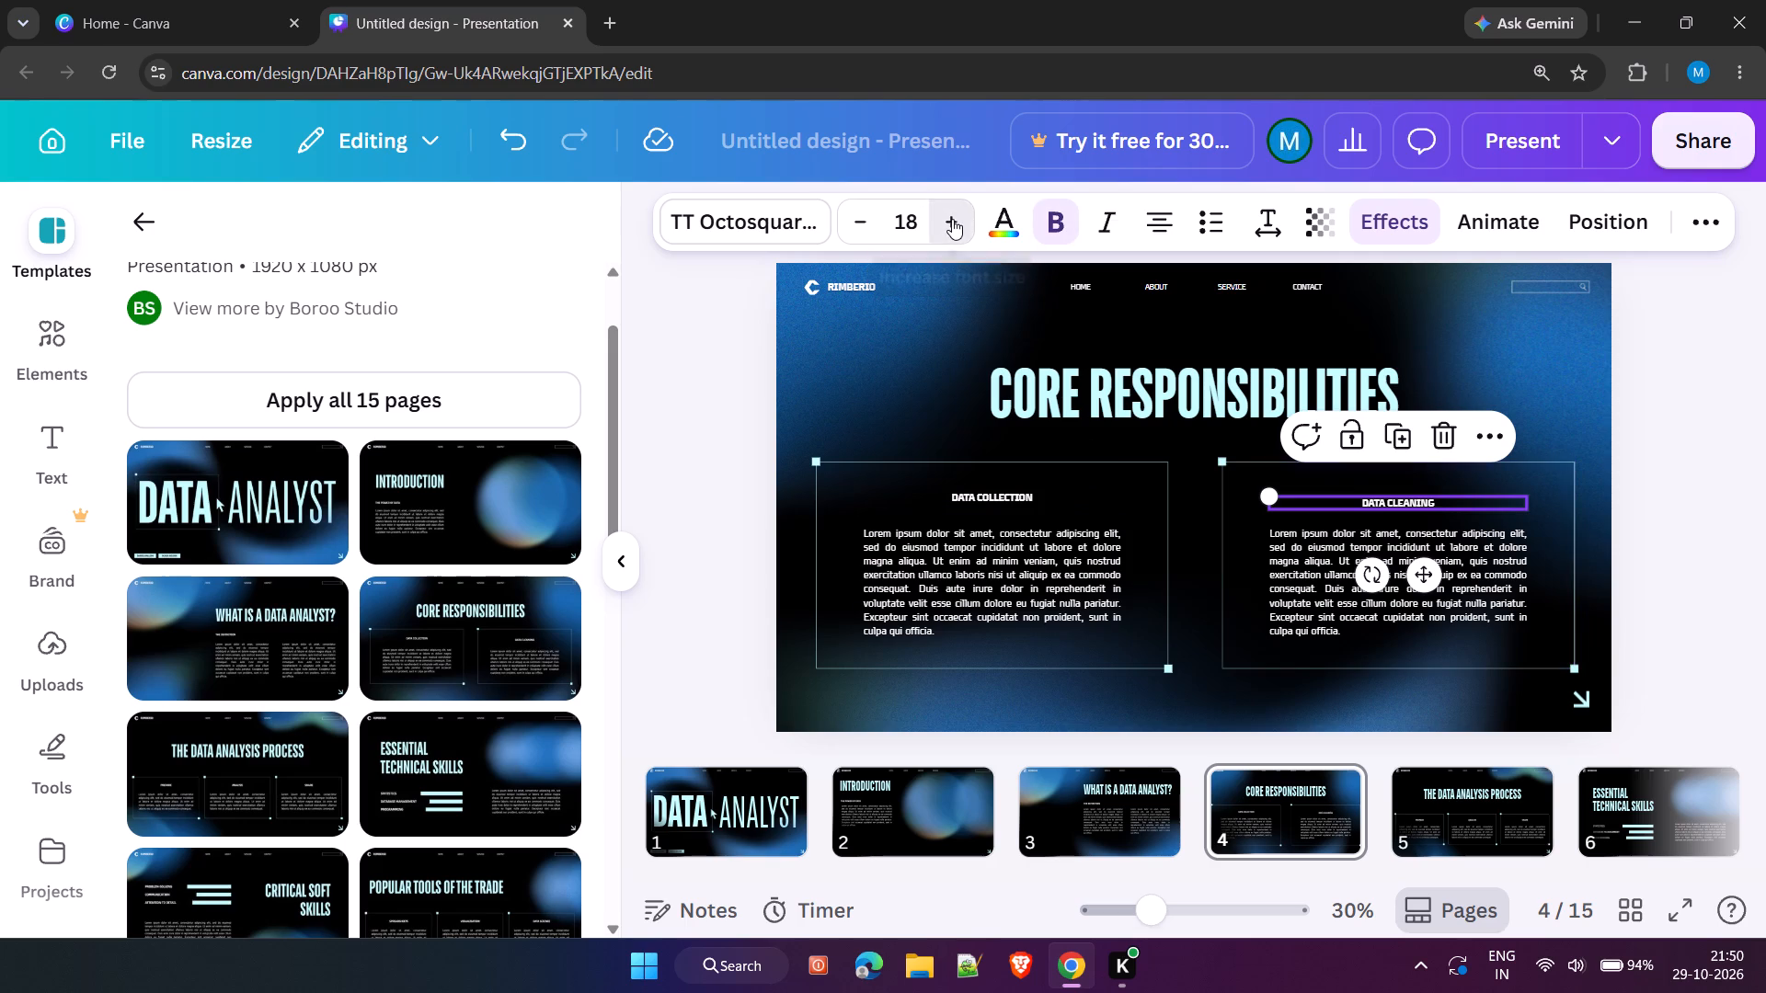
left_click(952, 220)
left_click(1023, 498)
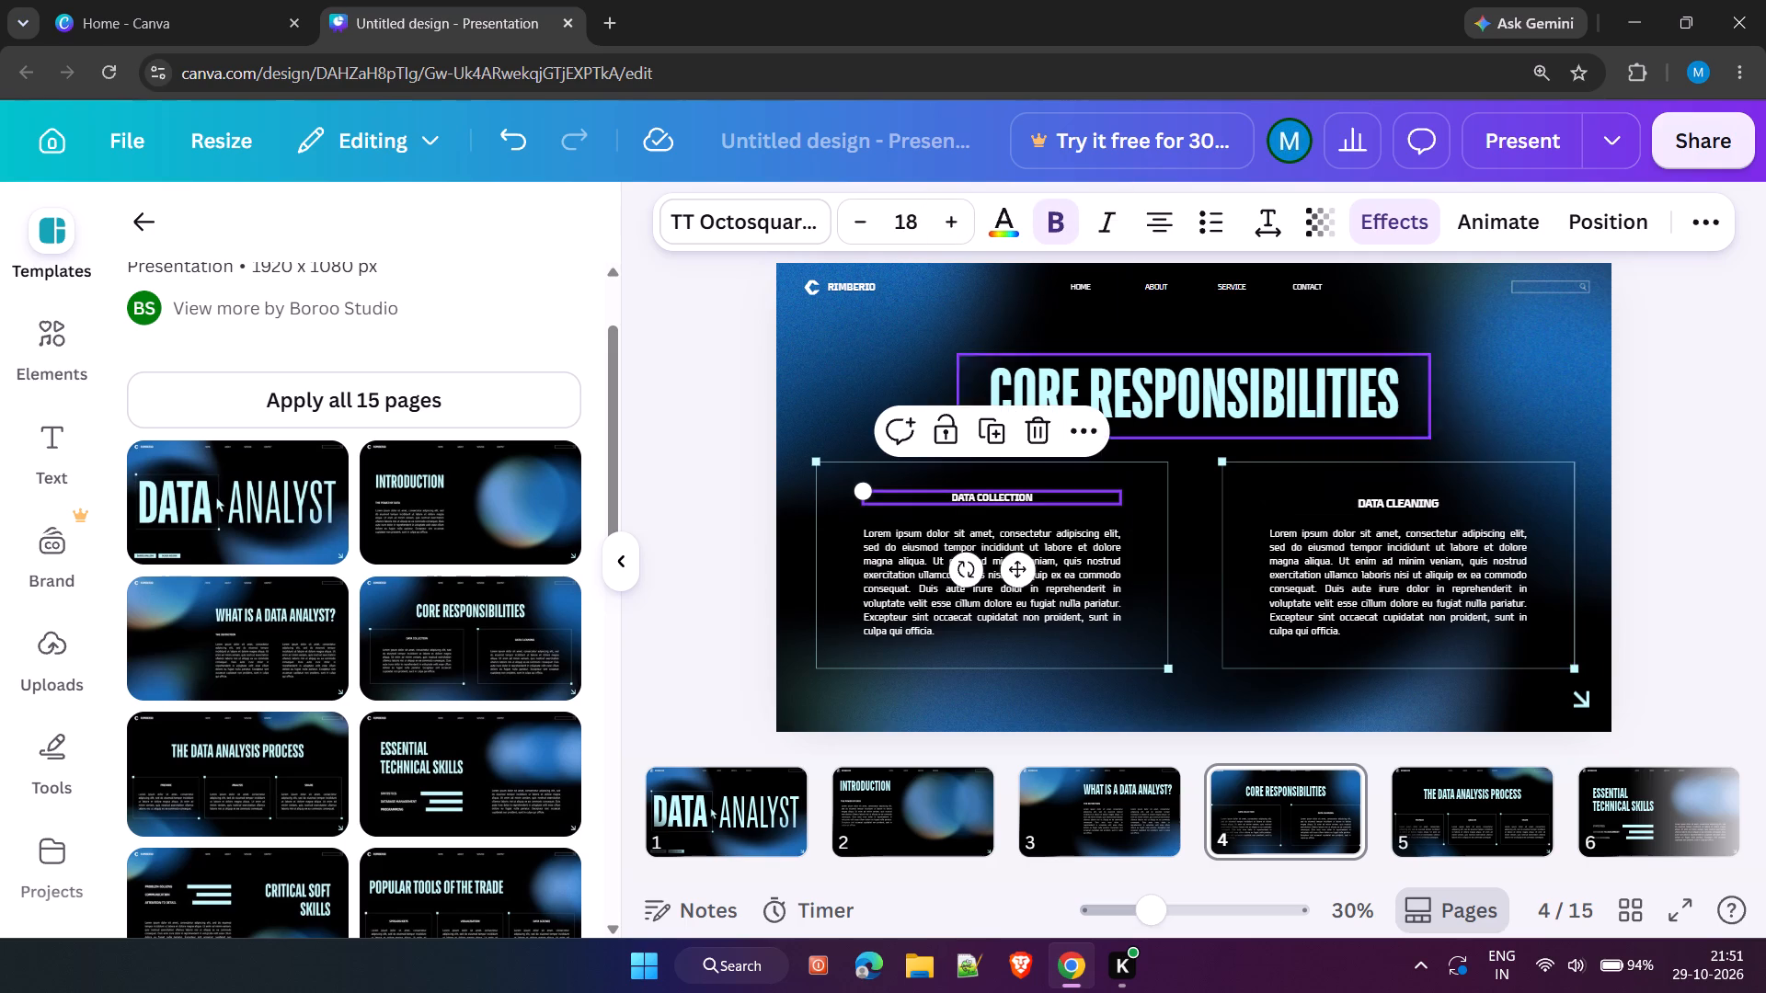
left_click(949, 223)
left_click(949, 223)
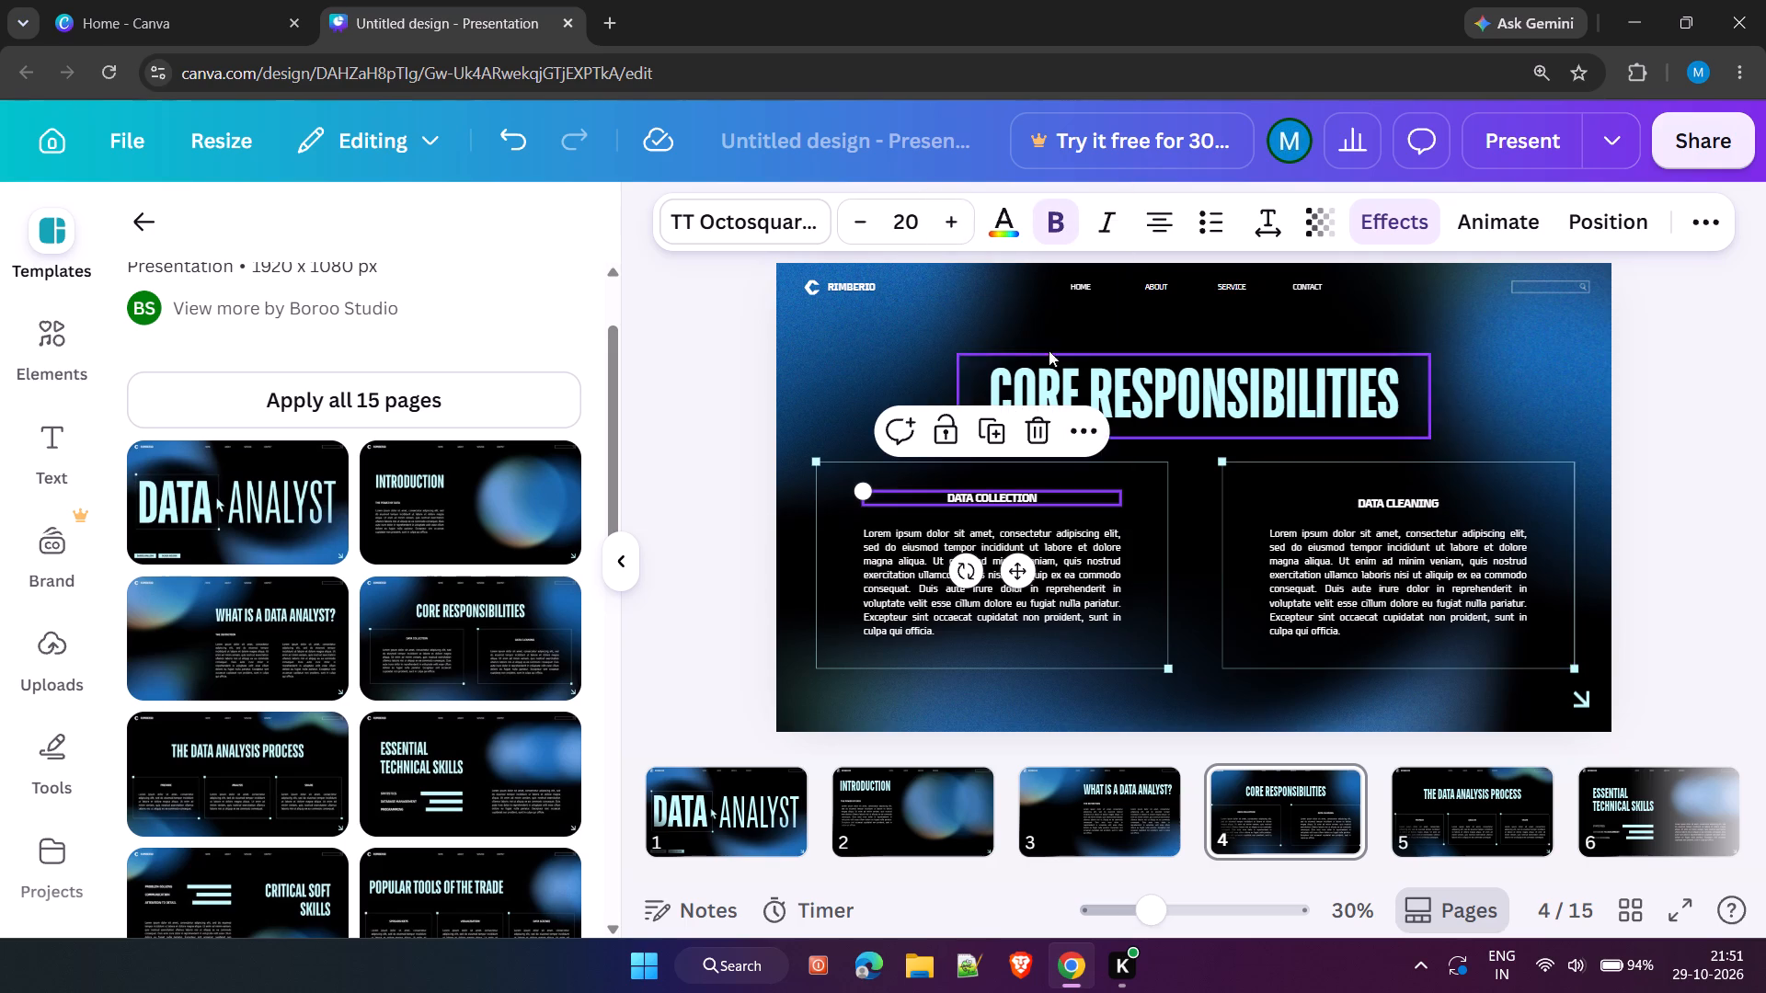
left_click(678, 412)
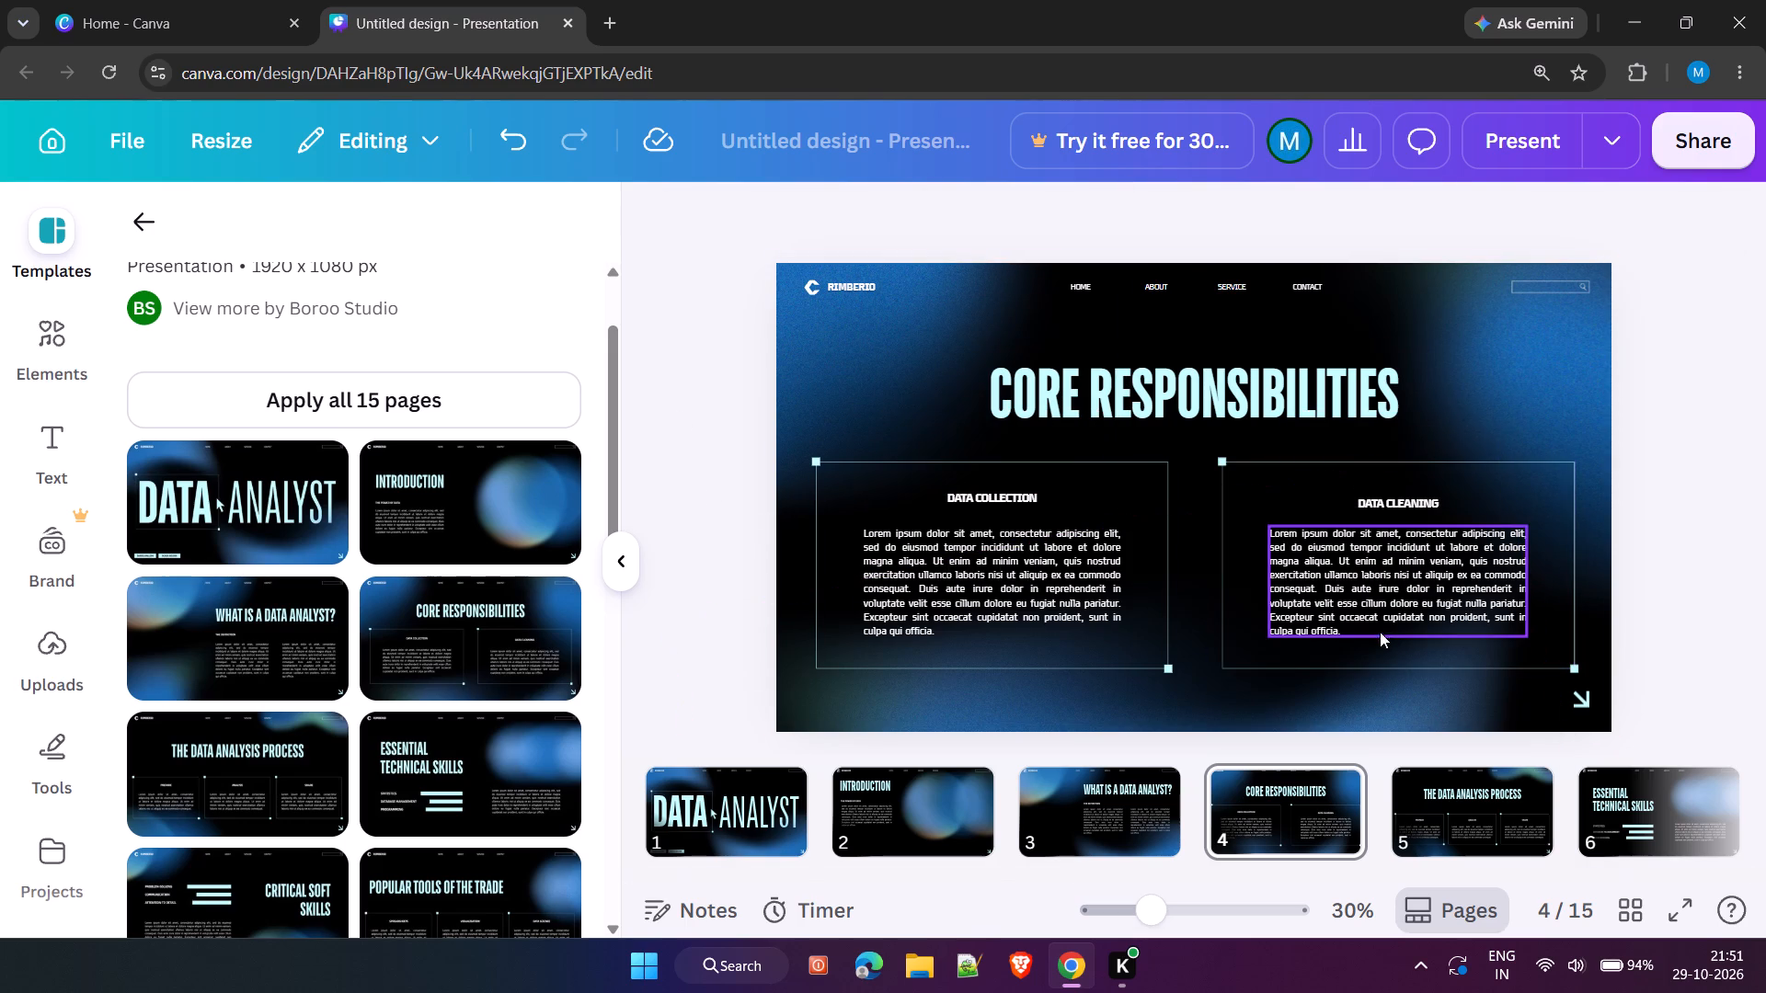
Move the CORE RESPONSIBILITIES title slightly up and to the left, away from the content boxes.
left_click_drag(1184, 424, 1182, 429)
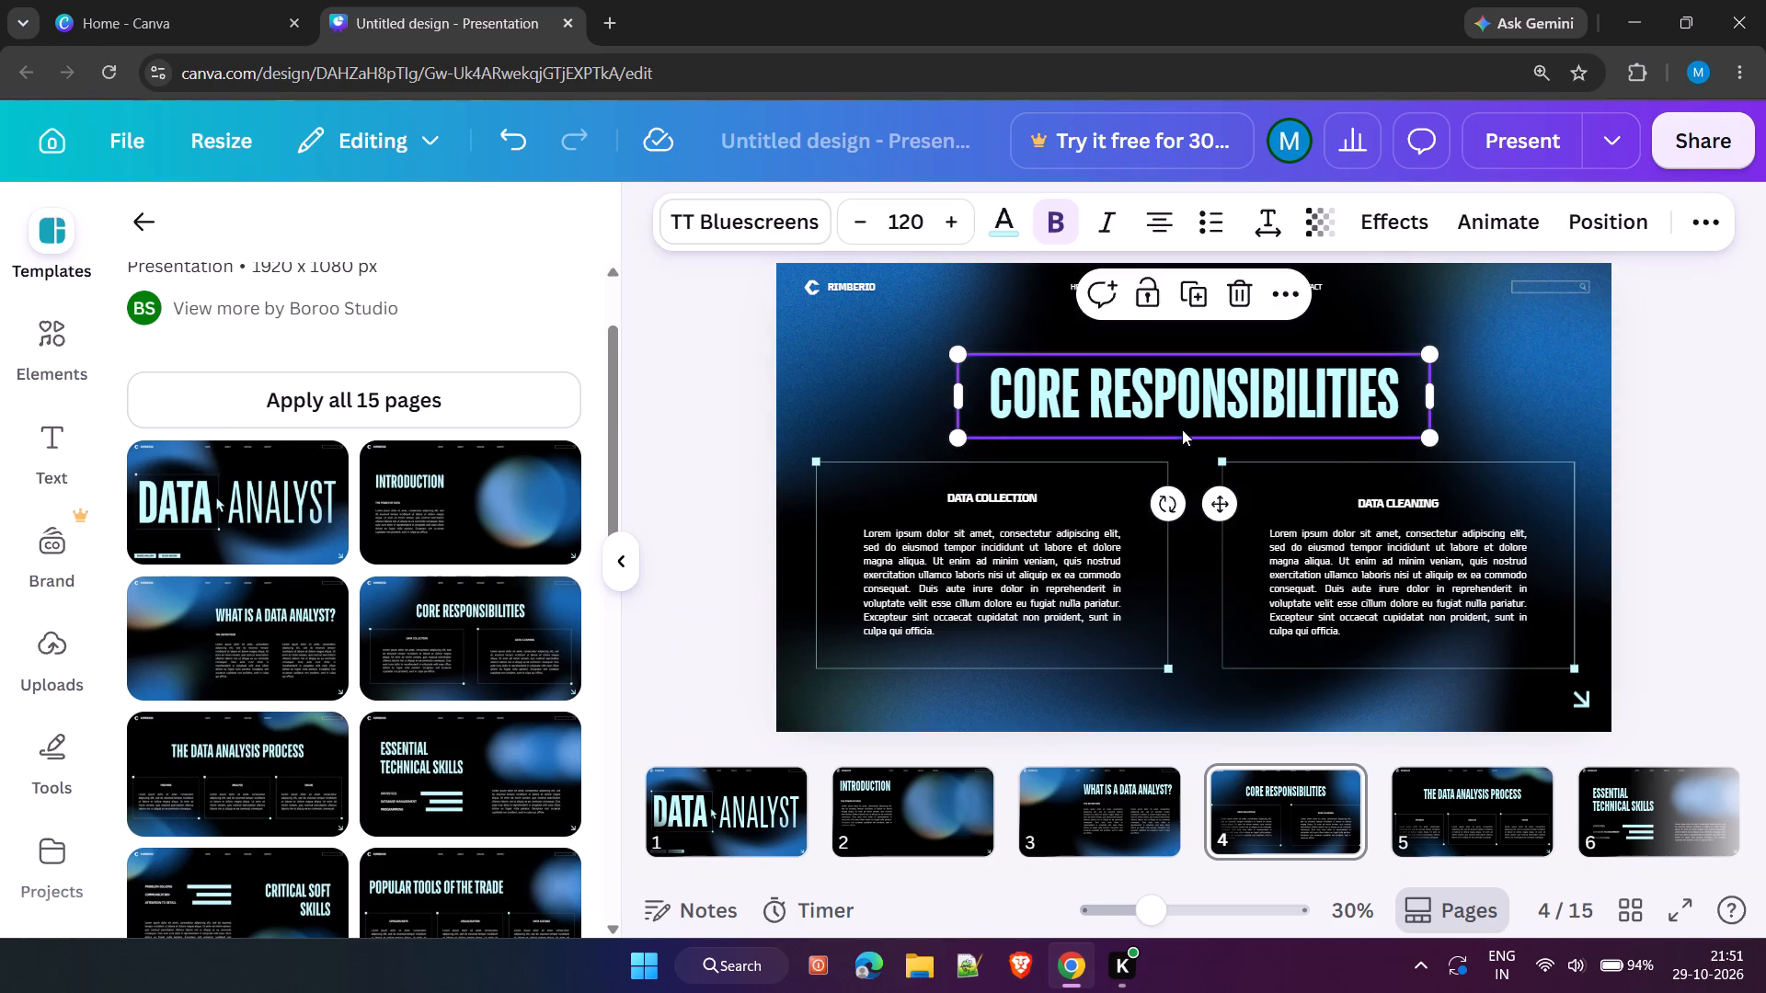
left_click_drag(1182, 429, 1177, 405)
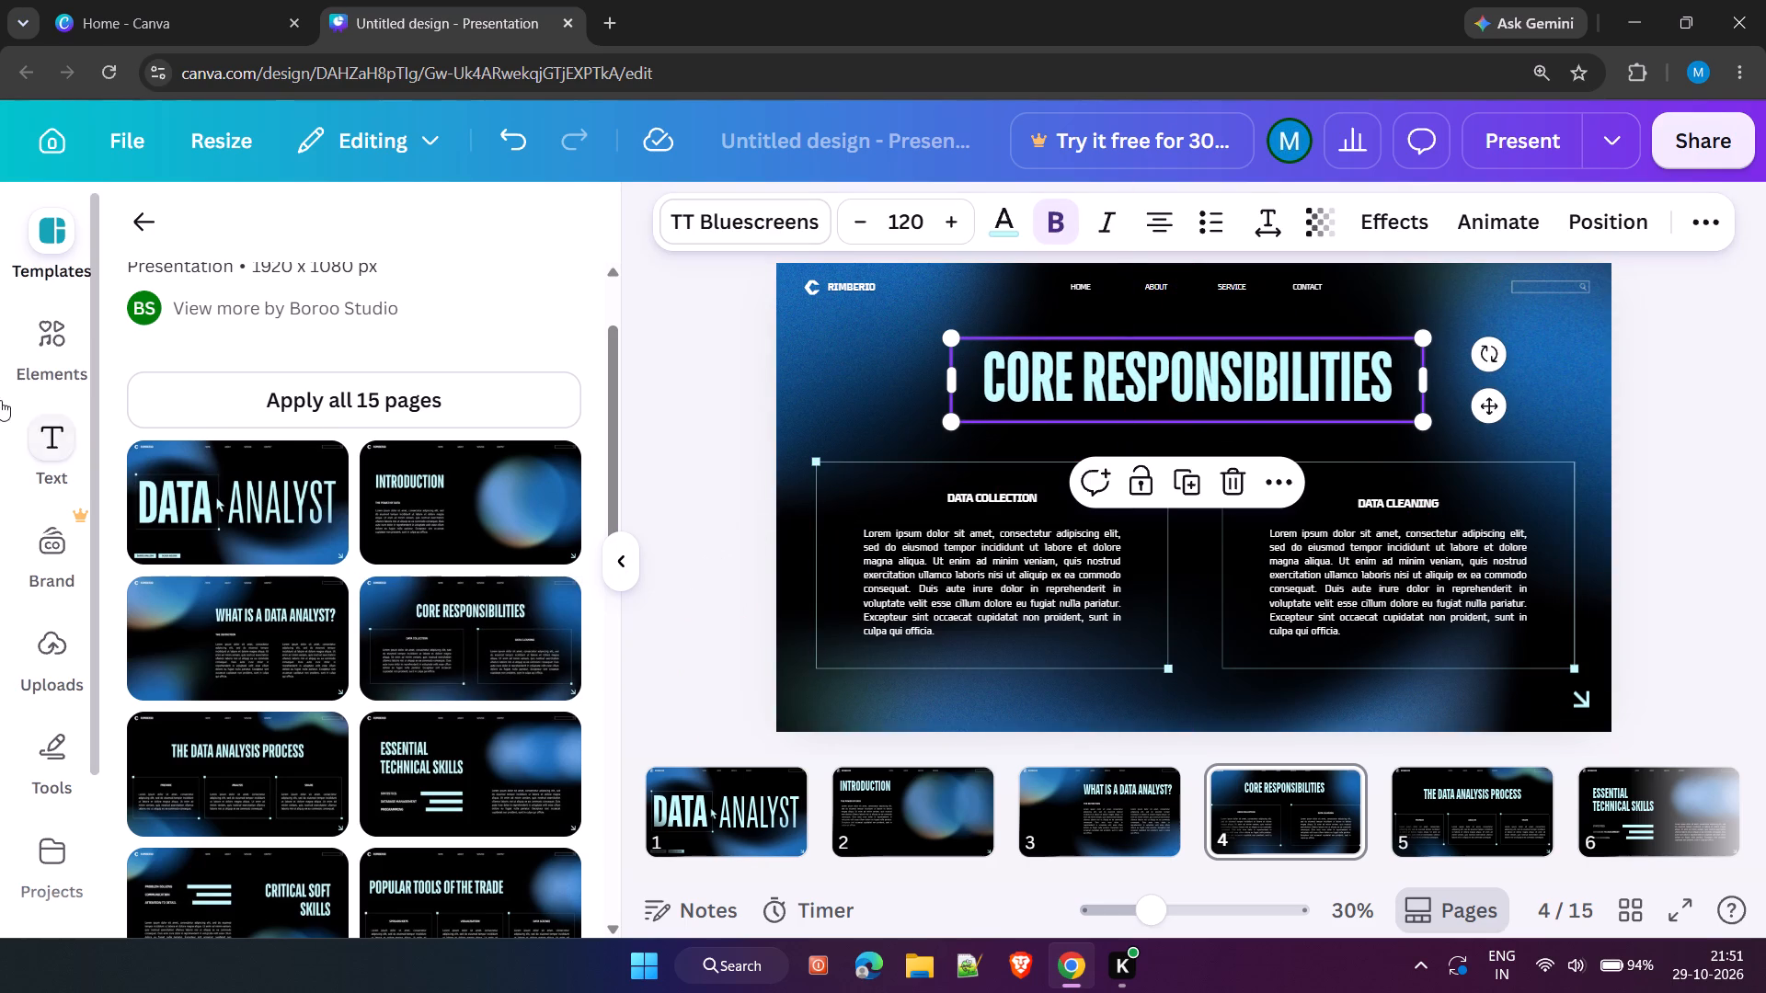
Add the recently used dark grainy image and crop it to a band of about 968 by 165 around the CORE RESPONSIBILITIES title.
left_click(62, 371)
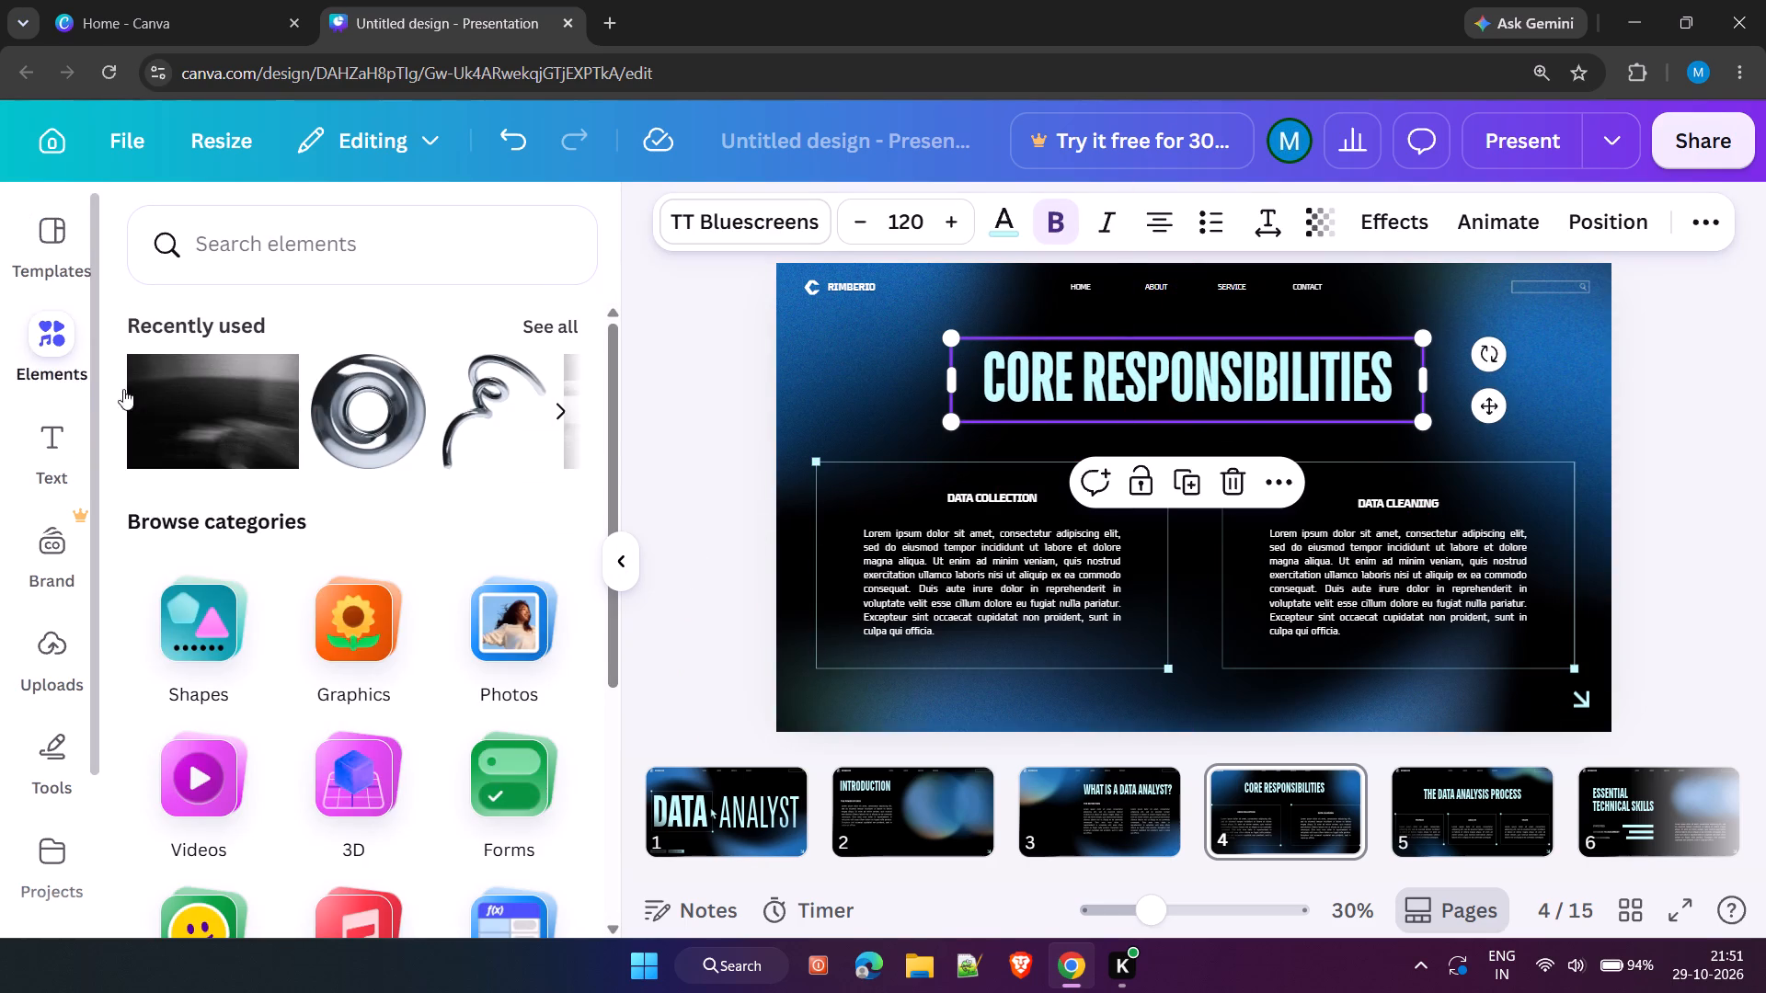
left_click(238, 438)
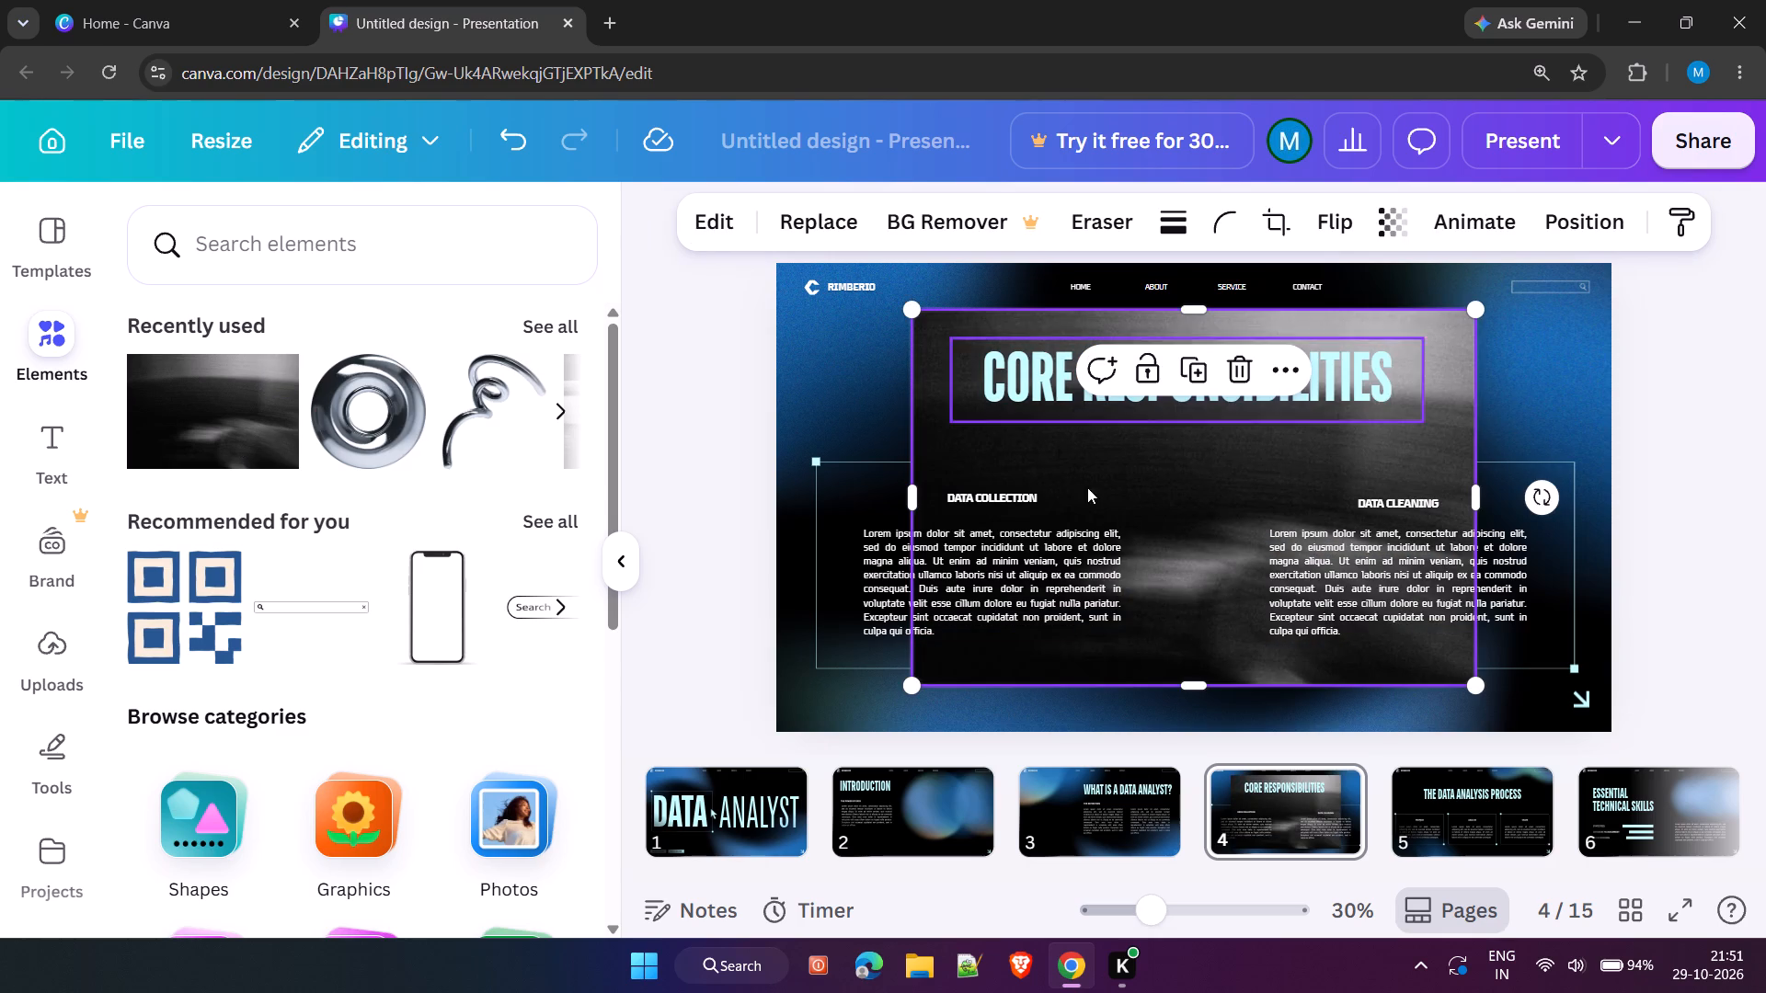
left_click_drag(1198, 682, 1157, 429)
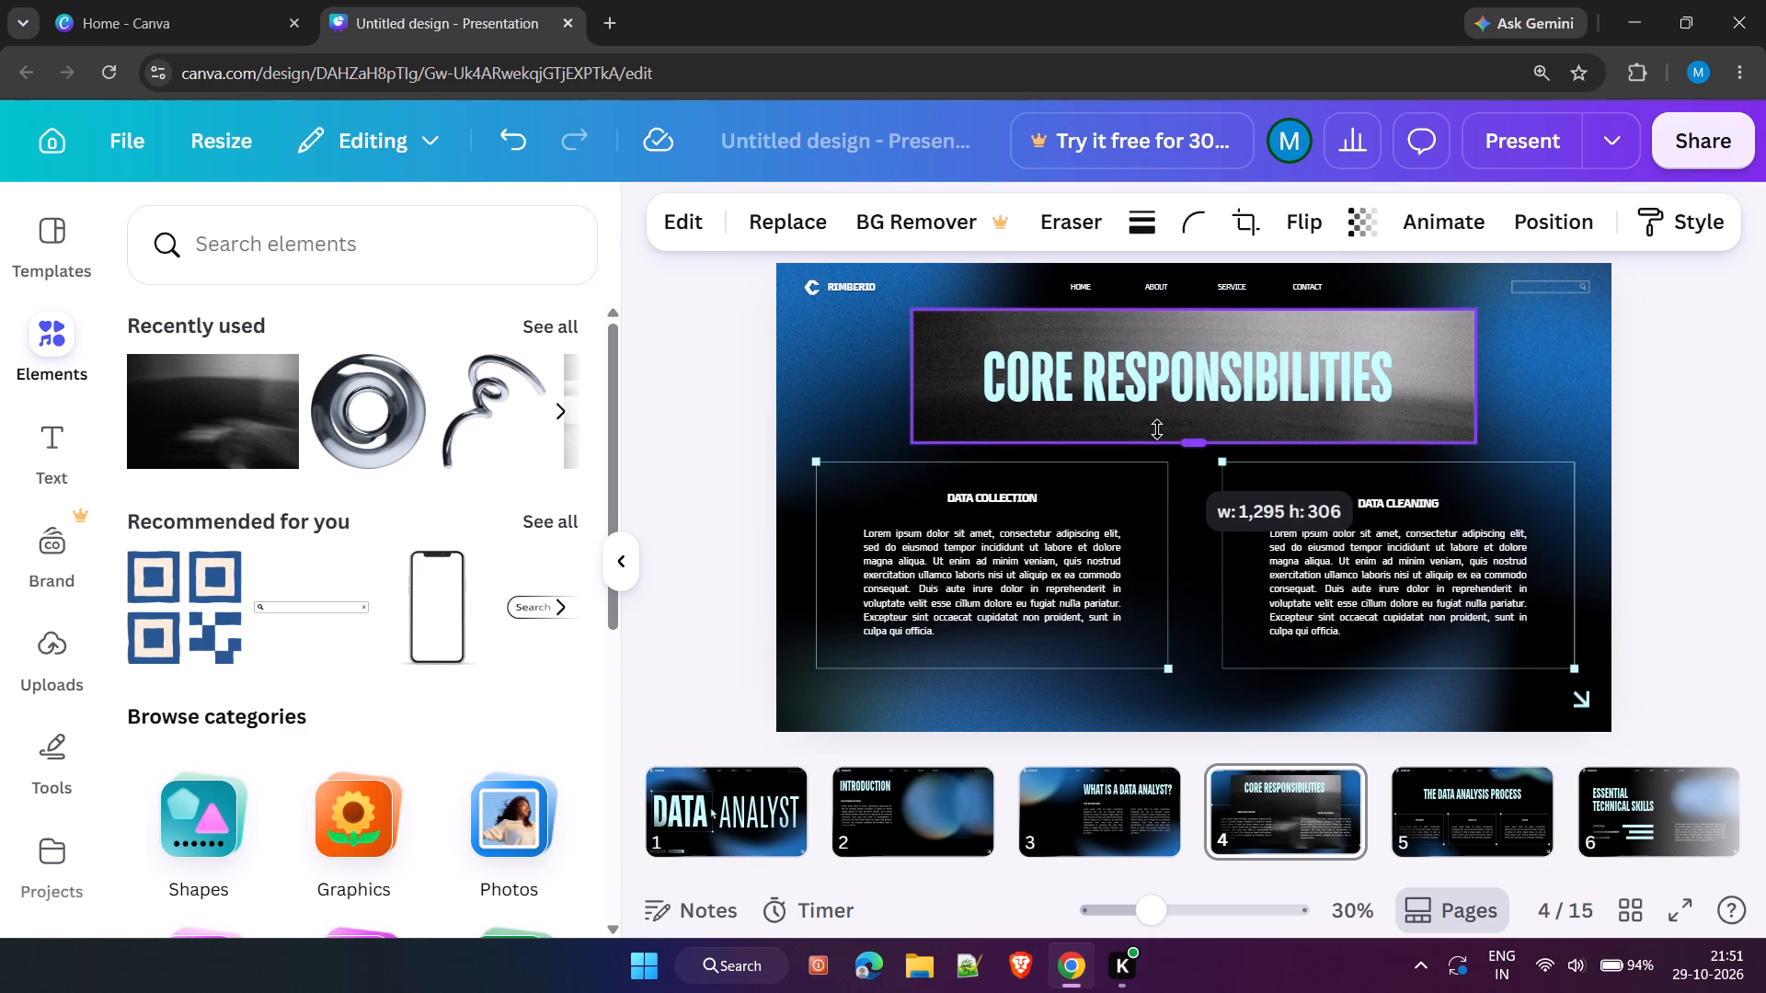
left_click_drag(1157, 429, 1155, 407)
left_click_drag(1188, 301, 1188, 304)
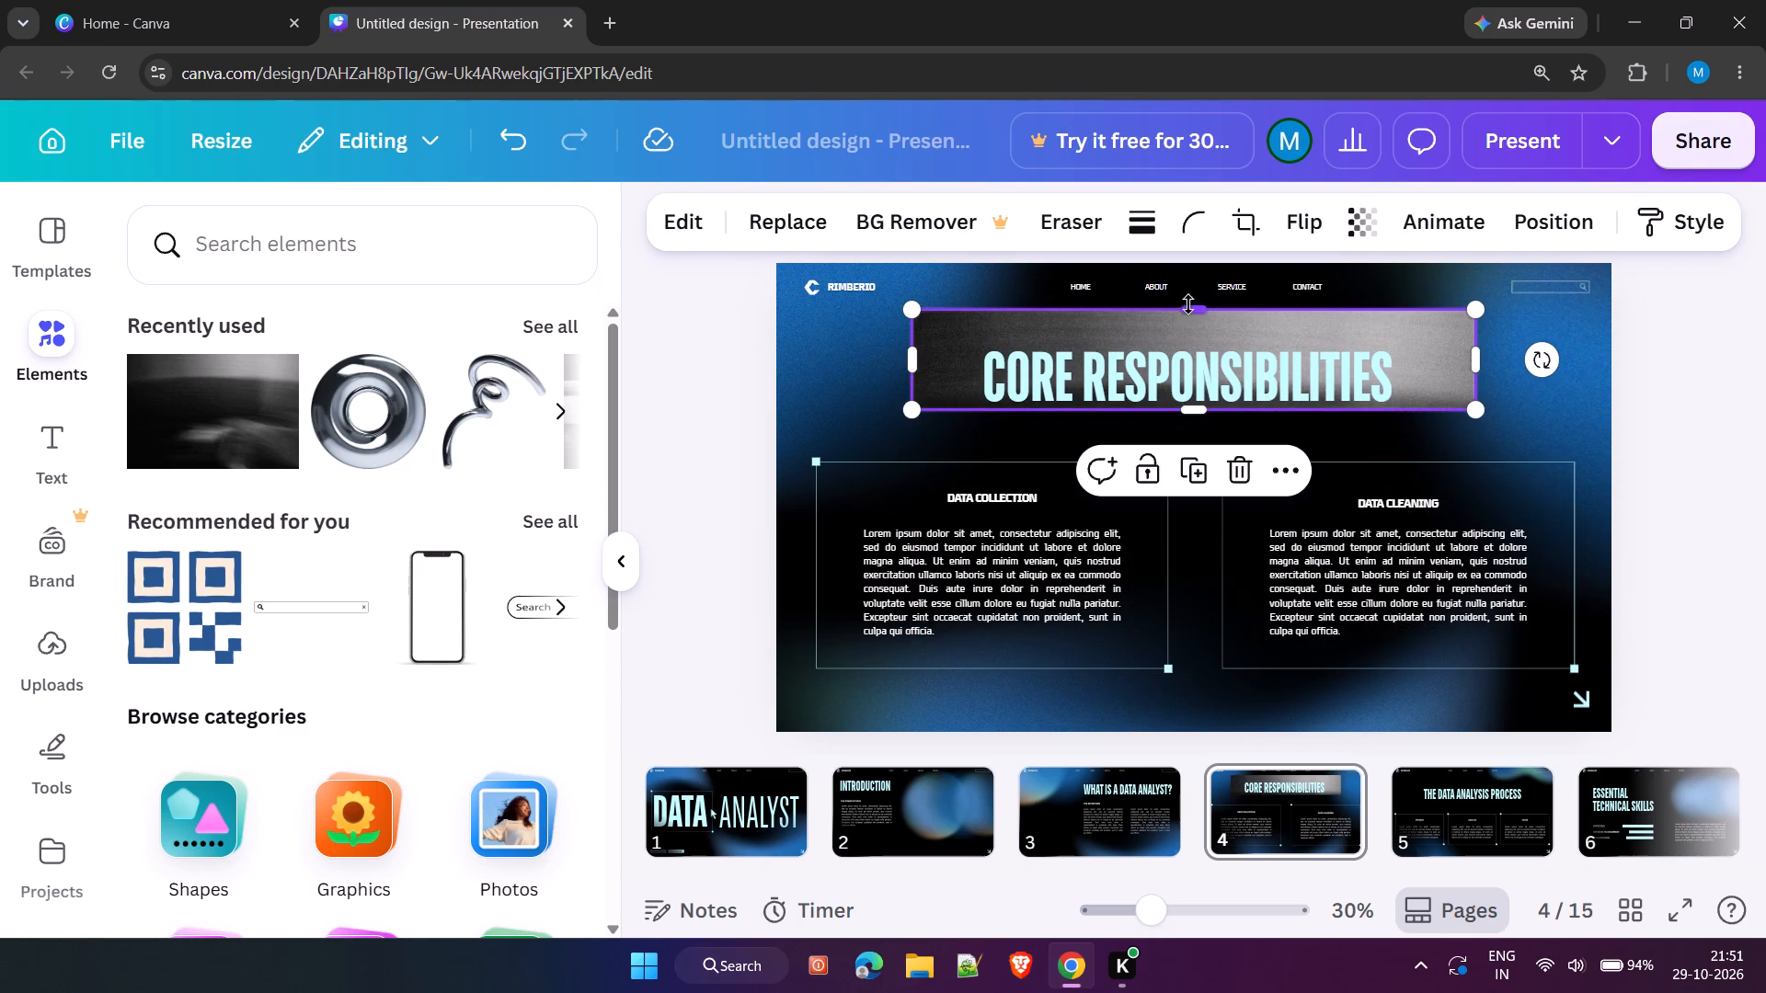
left_click_drag(1188, 304, 1186, 334)
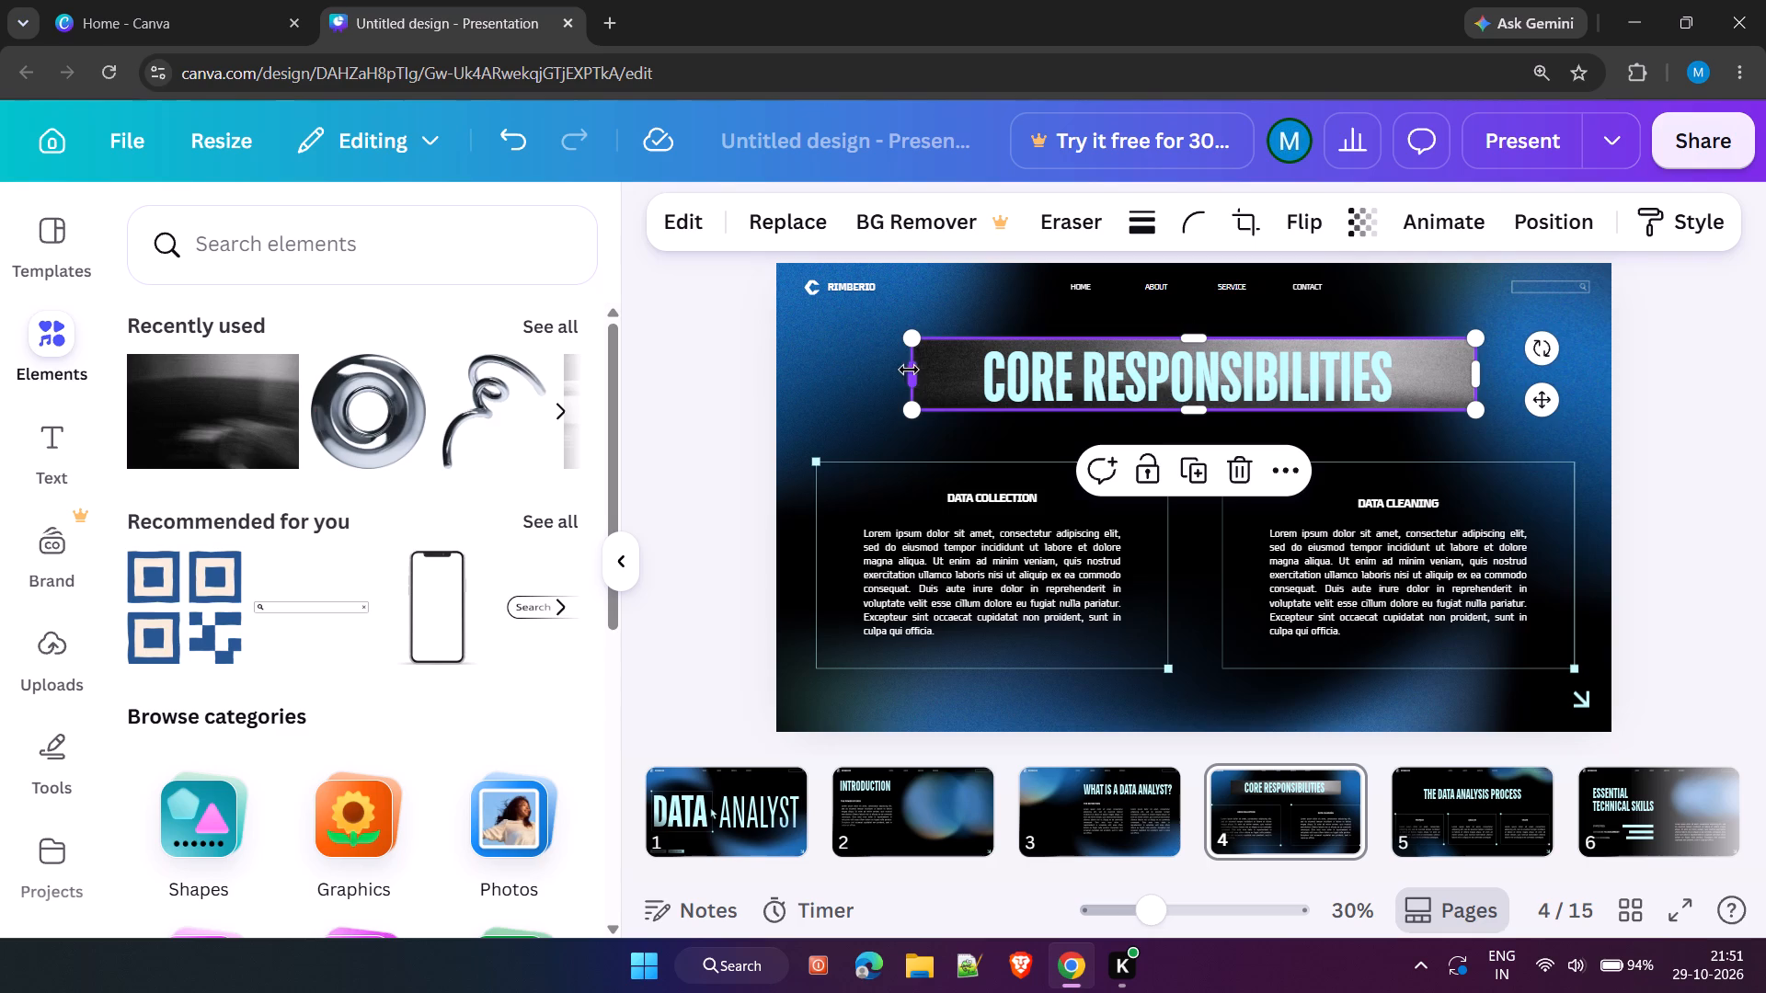
left_click_drag(910, 370, 974, 371)
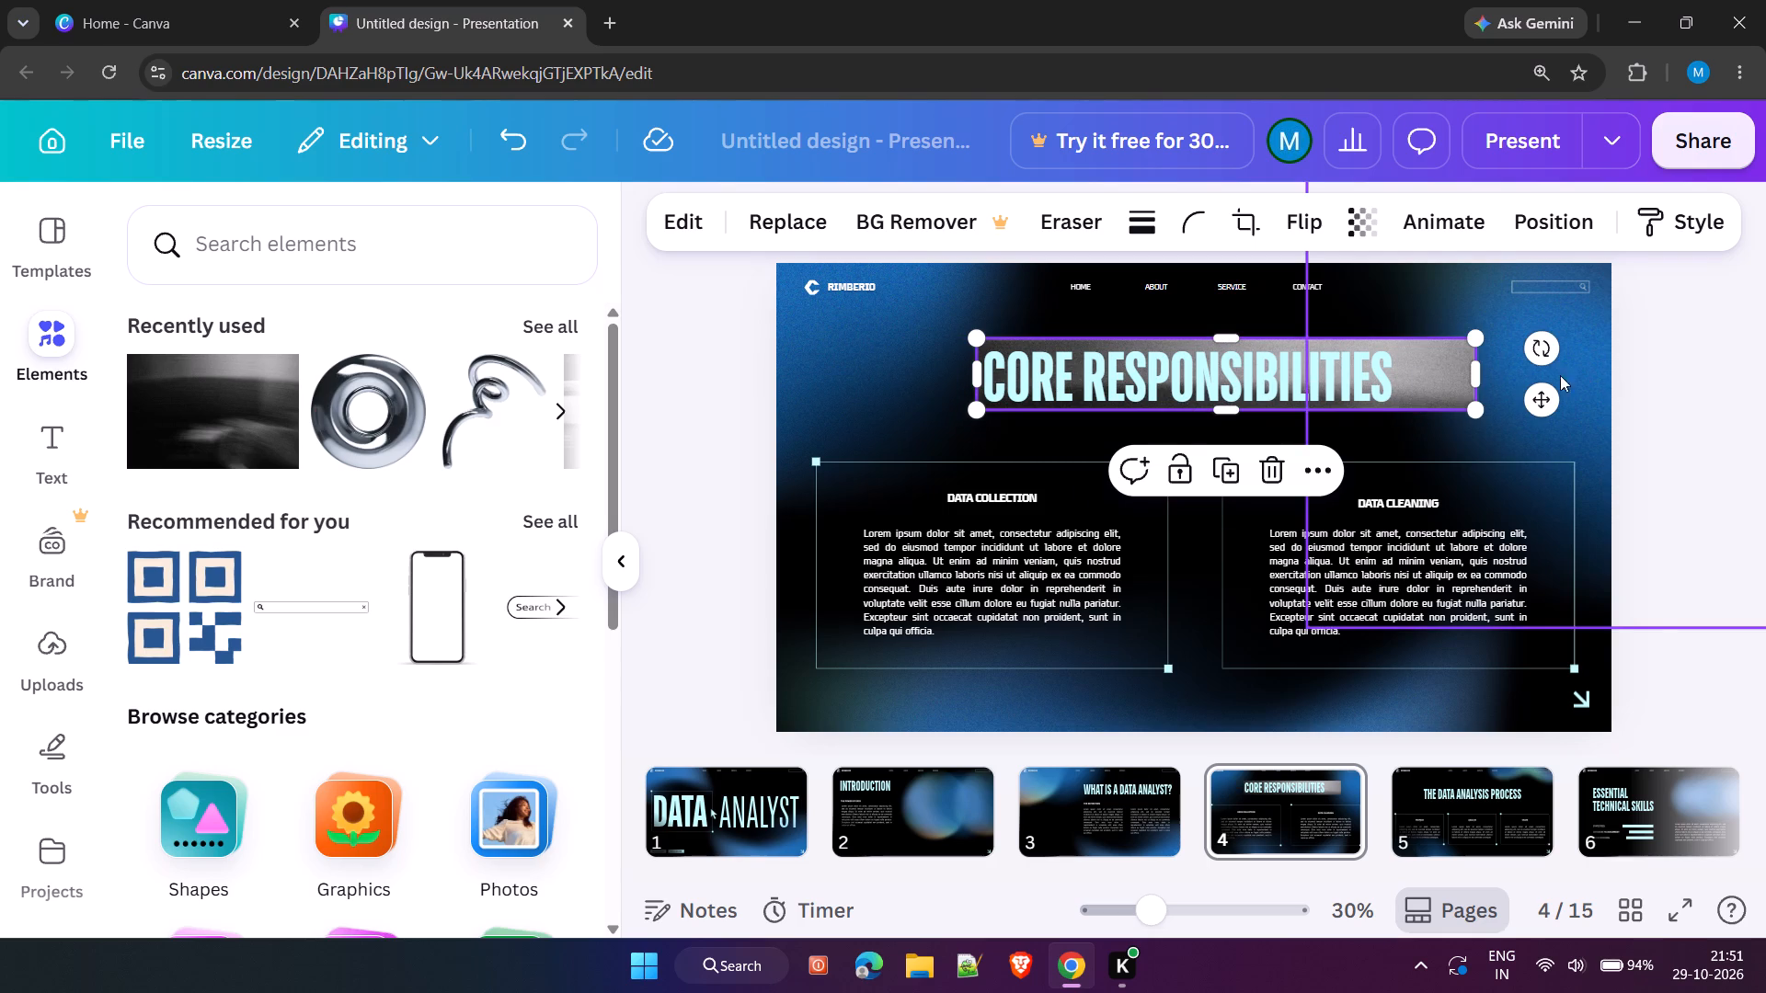
left_click_drag(1475, 372, 1397, 378)
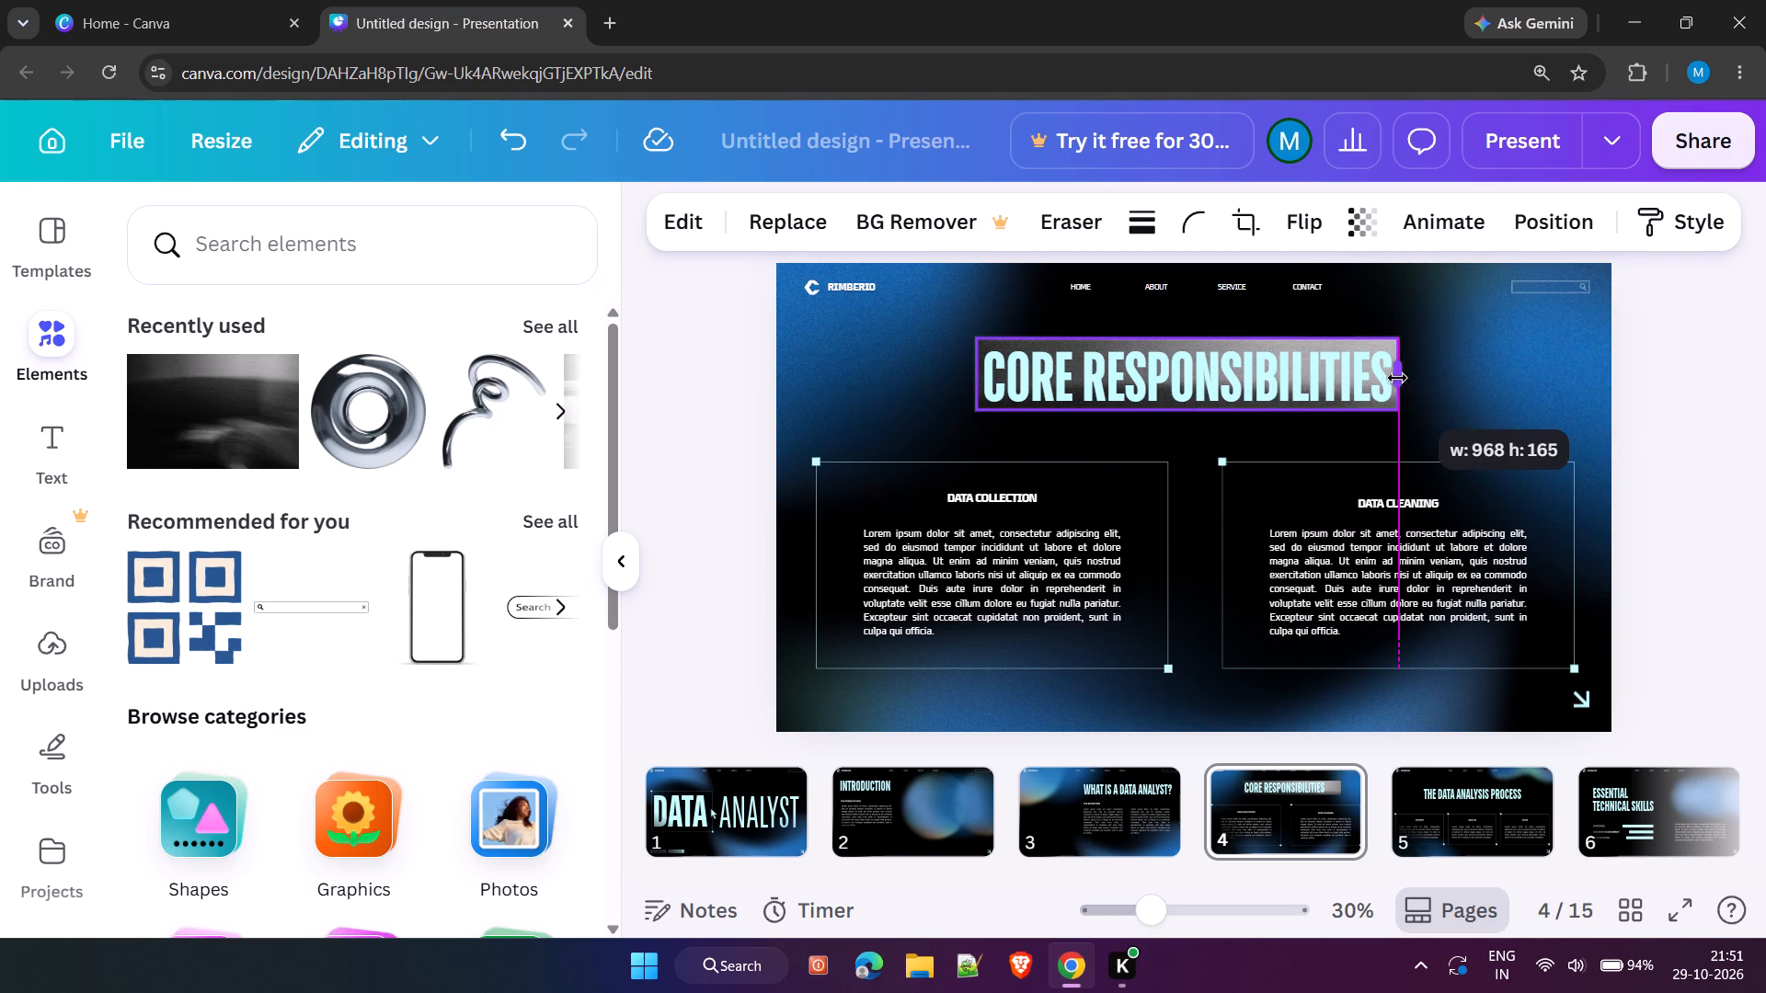
left_click_drag(1397, 378, 1398, 378)
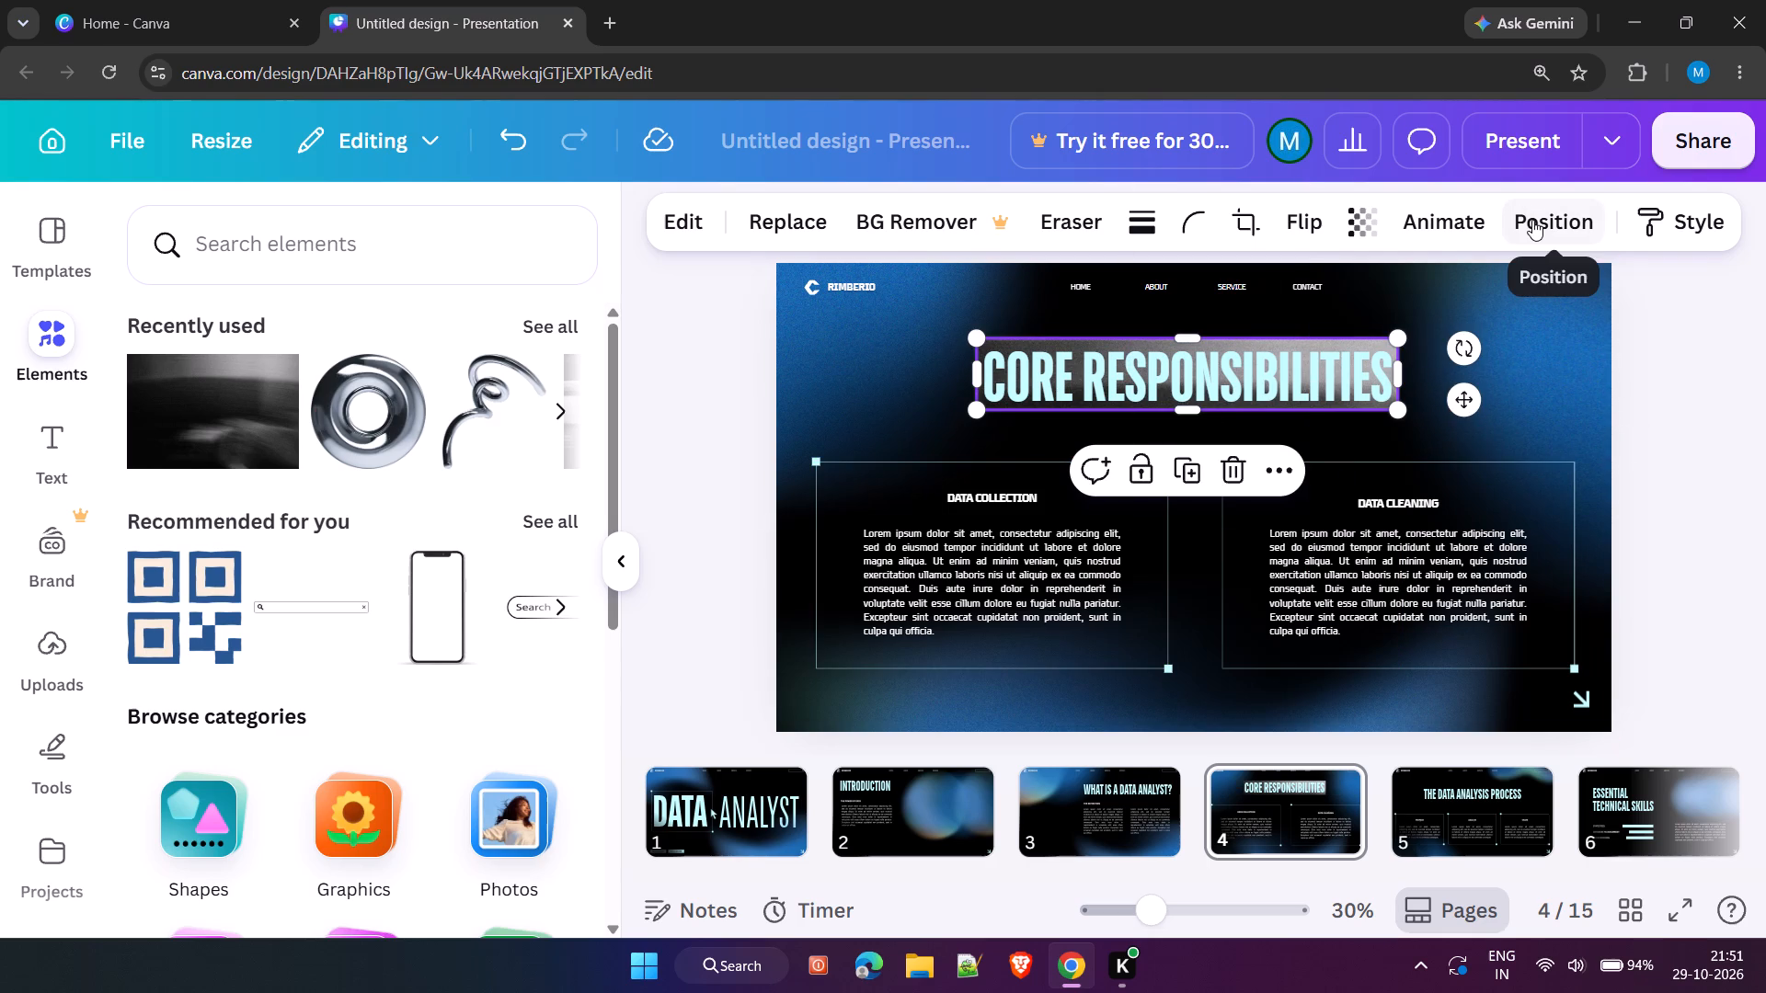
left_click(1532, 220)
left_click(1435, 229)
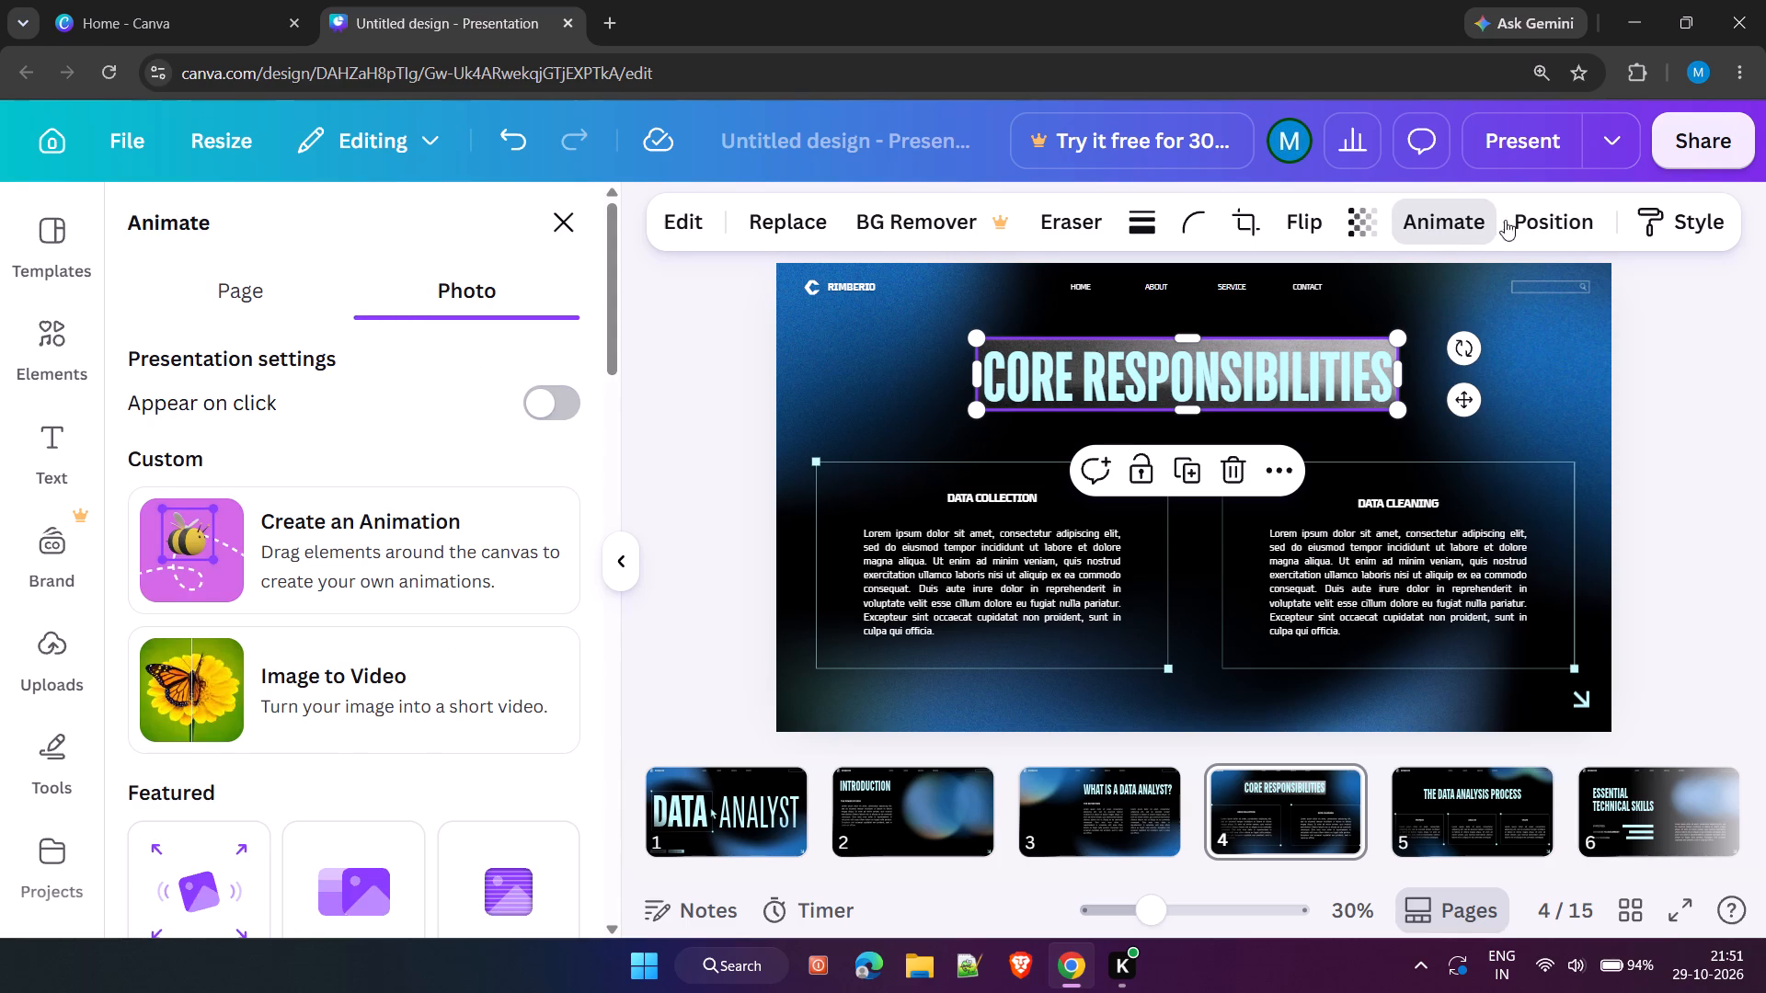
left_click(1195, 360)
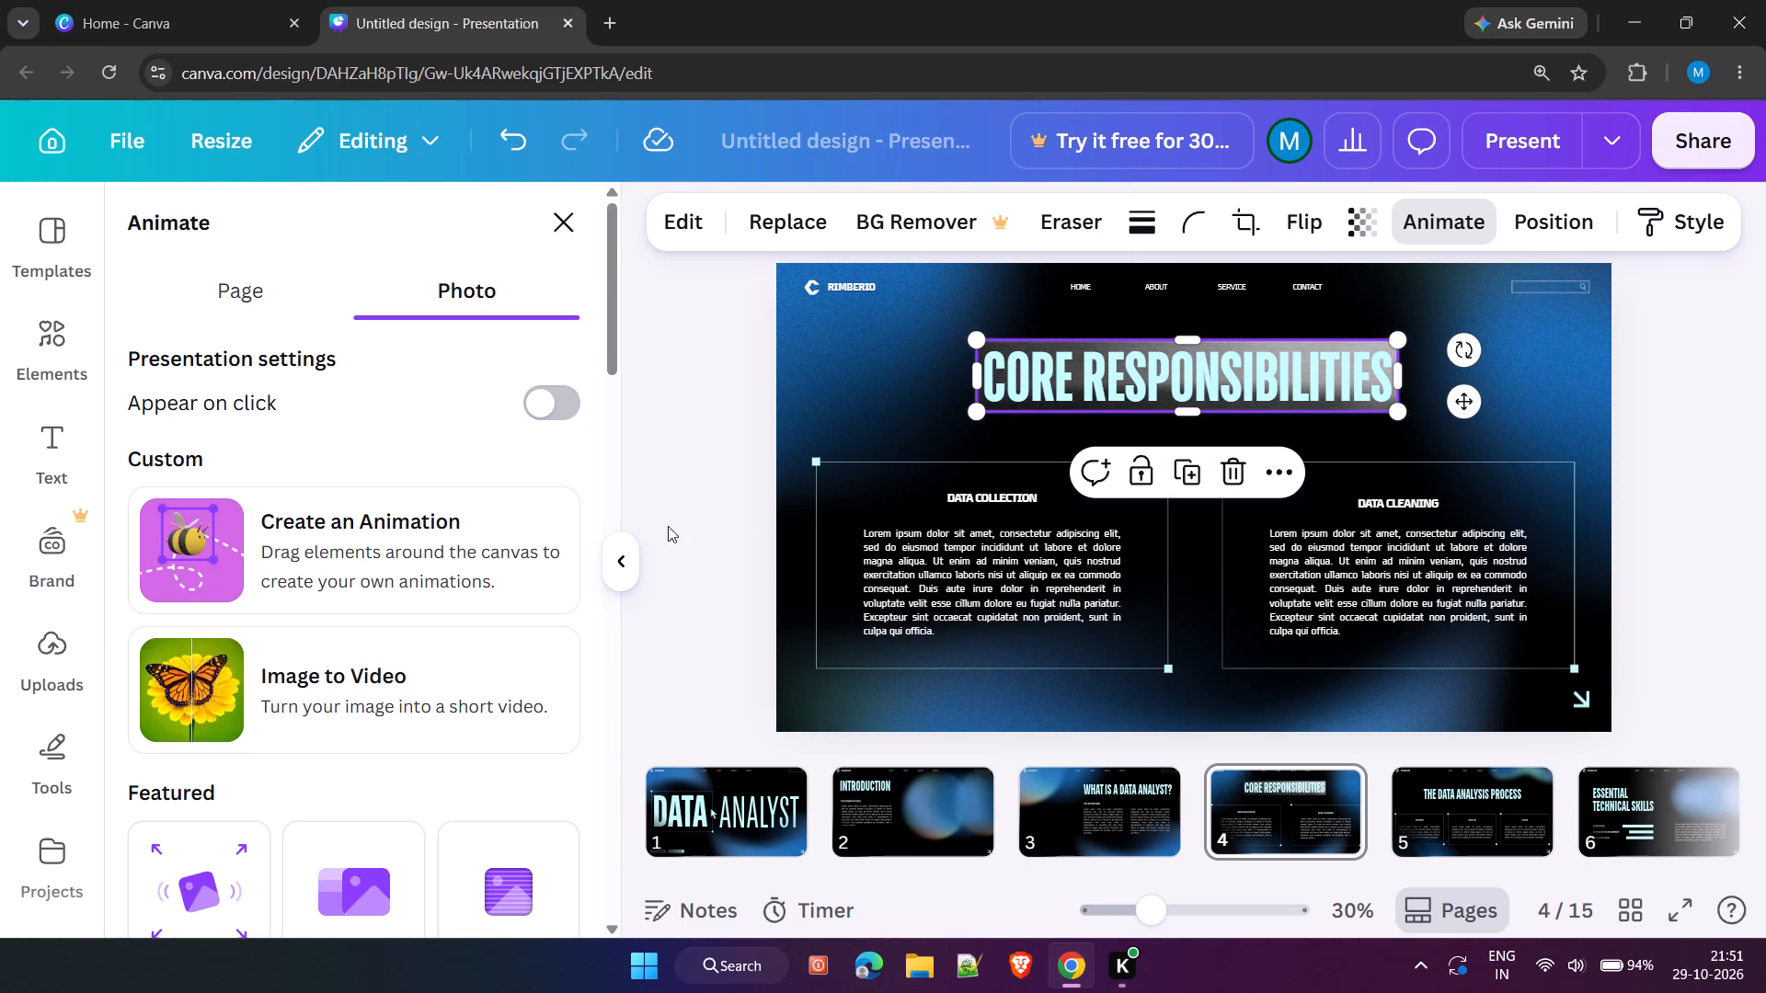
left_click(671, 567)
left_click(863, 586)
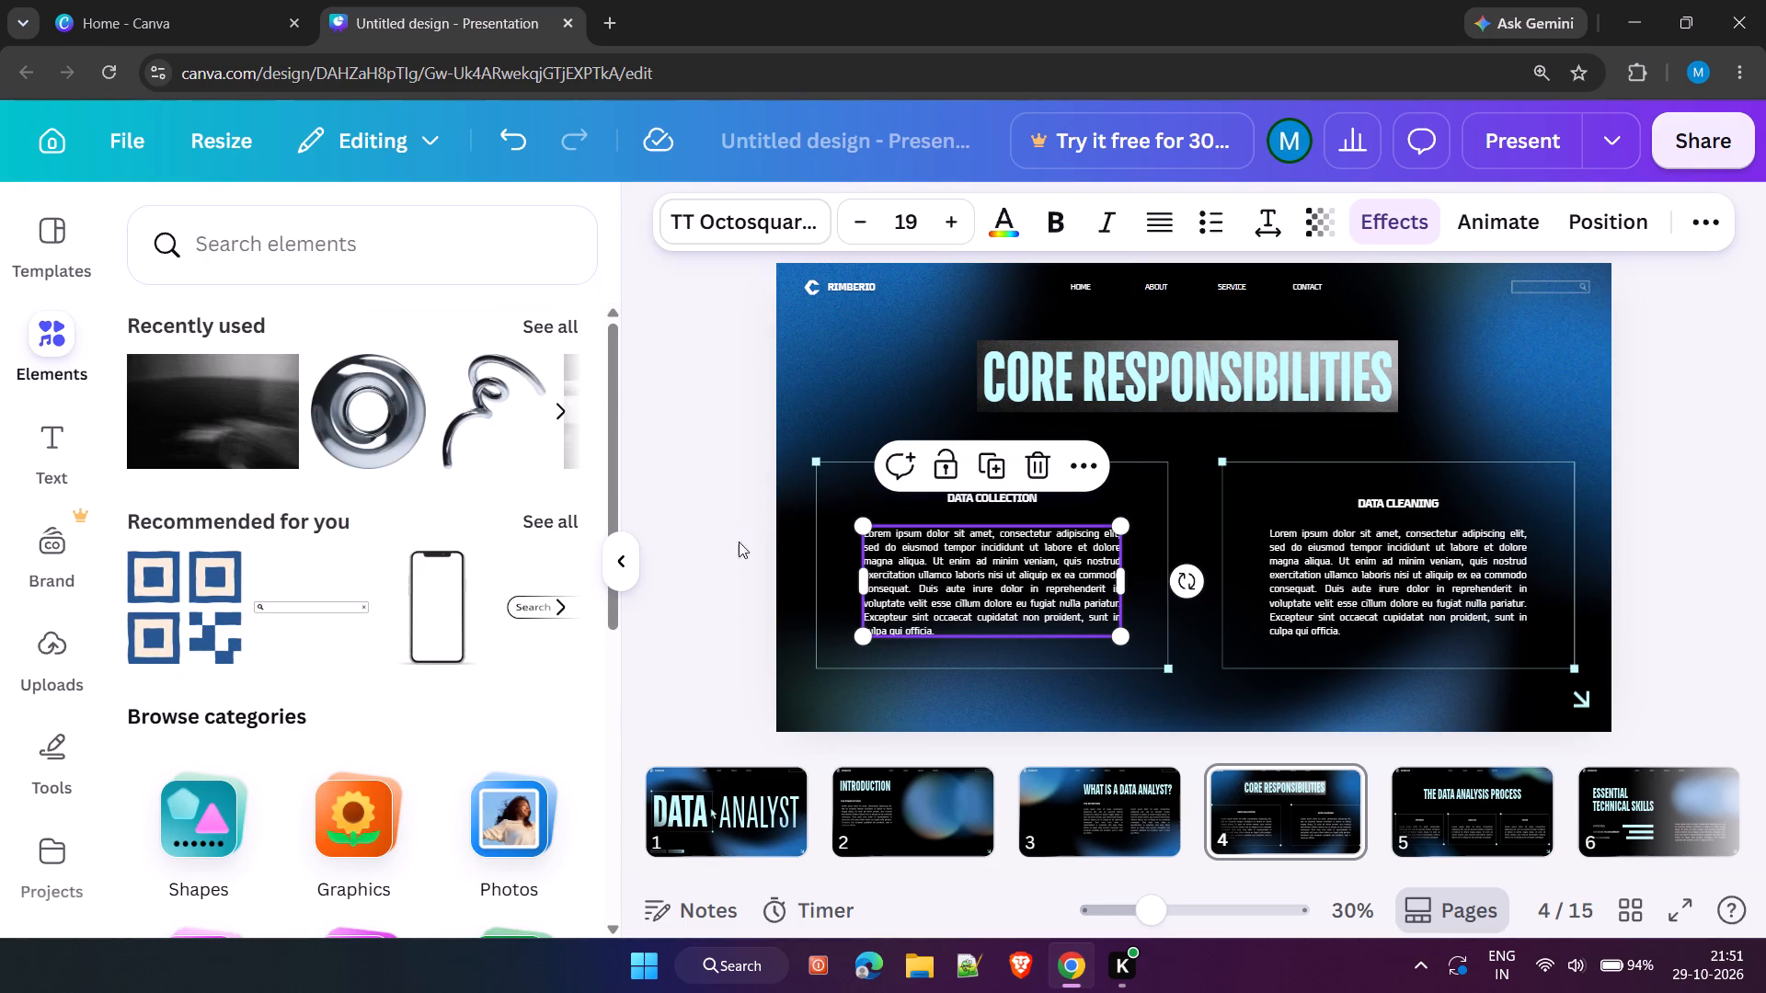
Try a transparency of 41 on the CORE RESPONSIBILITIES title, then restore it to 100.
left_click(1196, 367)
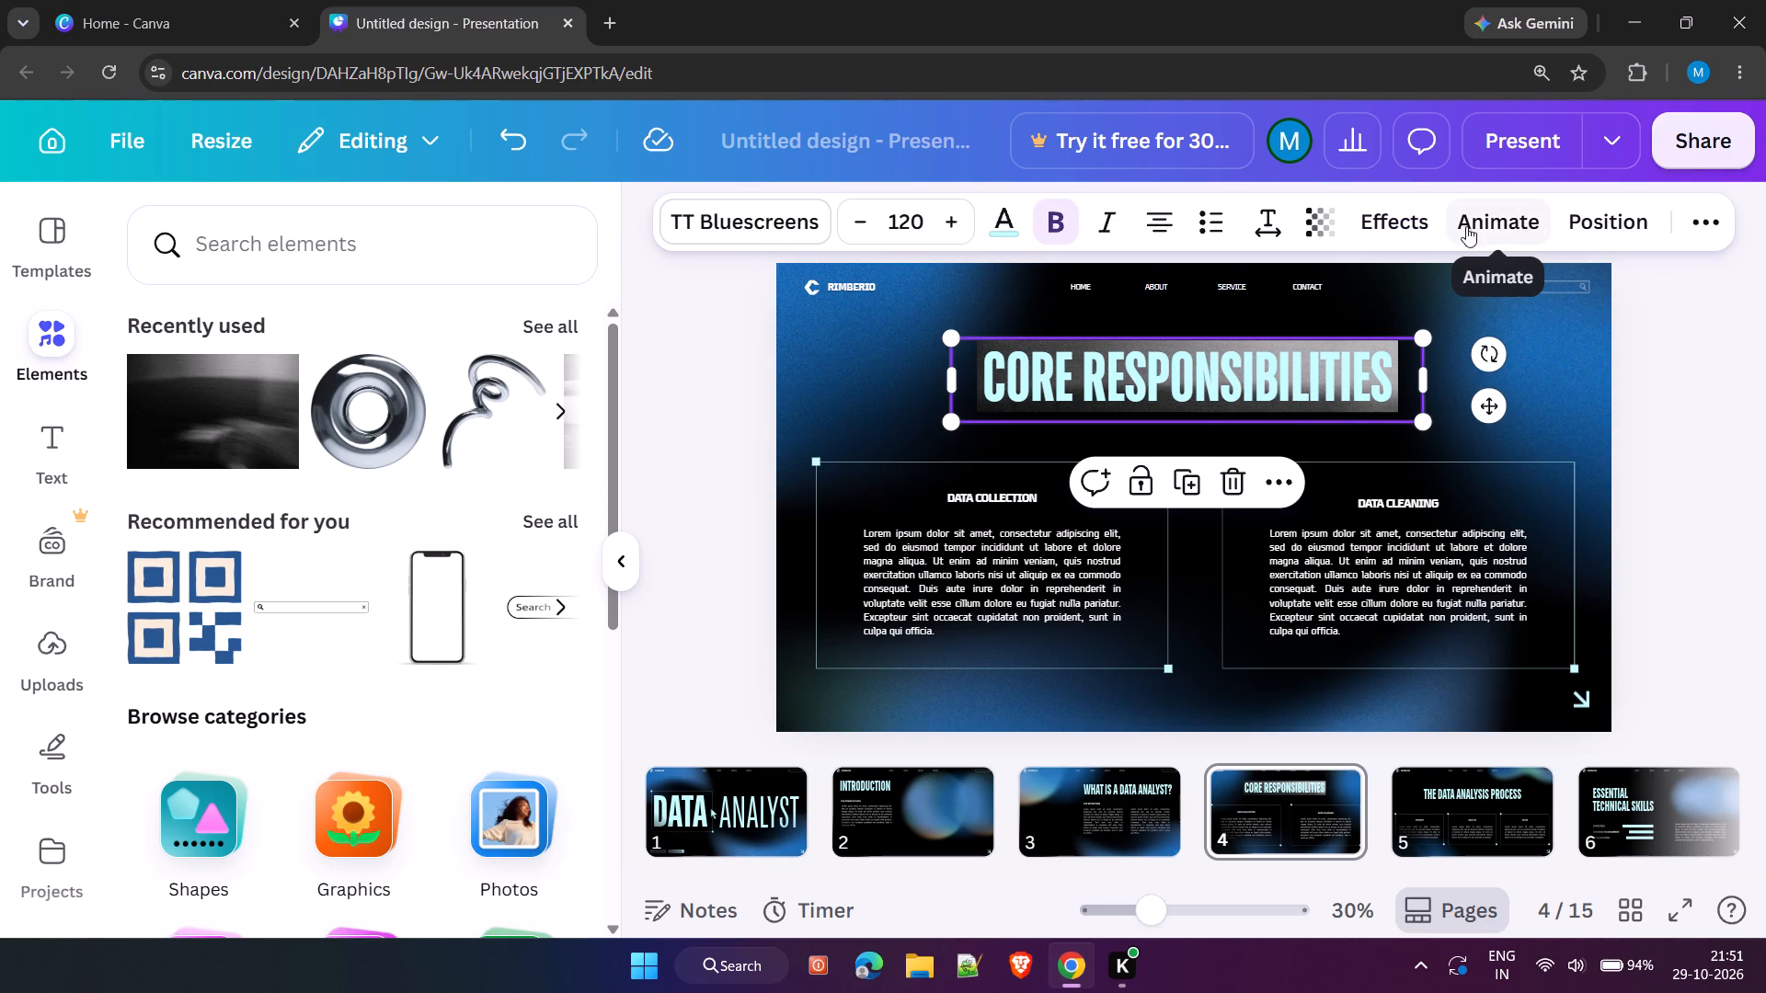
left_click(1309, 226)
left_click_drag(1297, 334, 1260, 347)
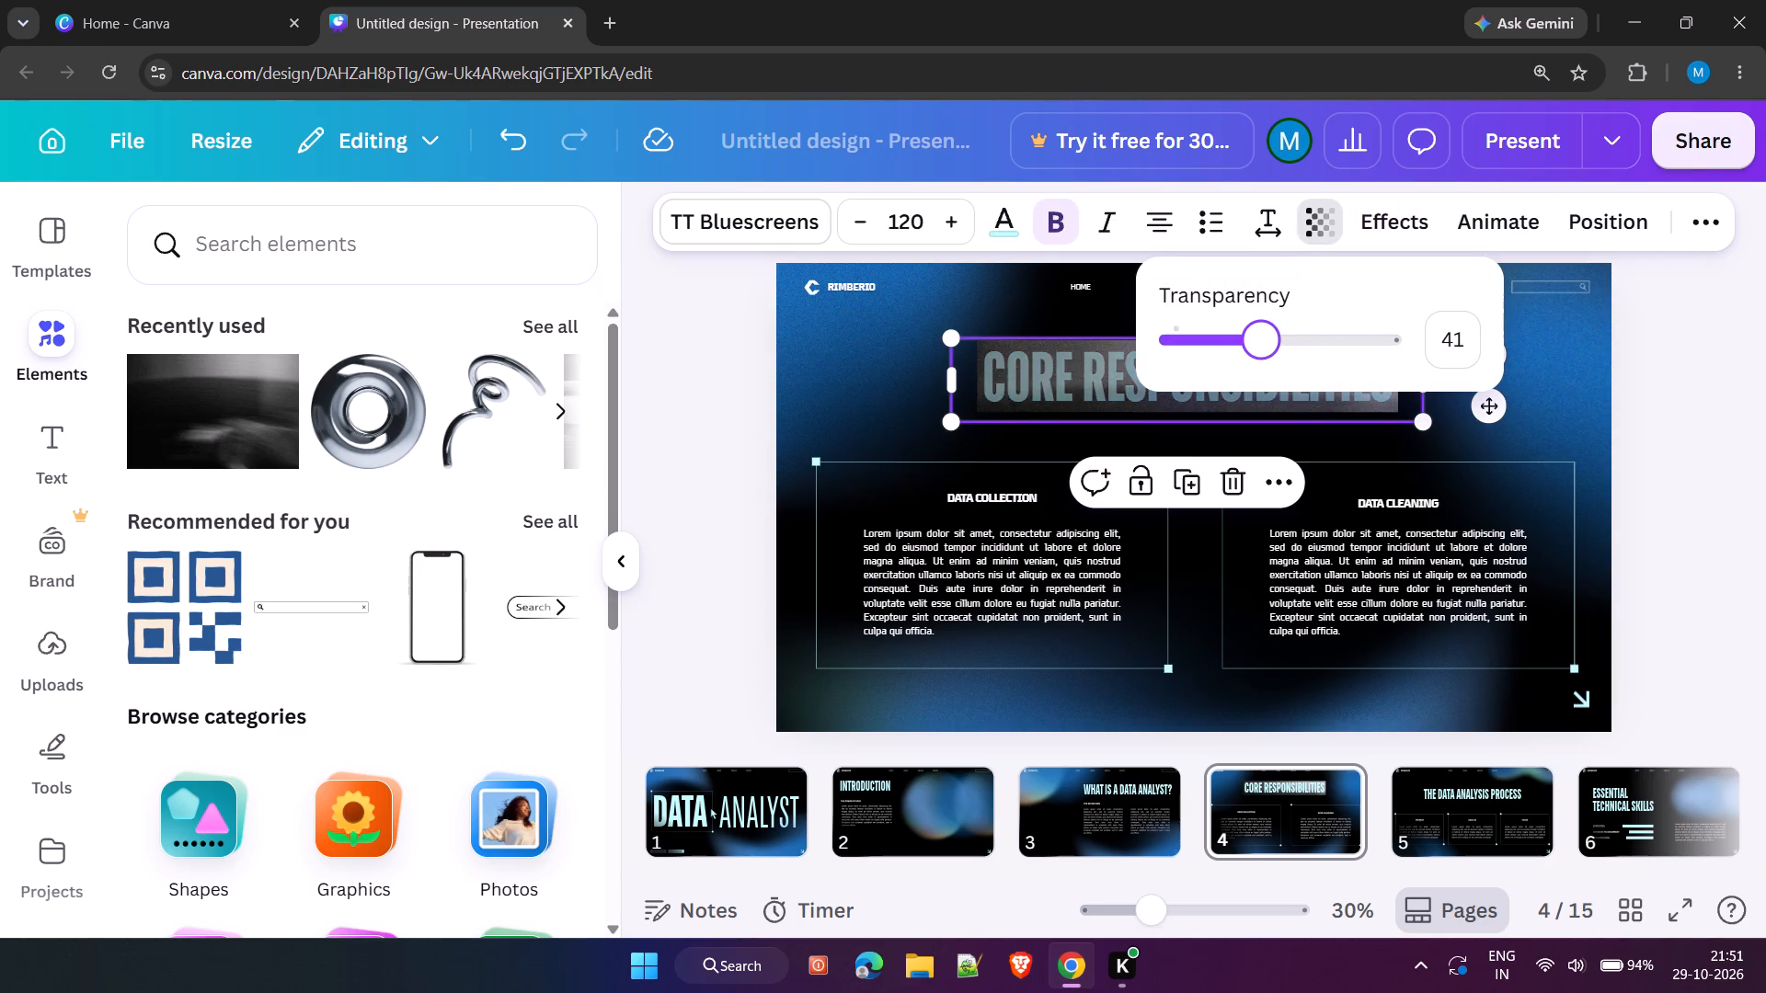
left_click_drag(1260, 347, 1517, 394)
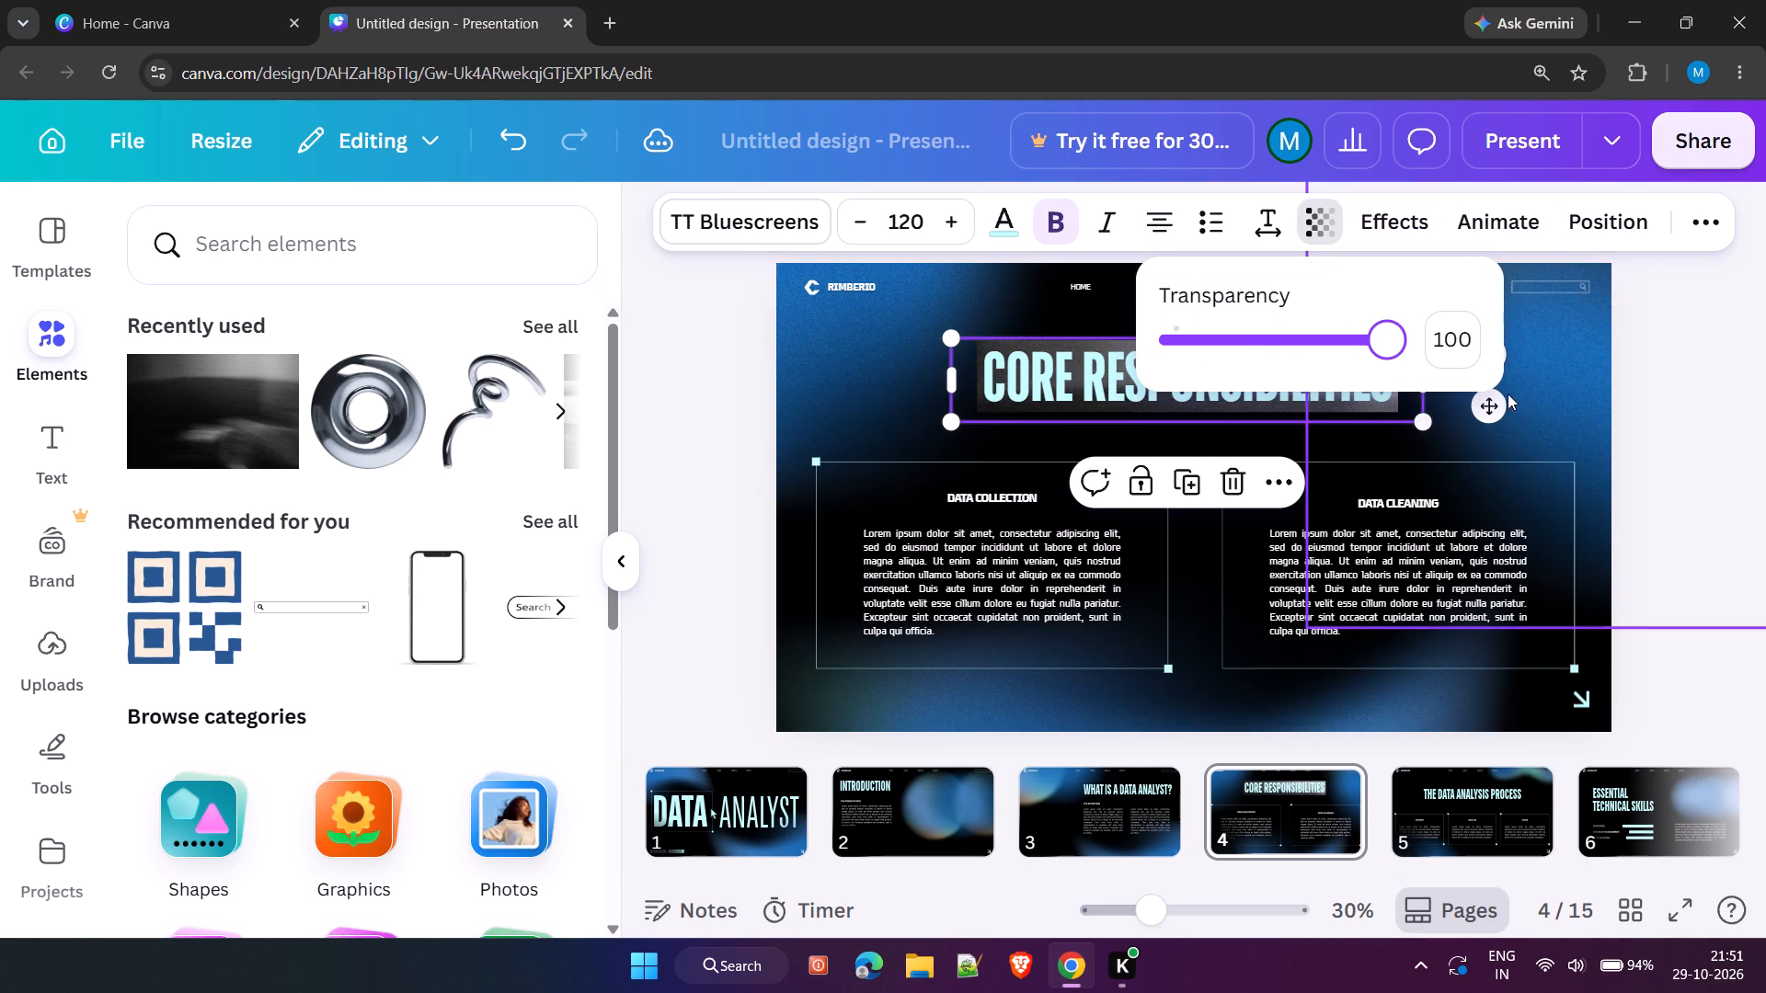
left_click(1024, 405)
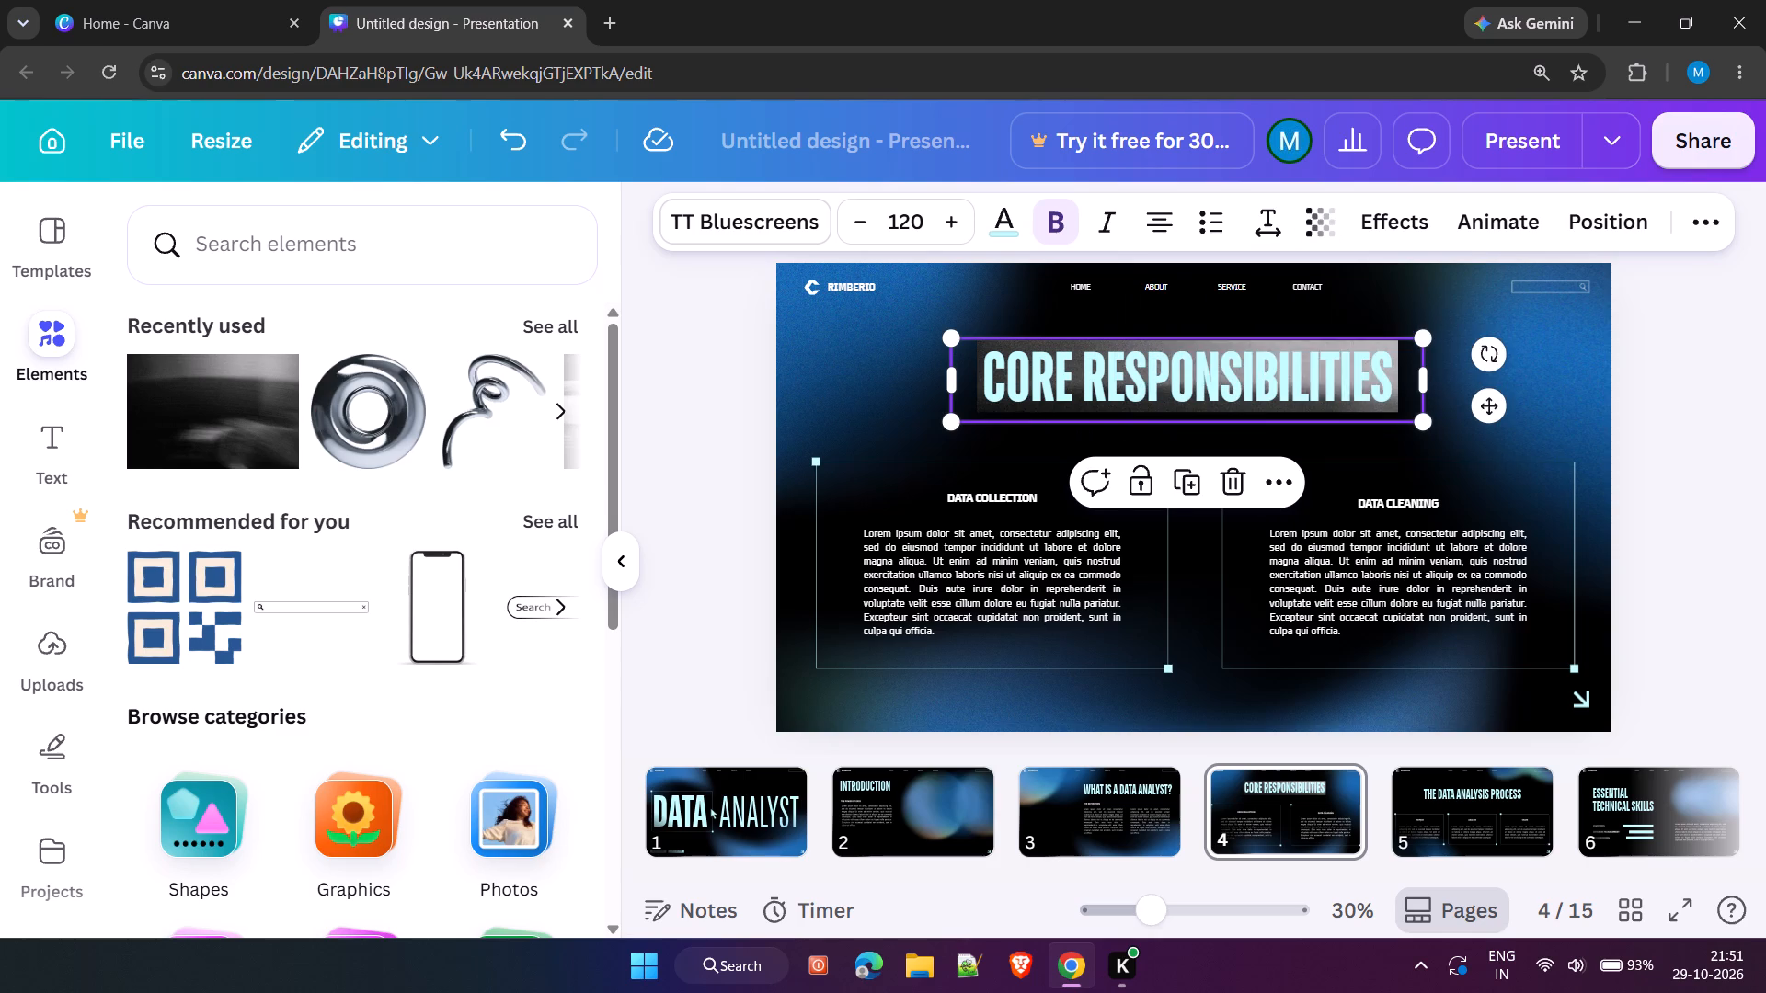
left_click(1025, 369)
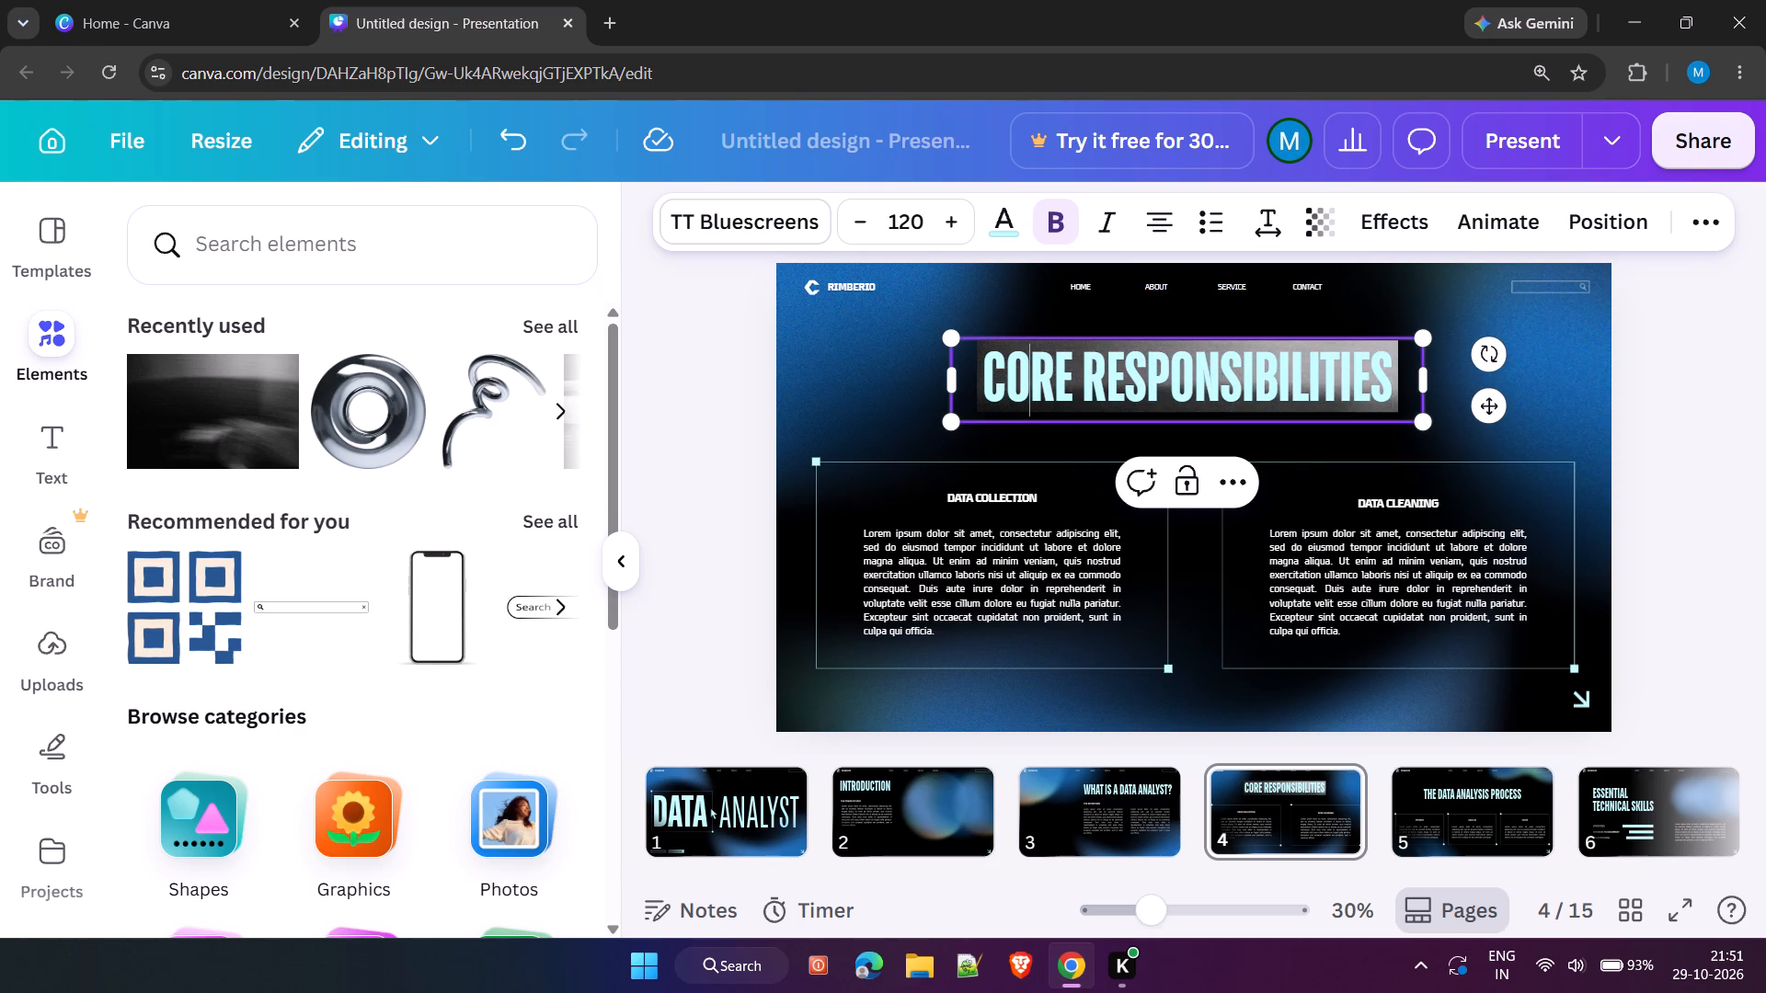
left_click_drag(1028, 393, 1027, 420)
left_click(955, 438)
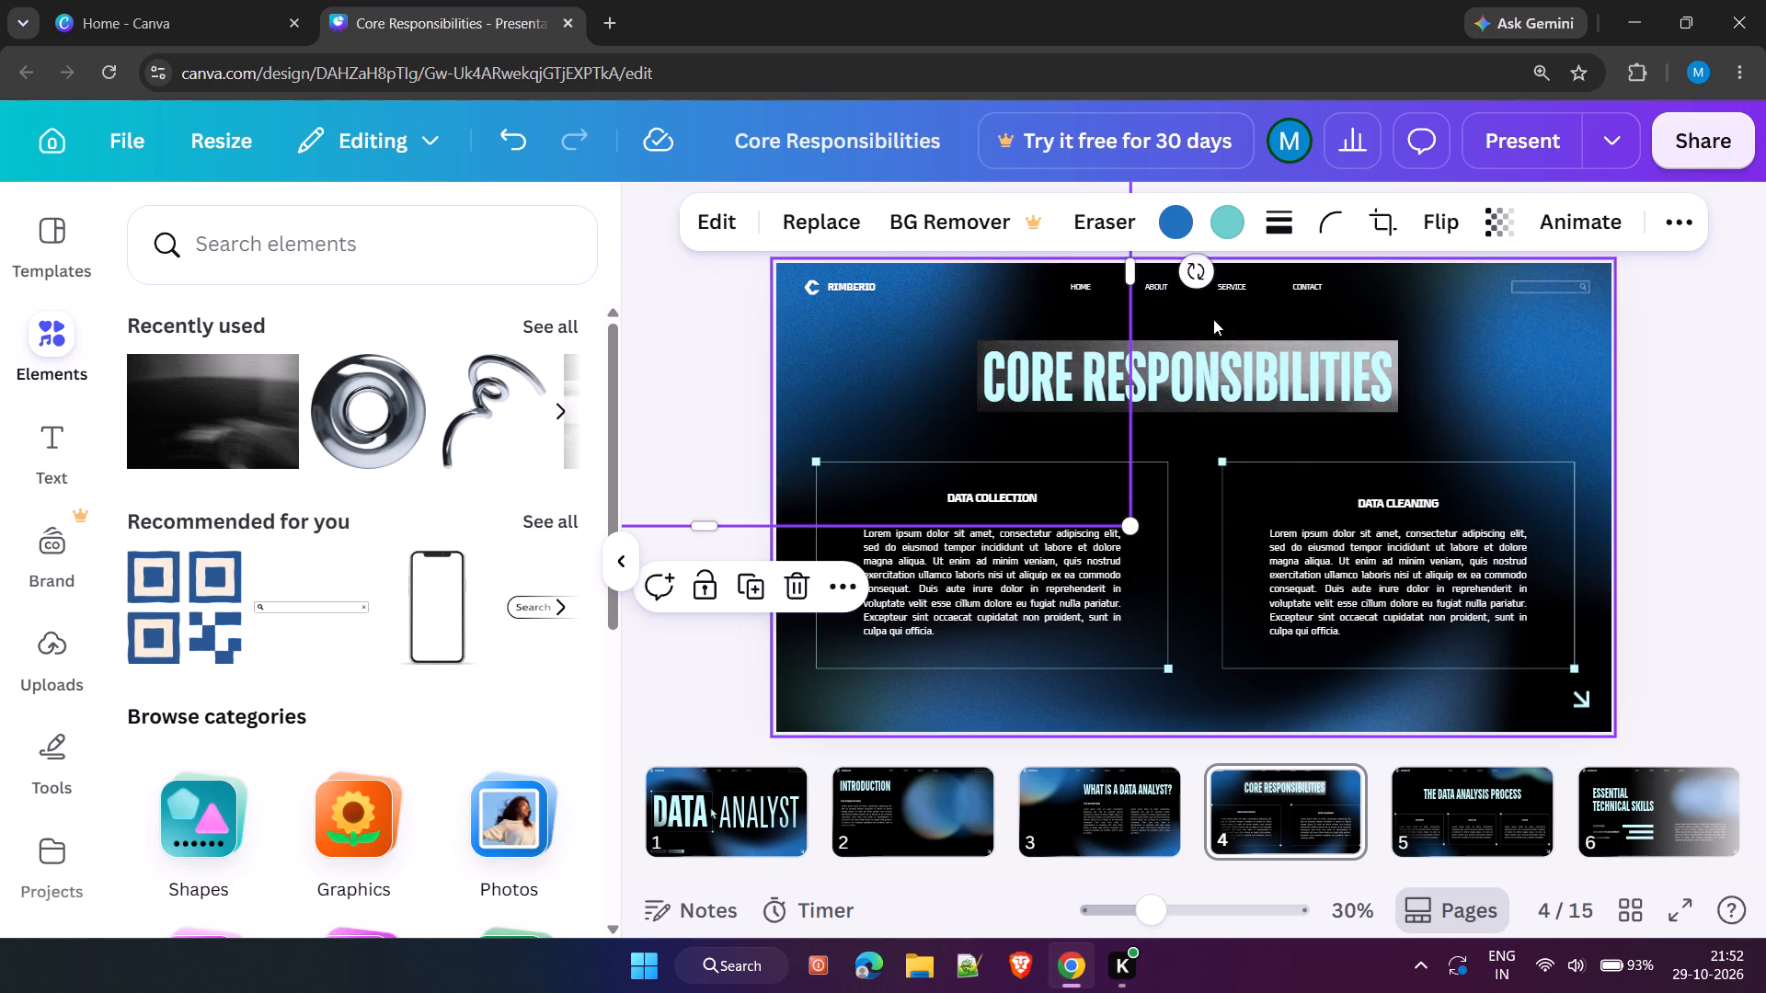
Raise the grainy image band toward the slide's navigation links and centre the title horizontally over its lower part.
left_click_drag(1278, 386, 1283, 438)
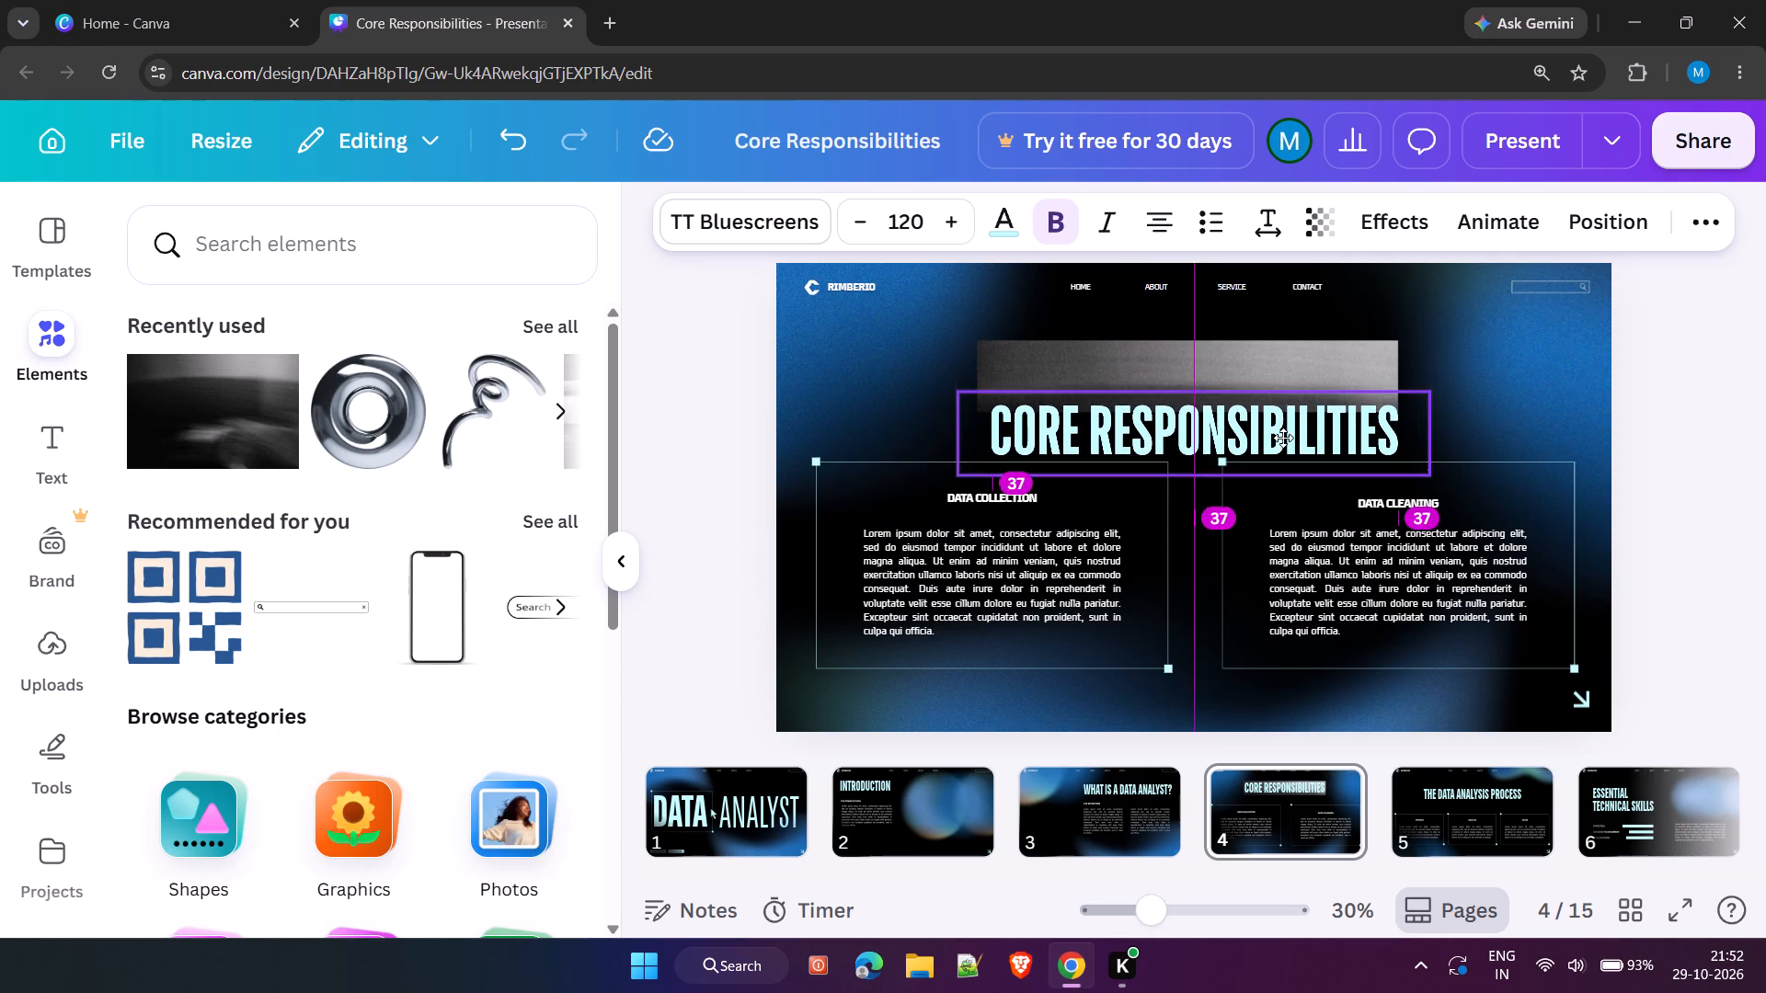
left_click_drag(1283, 438, 1277, 425)
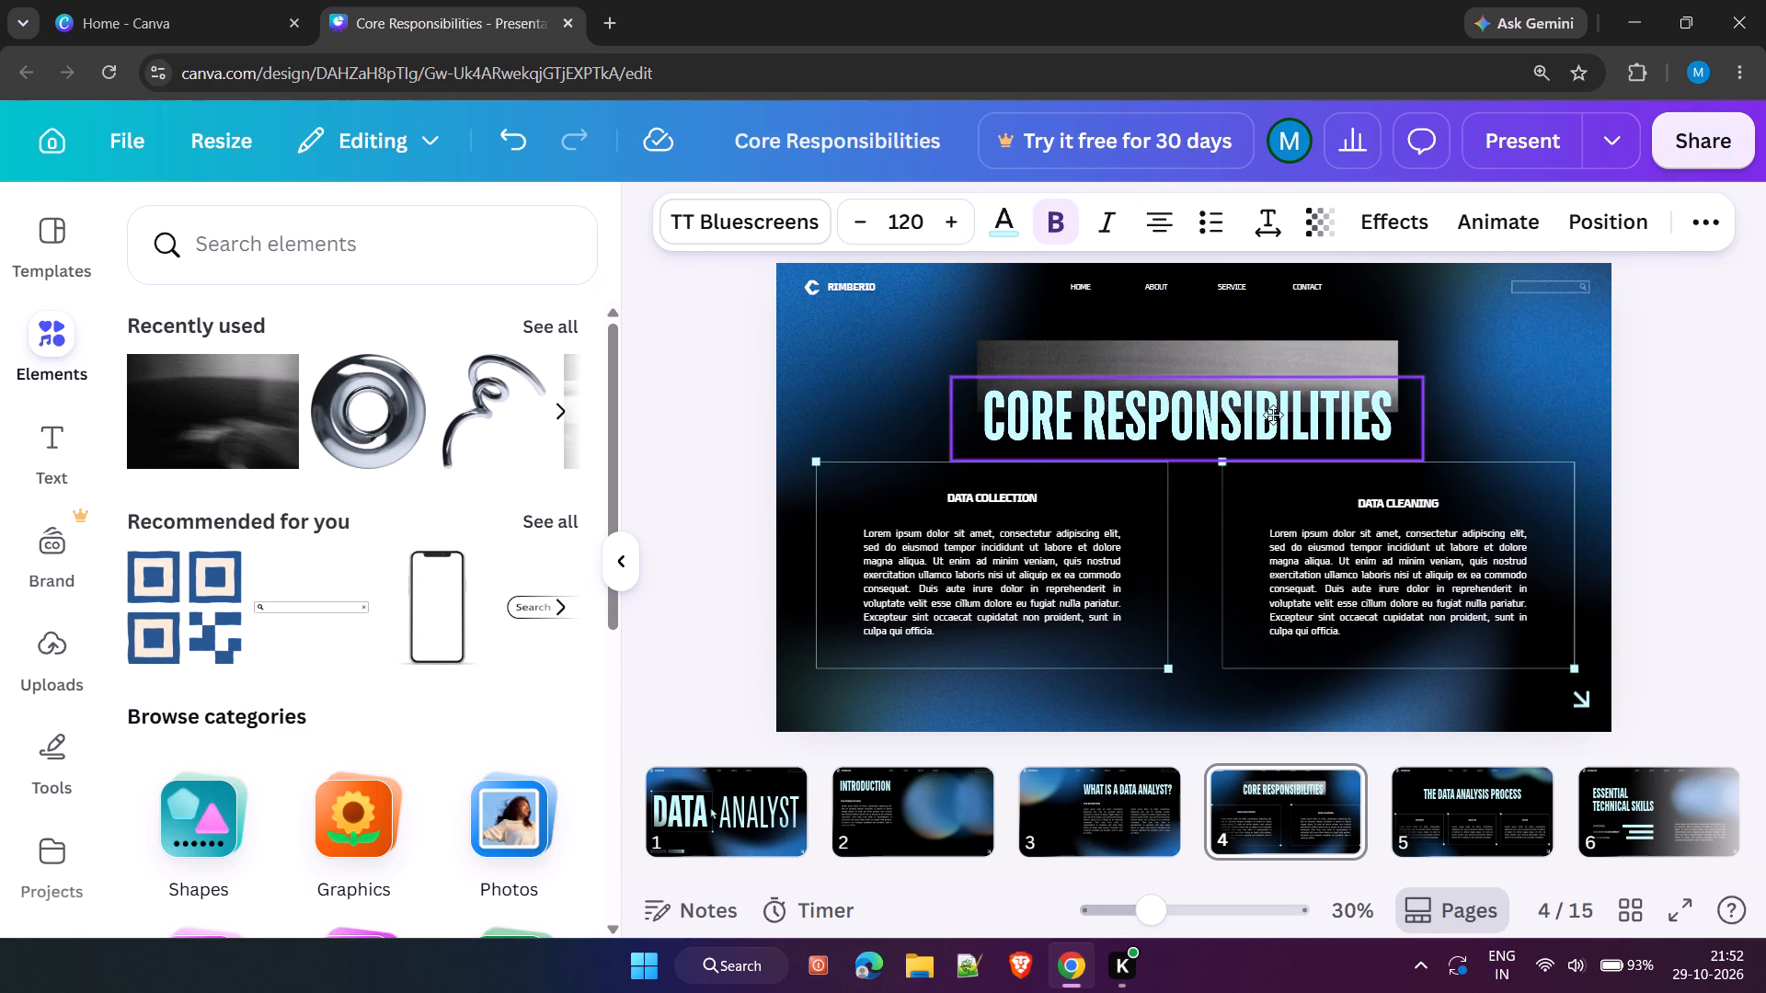
left_click_drag(1261, 361, 1261, 337)
left_click_drag(1269, 408, 1266, 374)
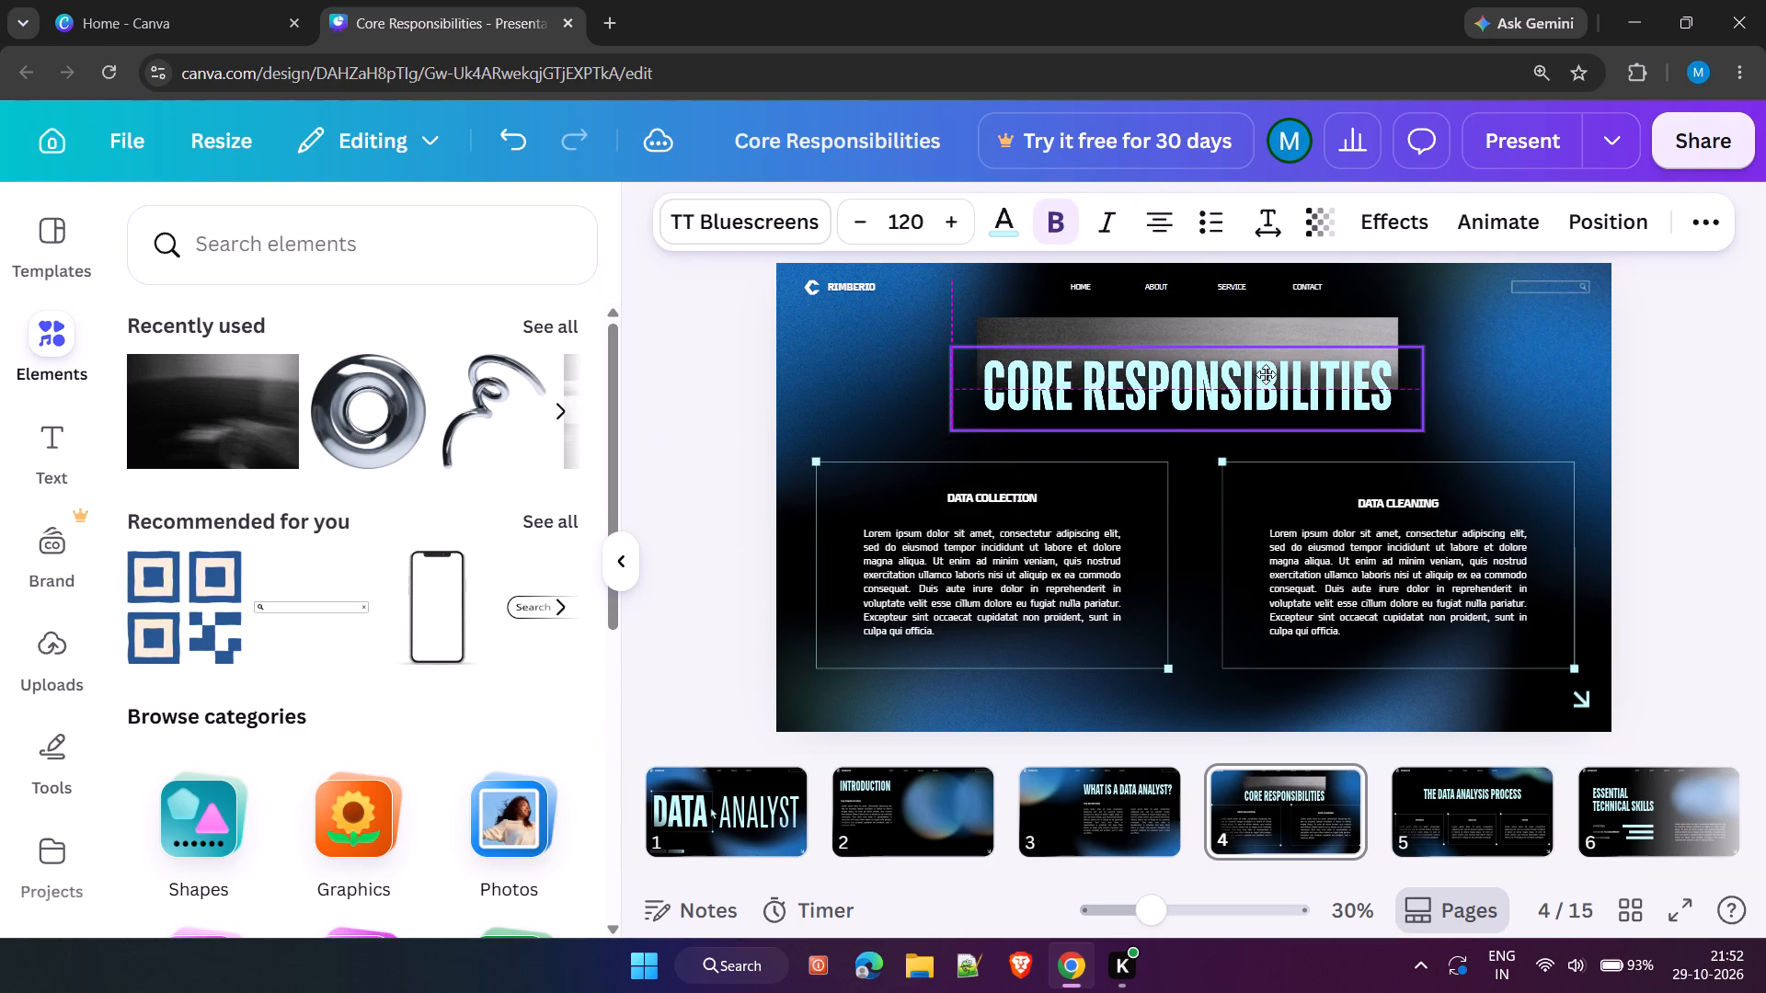
left_click_drag(1266, 374, 1274, 361)
Widen the grainy image band on its right side to line up with the title text box's right edge.
left_click(1354, 317)
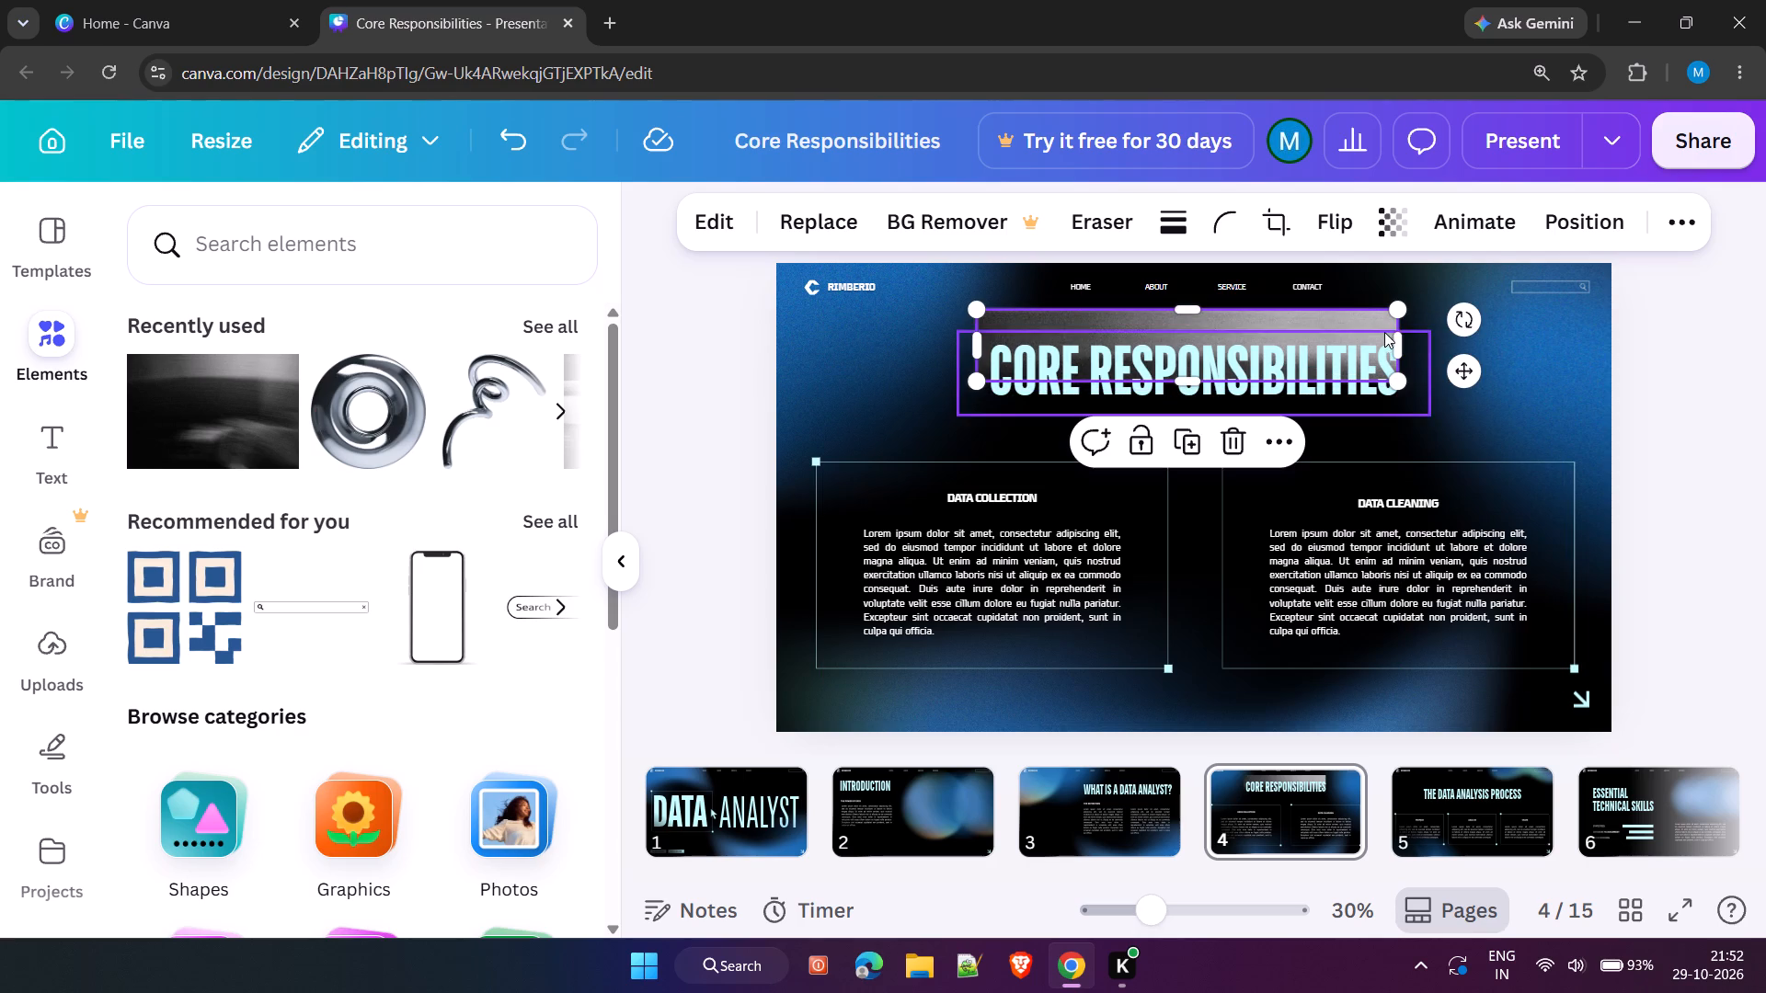
left_click_drag(1398, 332, 1430, 334)
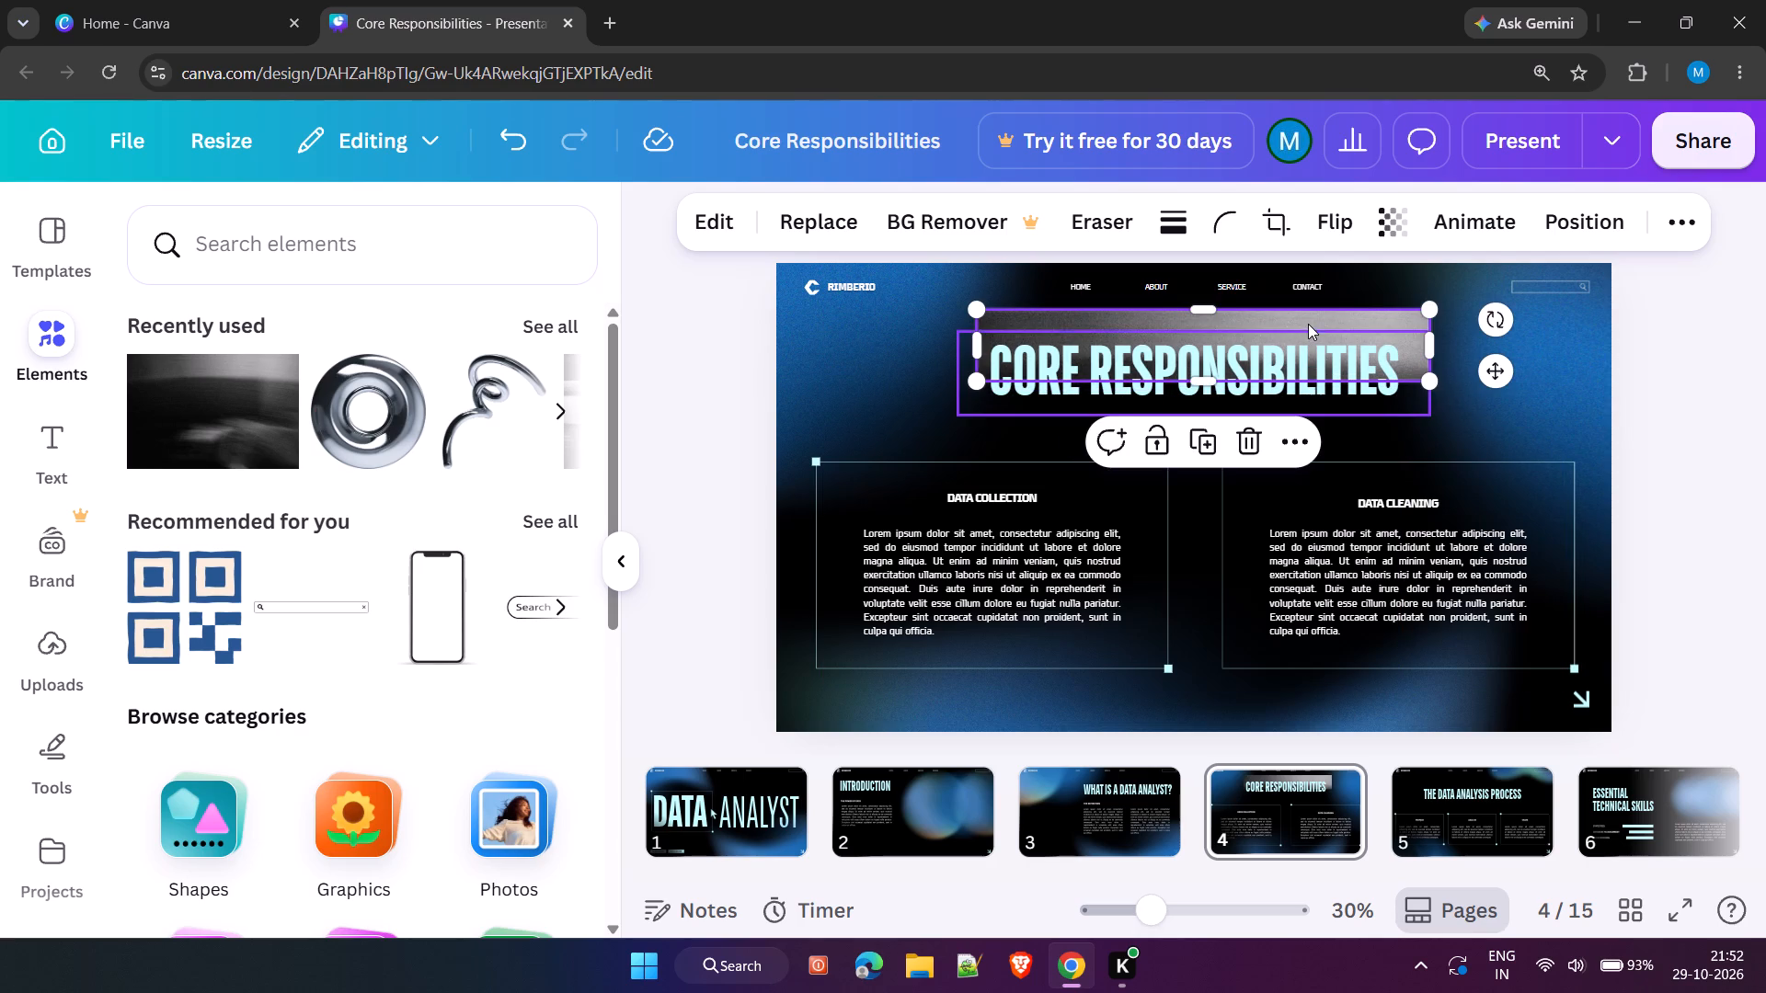
left_click(1308, 320)
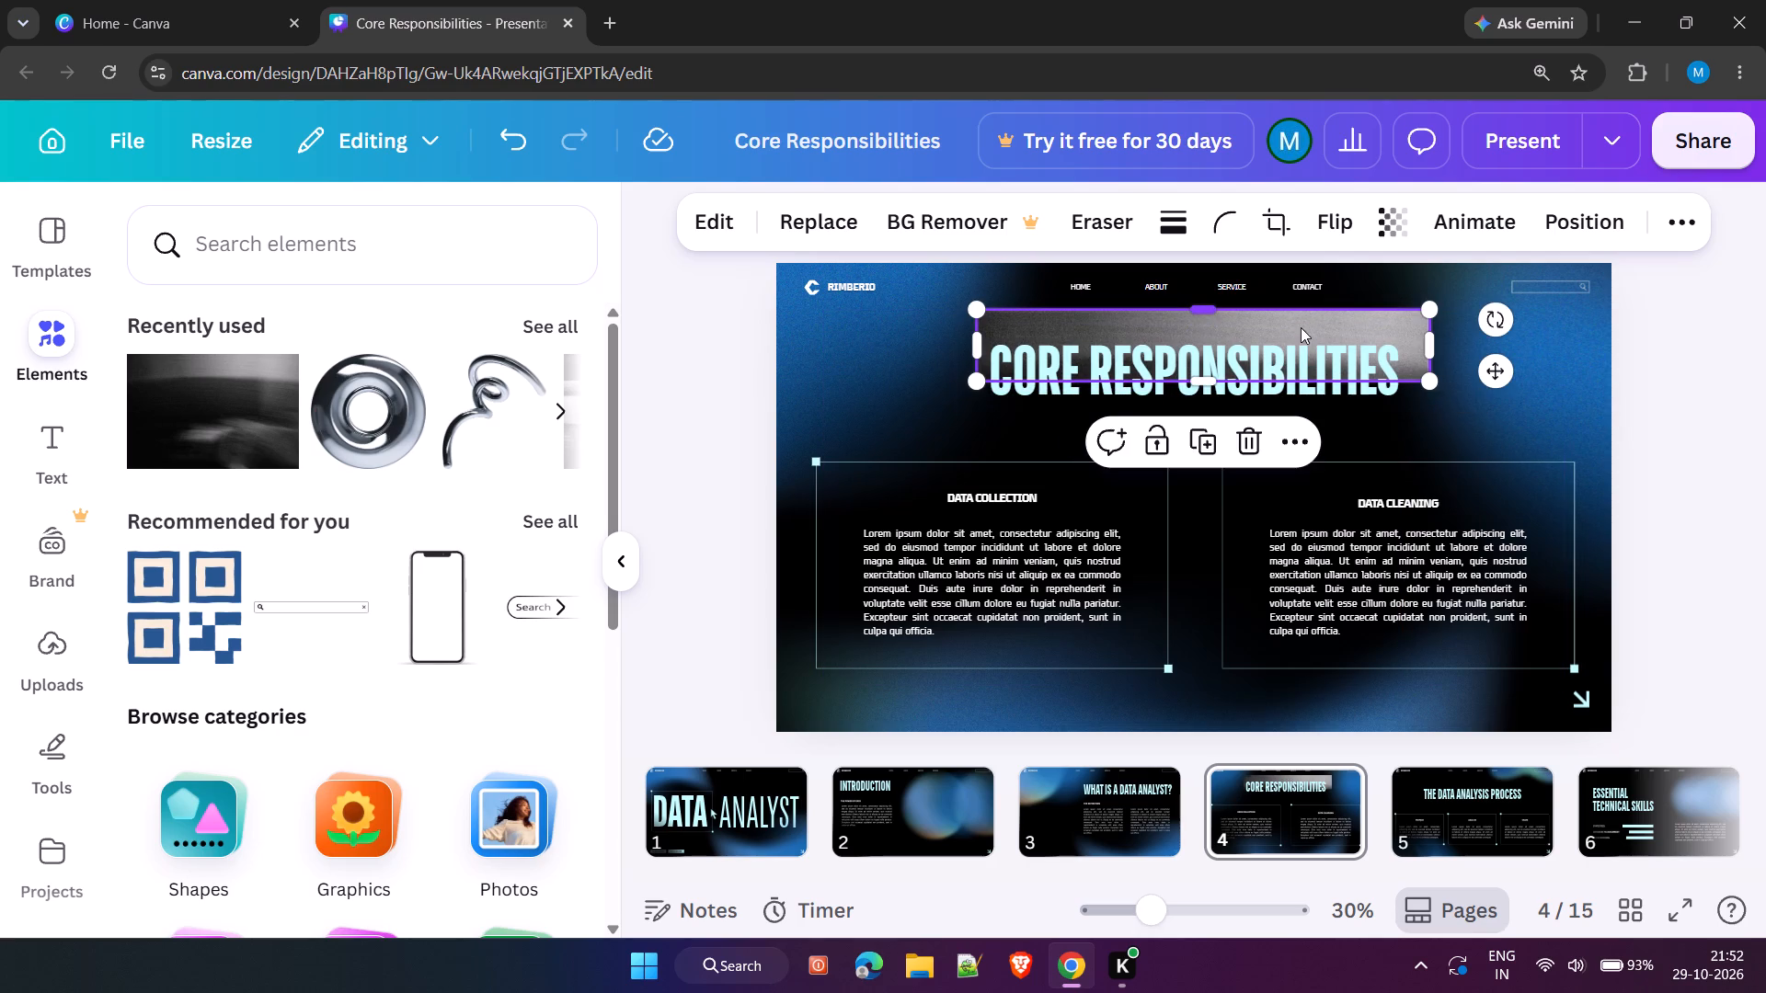
Lower the grainy image band behind the CORE RESPONSIBILITIES title and set its right edge just past the title's last letter.
left_click_drag(1301, 327, 1299, 345)
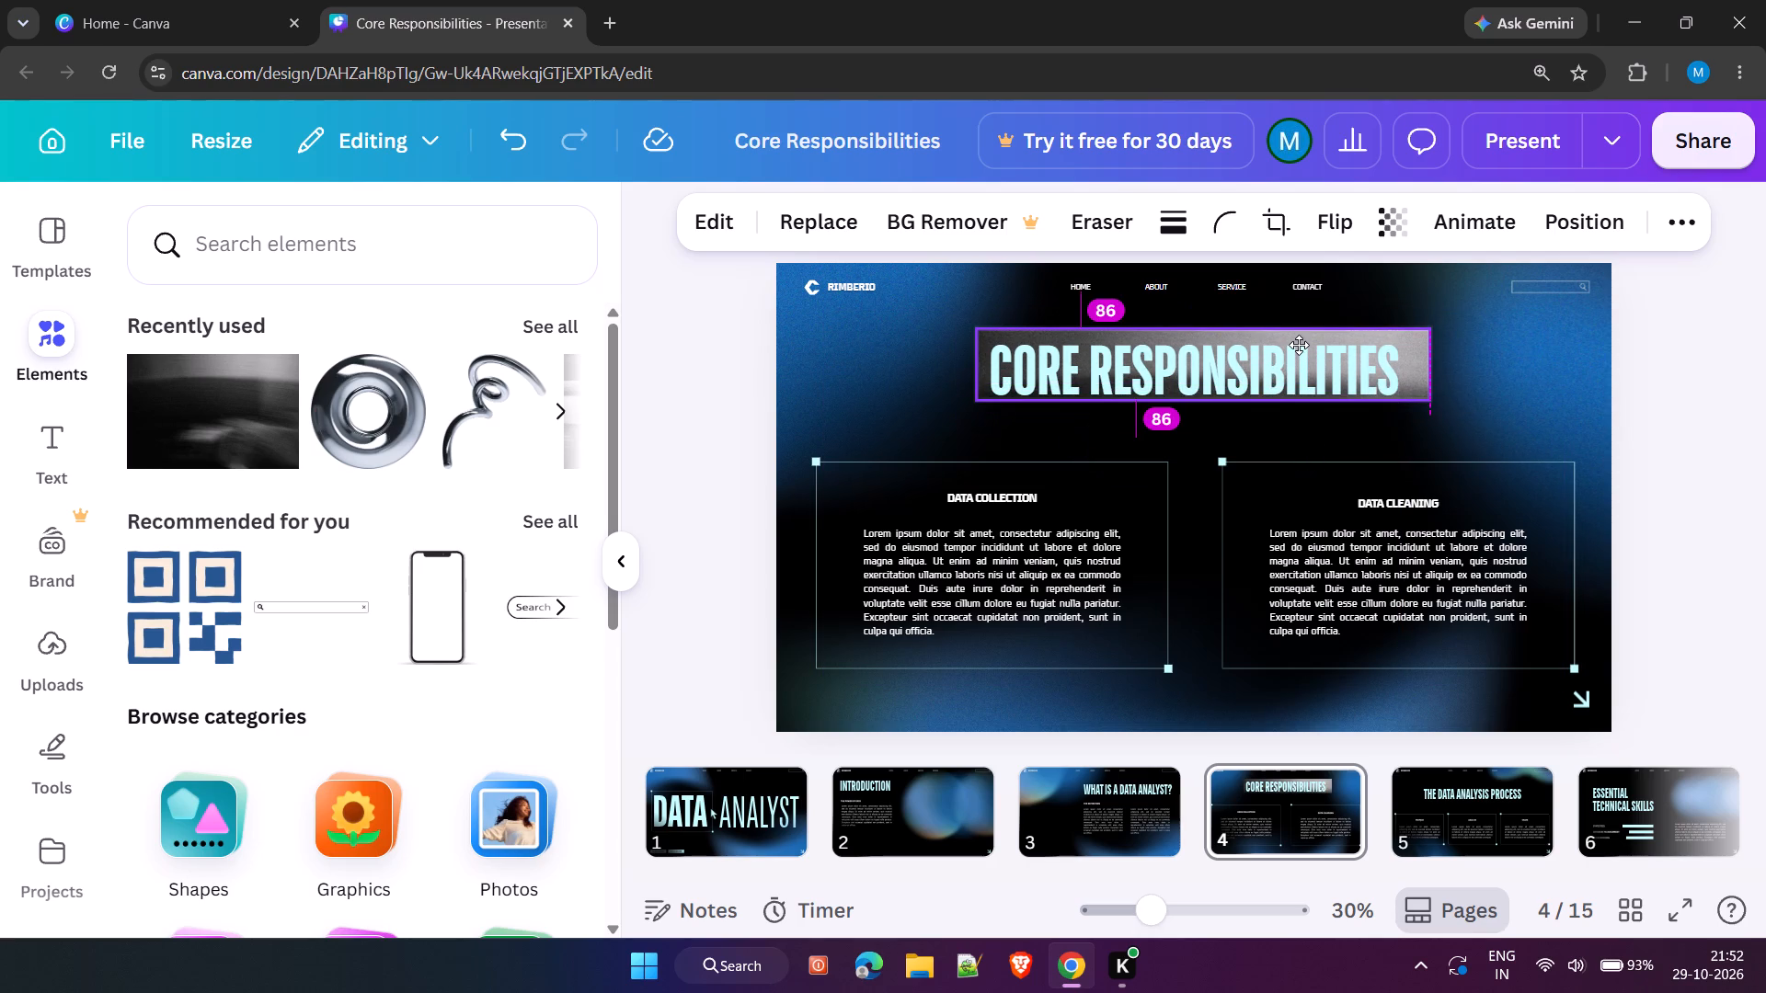
left_click_drag(1299, 345, 1299, 353)
left_click_drag(1431, 374, 1486, 370)
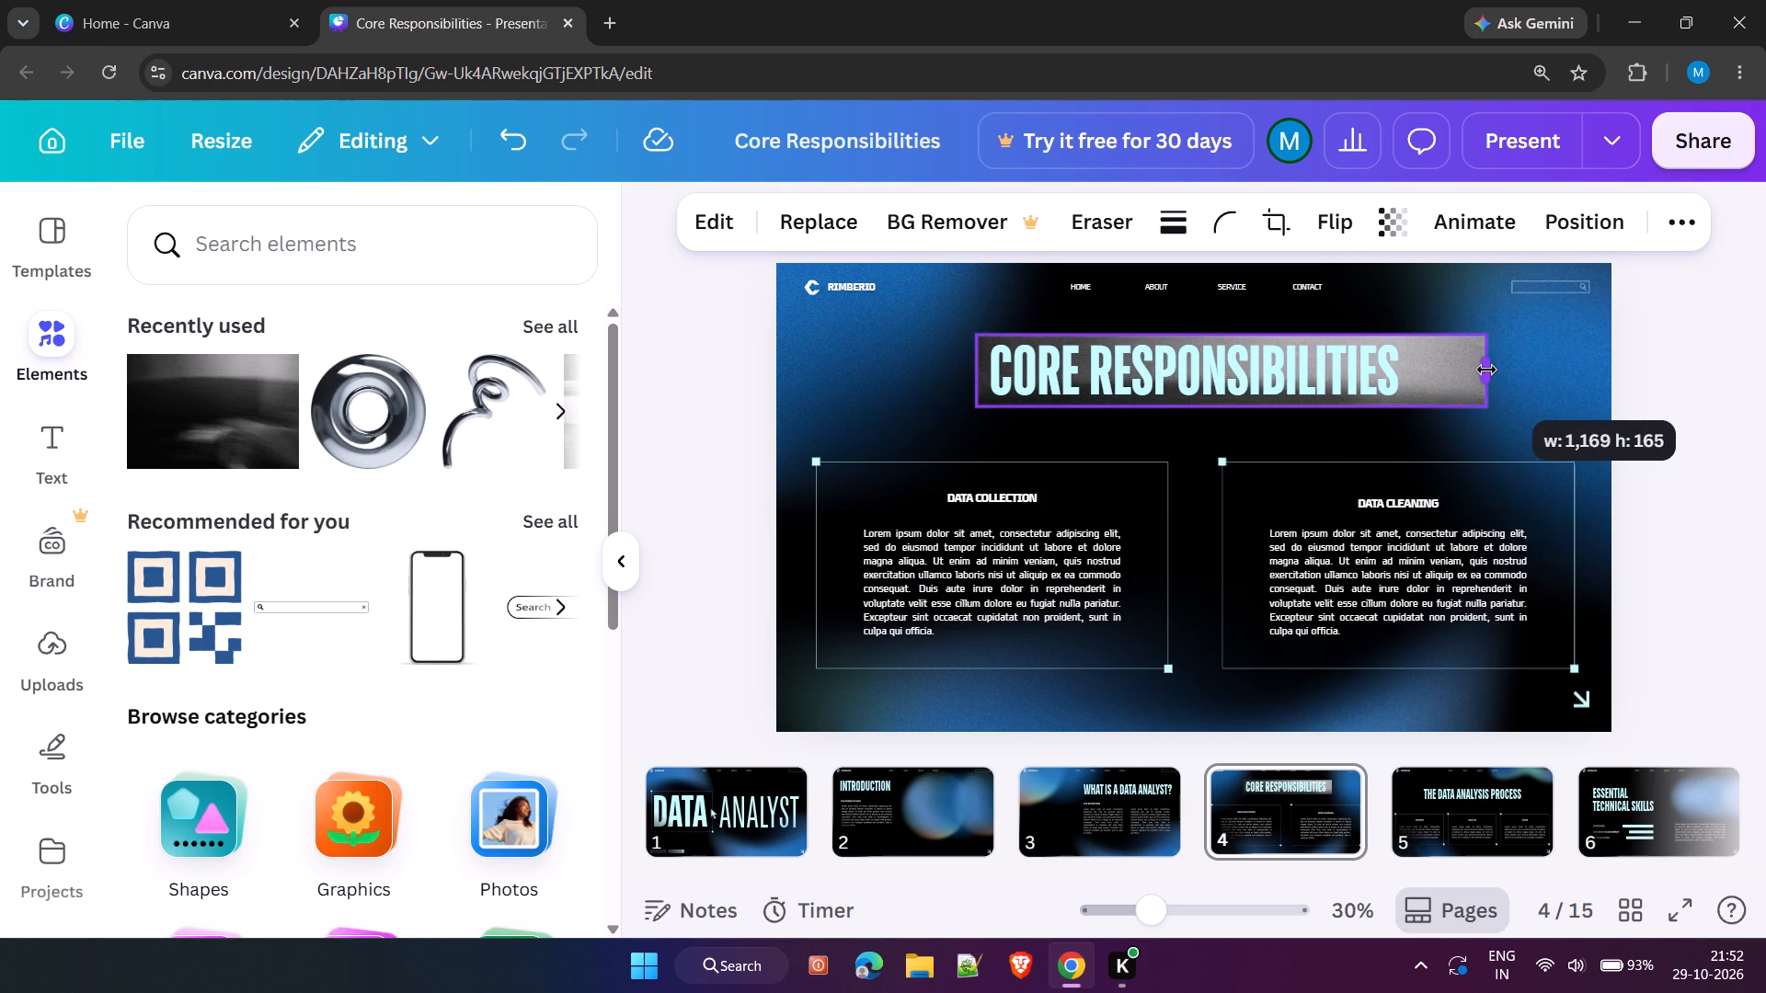
left_click_drag(1486, 370, 1417, 382)
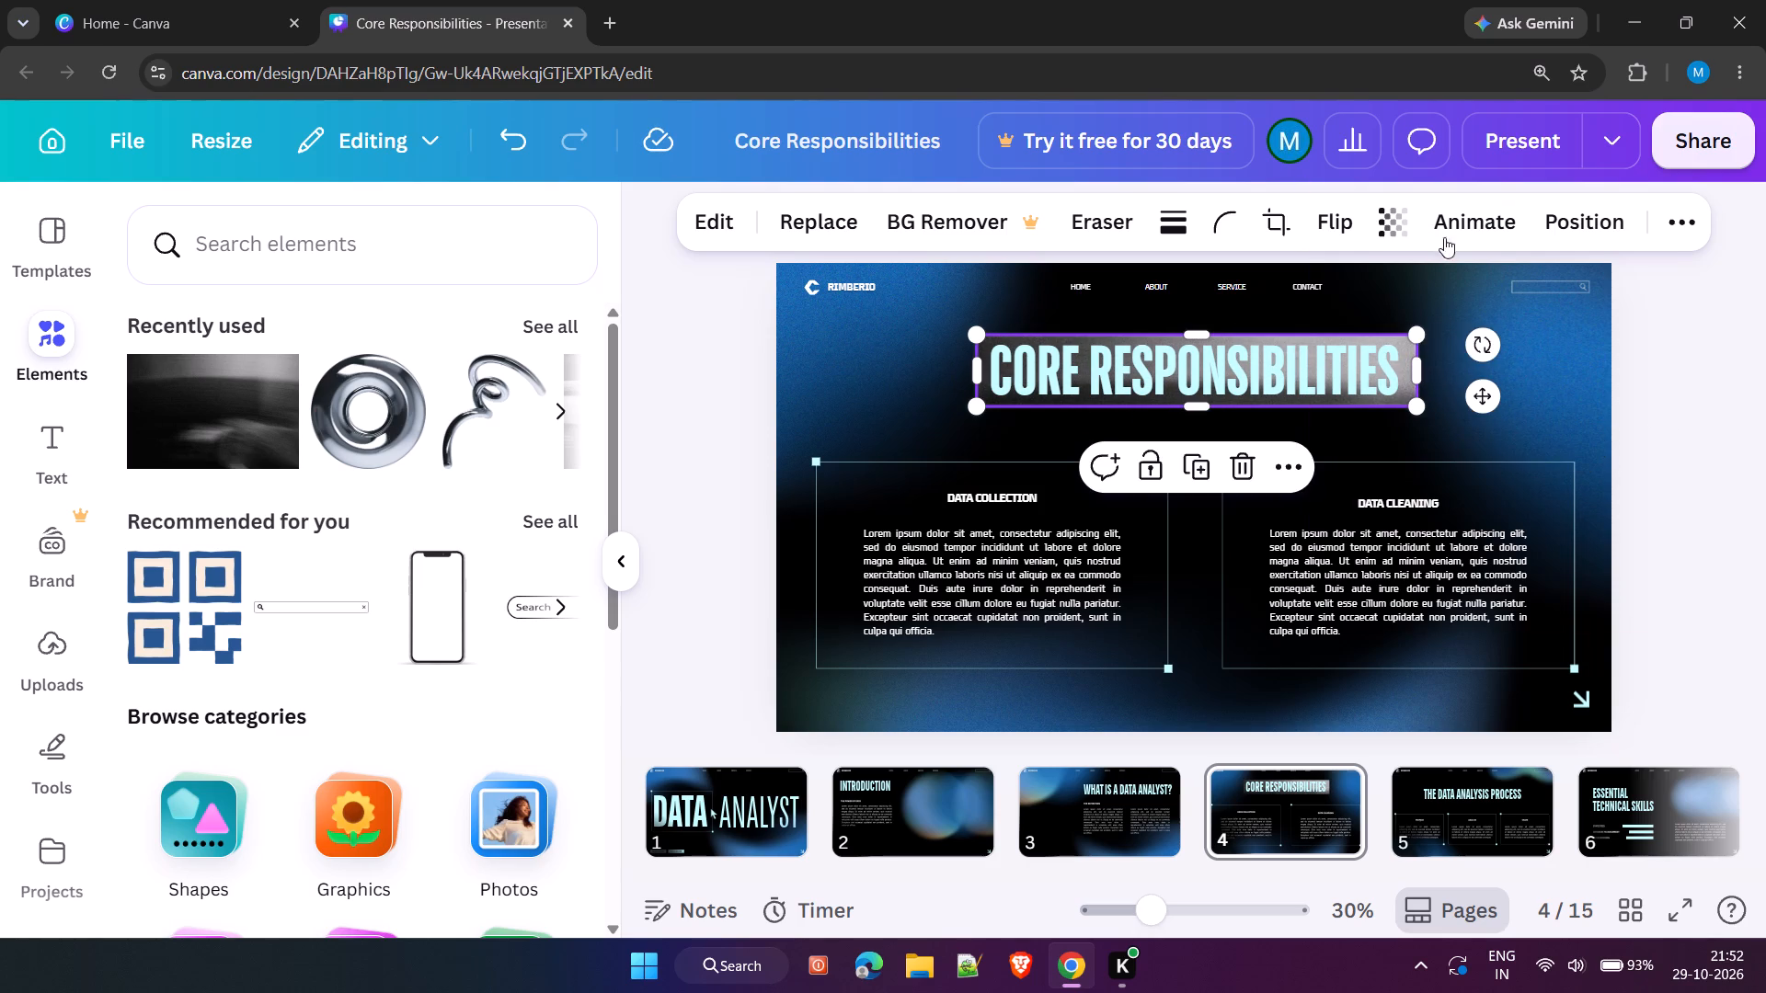
Set the grainy image band's transparency to 71.
left_click(1388, 232)
left_click_drag(1359, 339, 1429, 334)
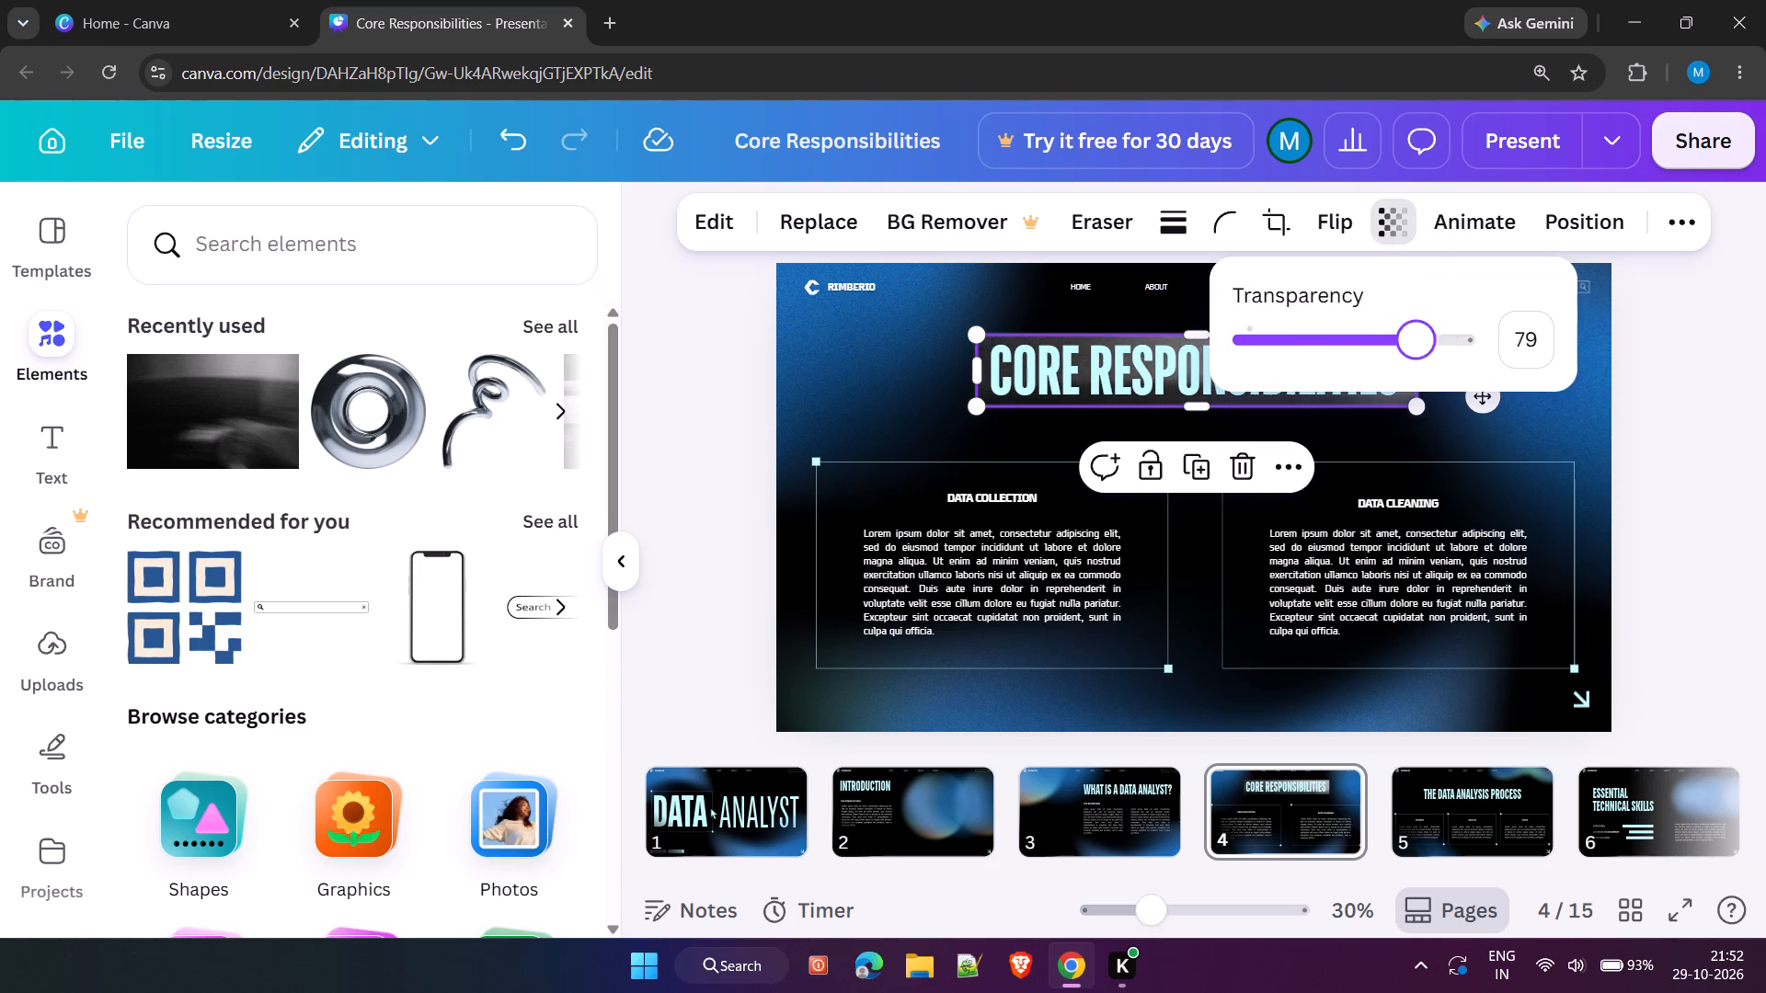
left_click_drag(1429, 334, 1400, 368)
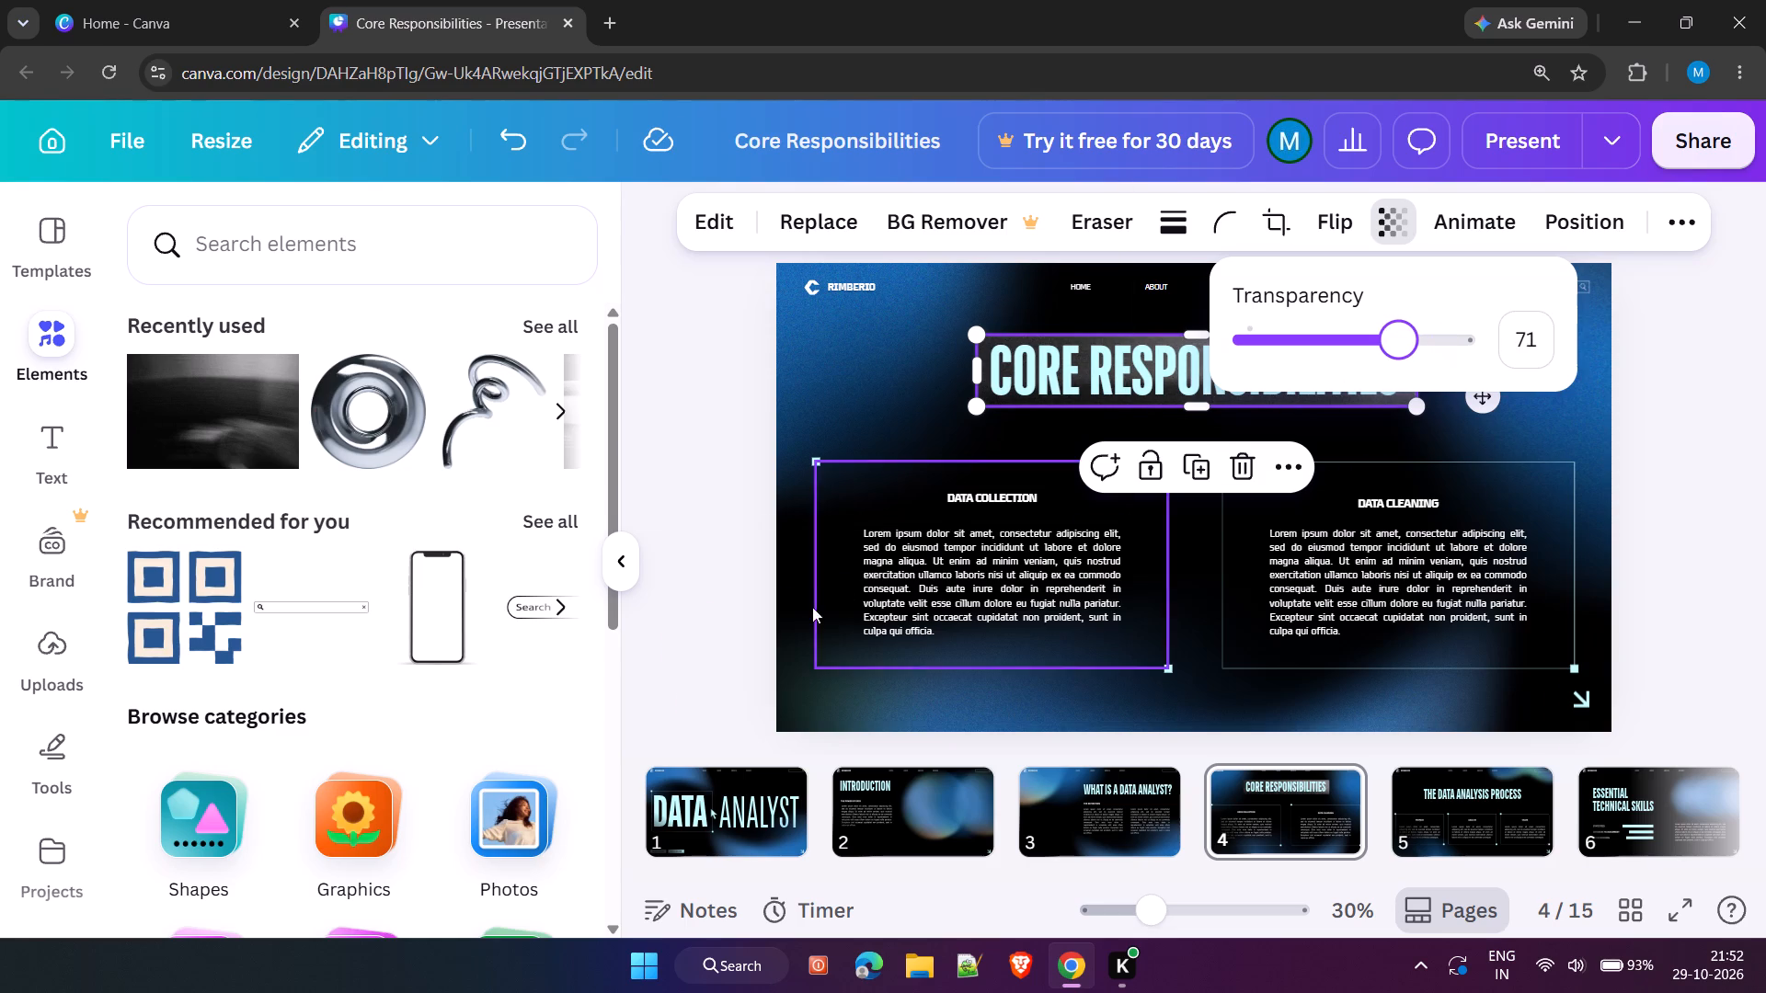
left_click(704, 645)
left_click(692, 592)
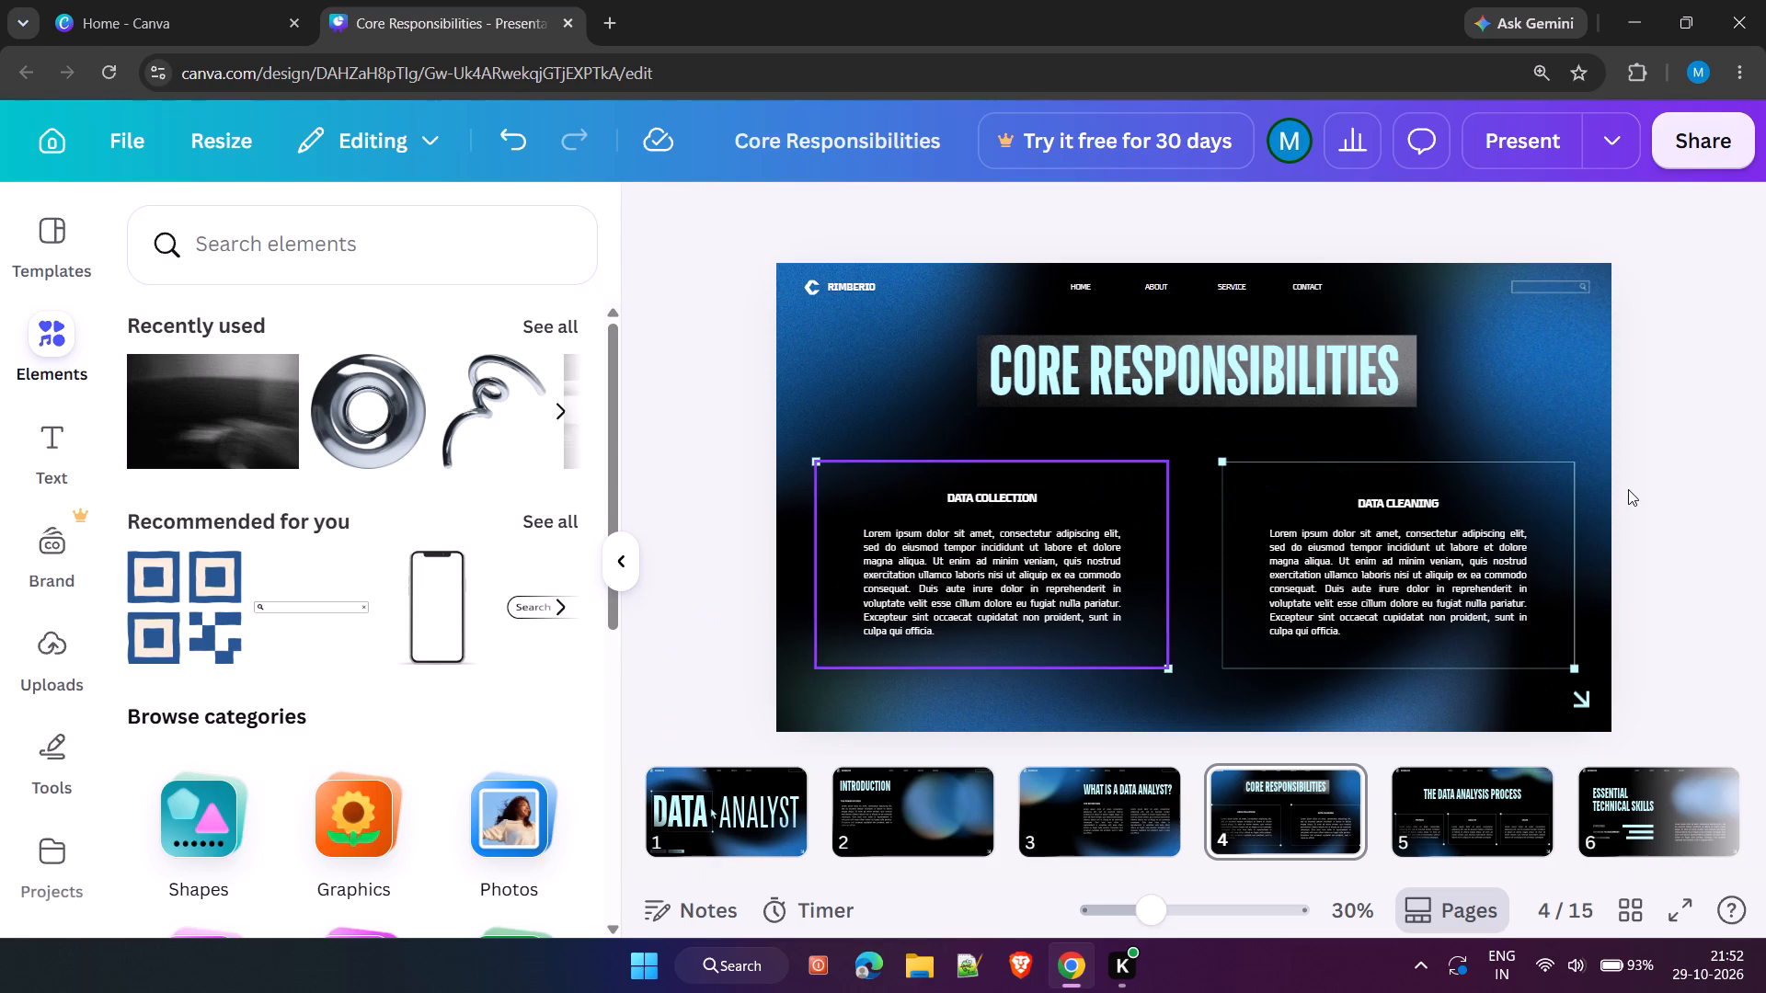
Scale the CORE RESPONSIBILITIES title down to font size 108 so it fits inside the grainy image band.
left_click(1402, 401)
left_click(1423, 409)
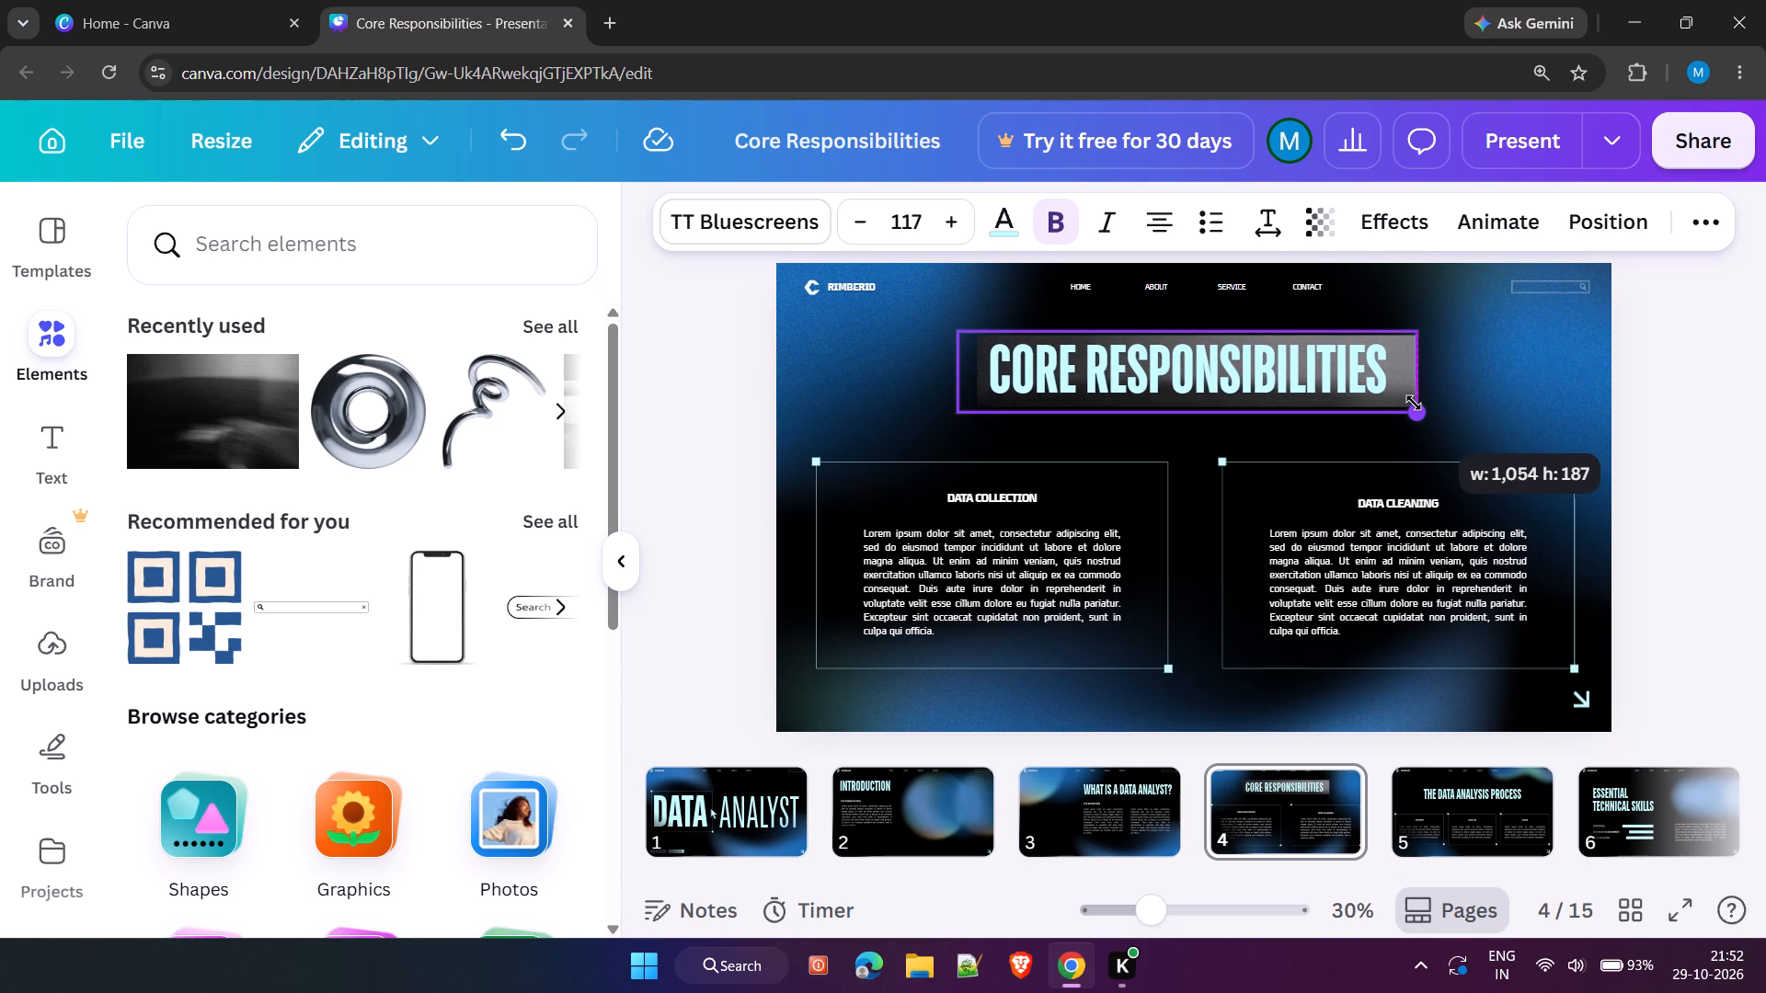
left_click_drag(963, 410, 966, 408)
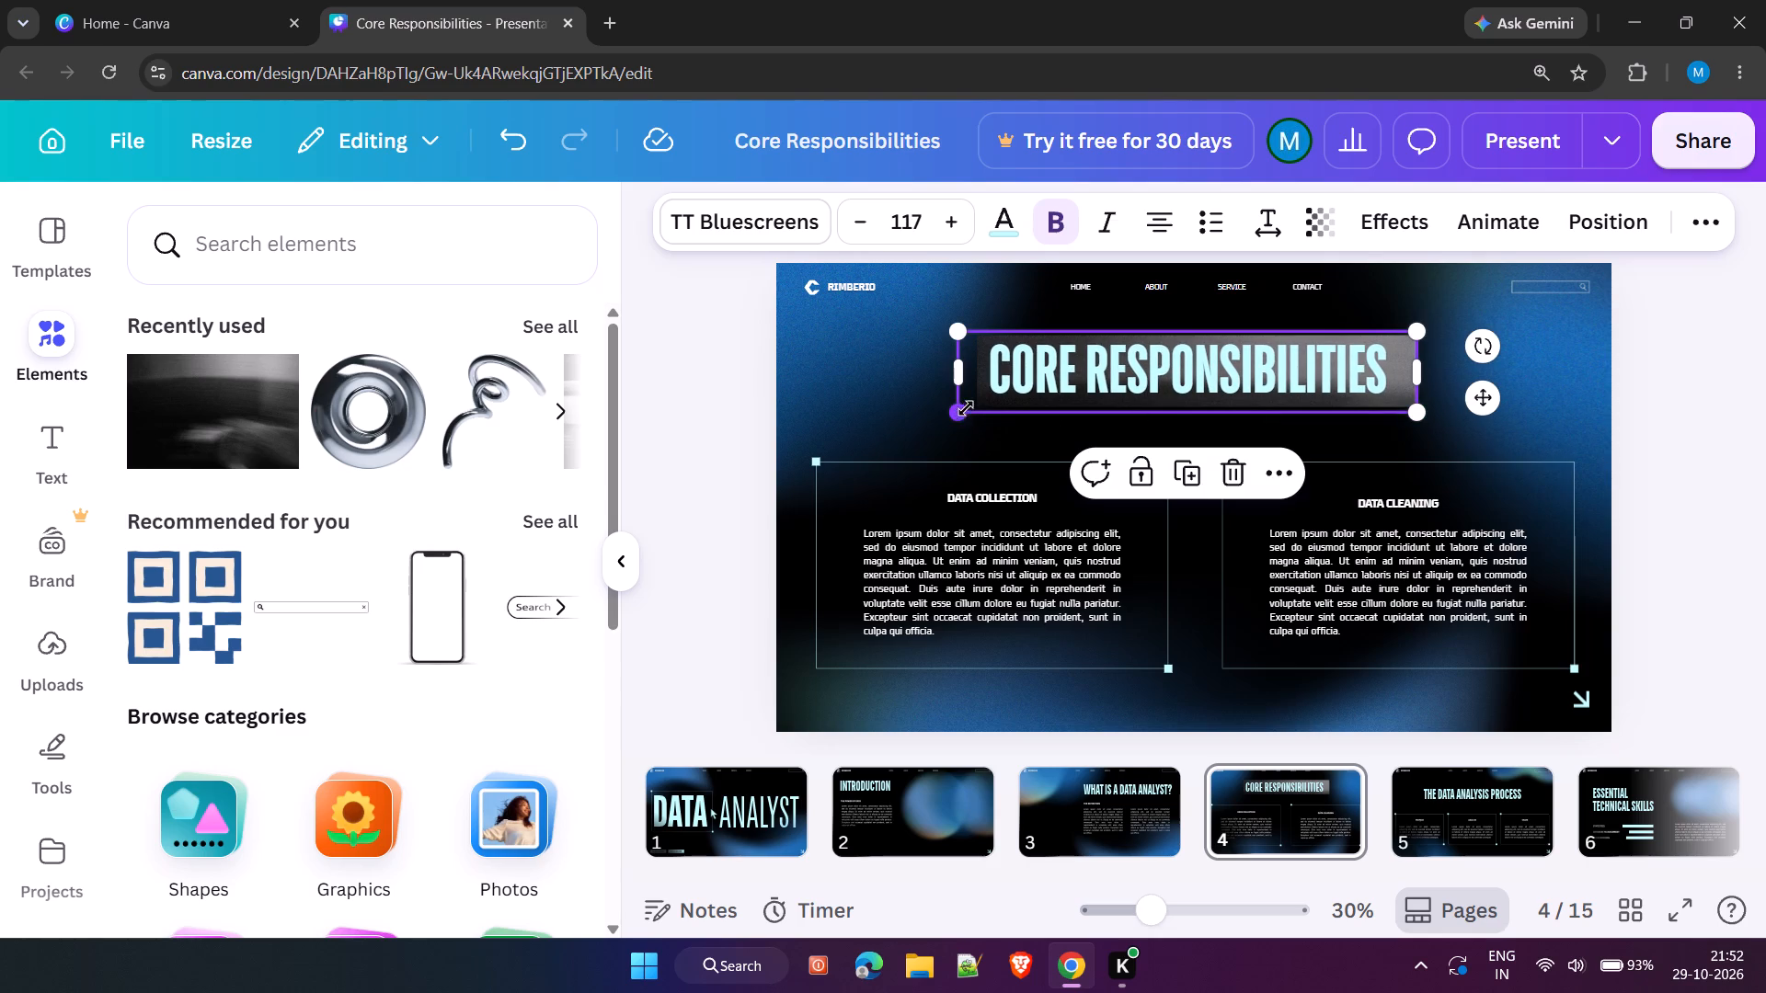
left_click_drag(966, 408, 914, 410)
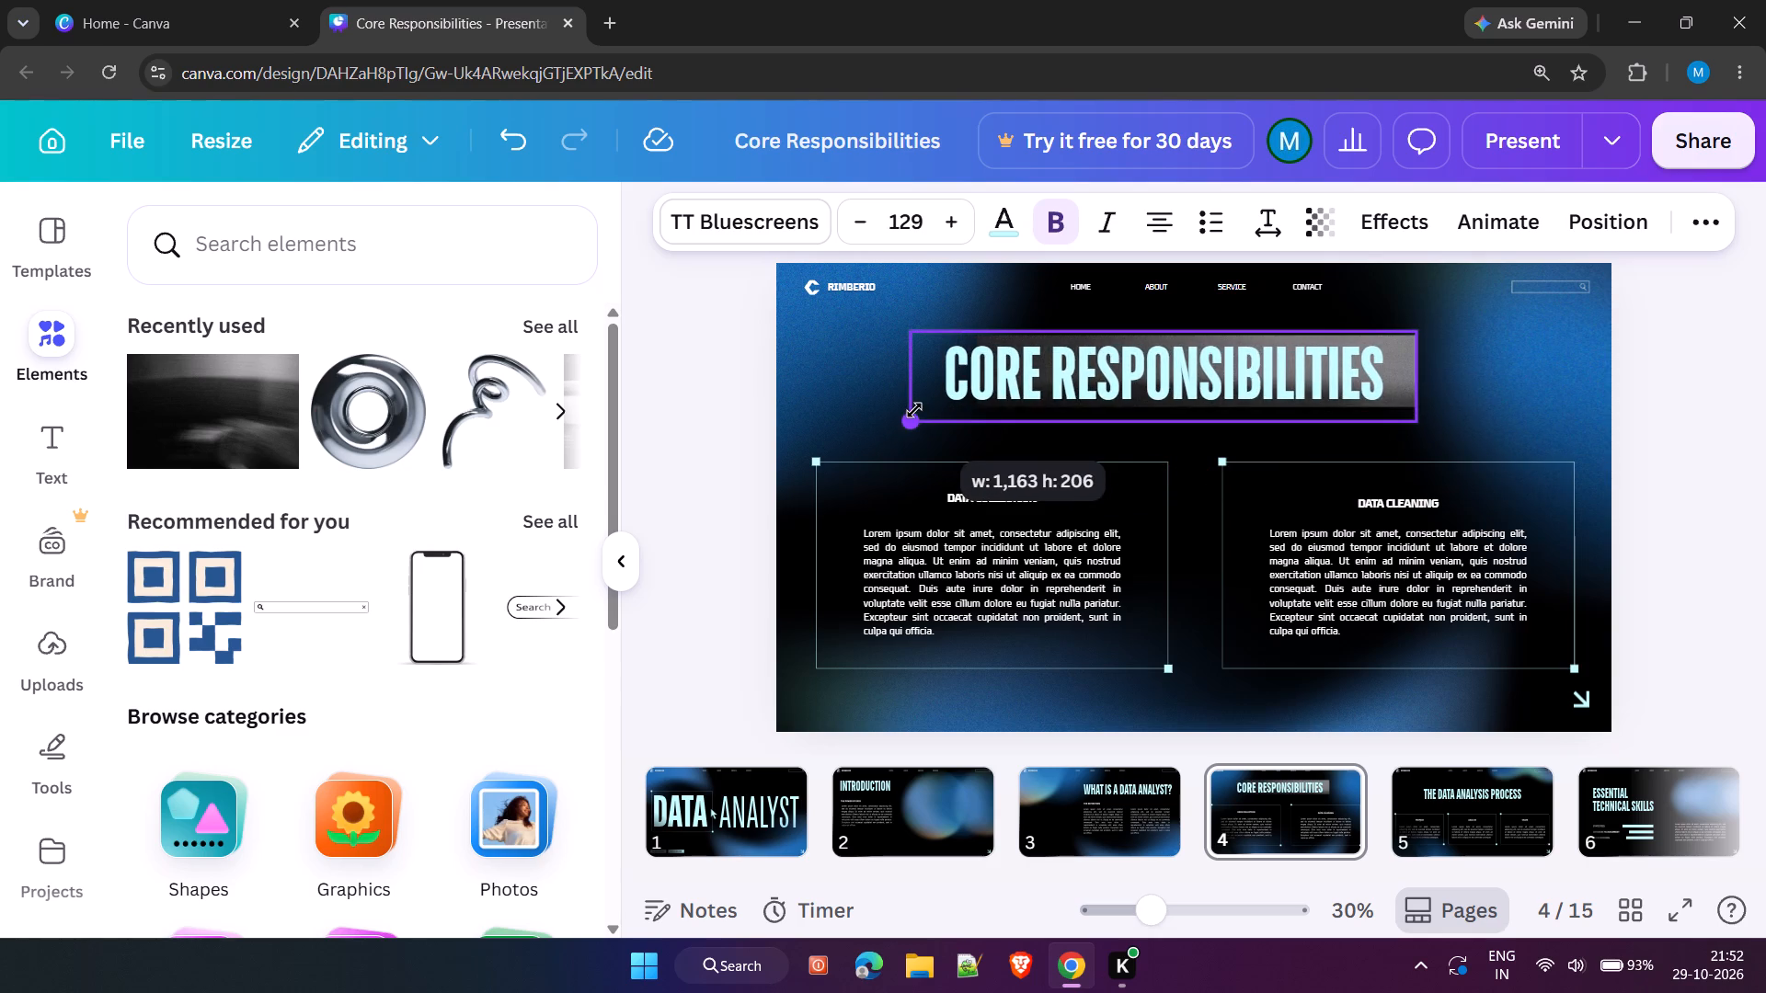
left_click_drag(914, 410, 974, 398)
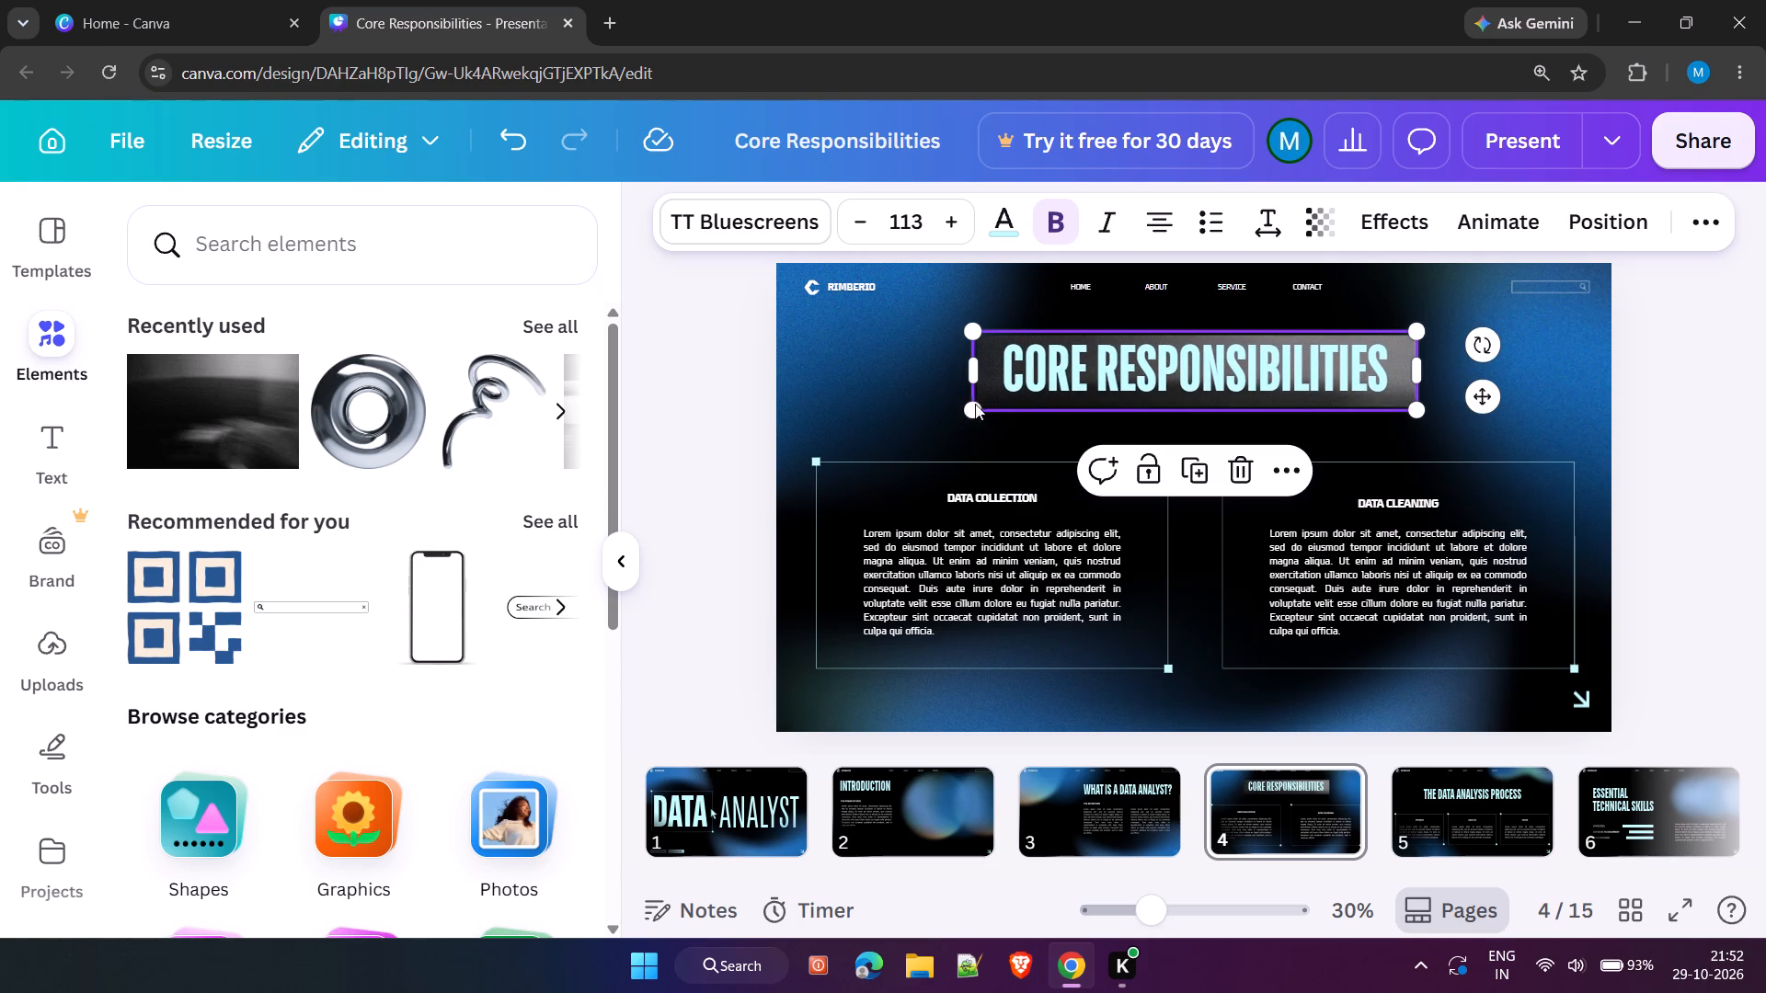
left_click(1034, 394)
left_click(998, 437)
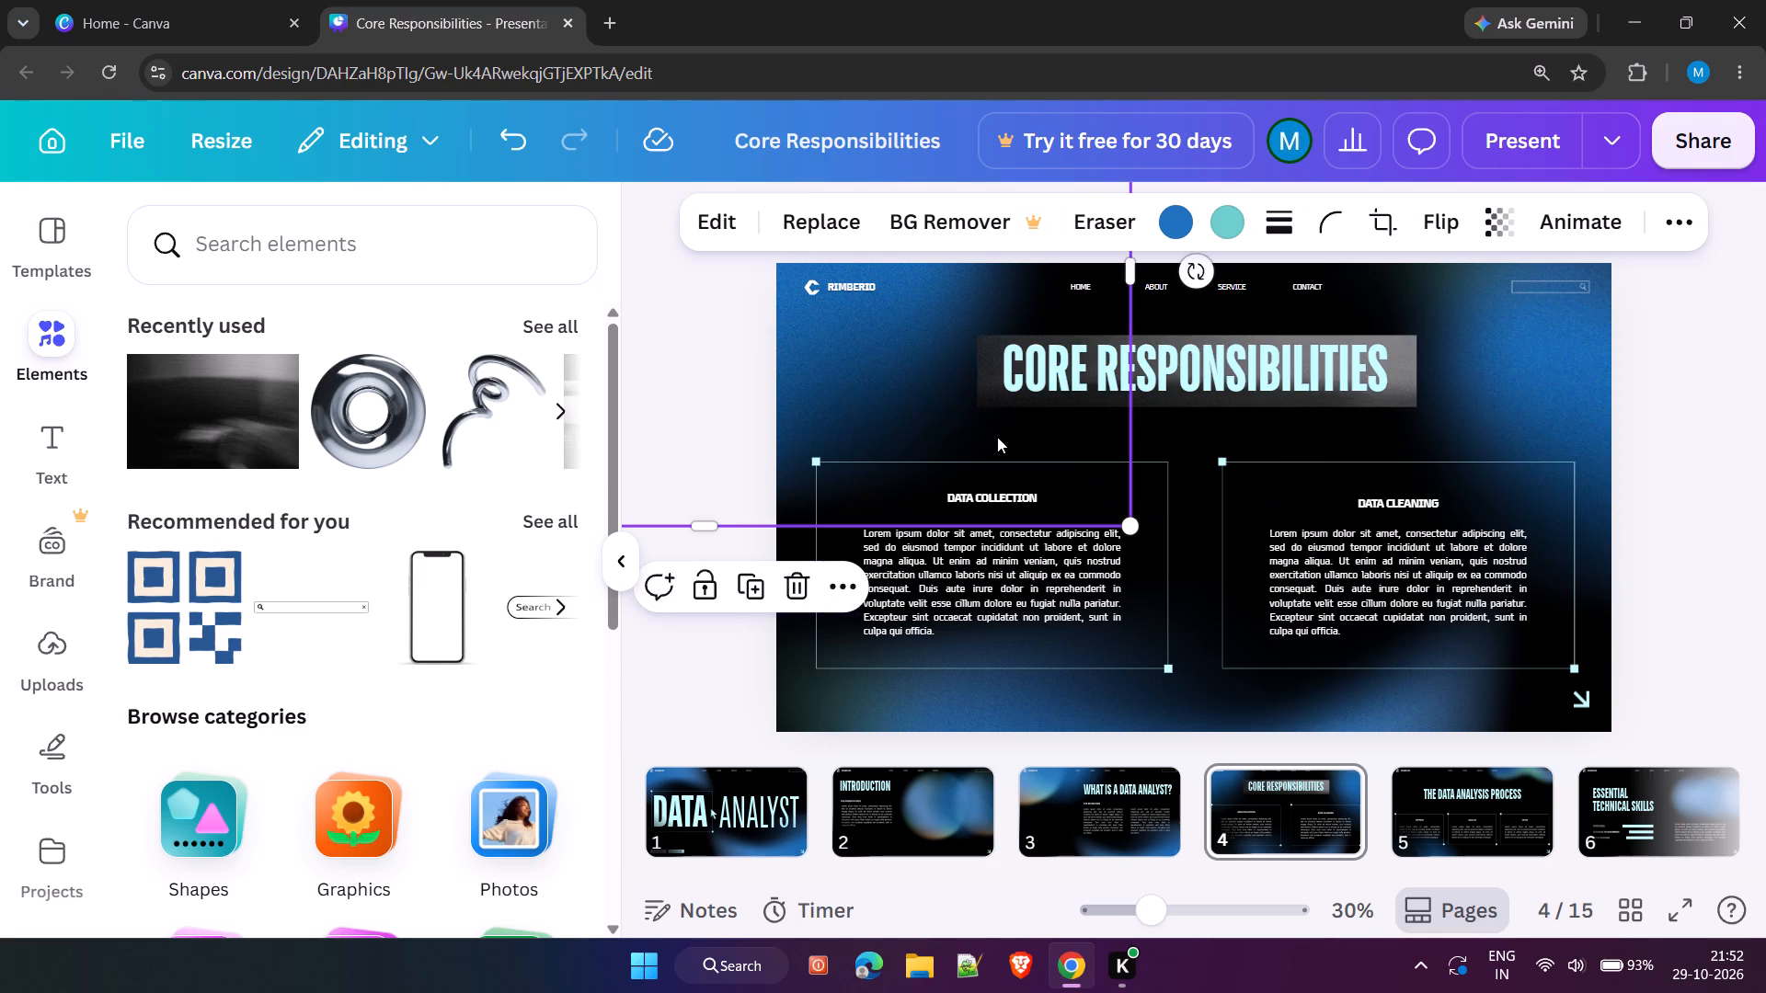
left_click(1410, 329)
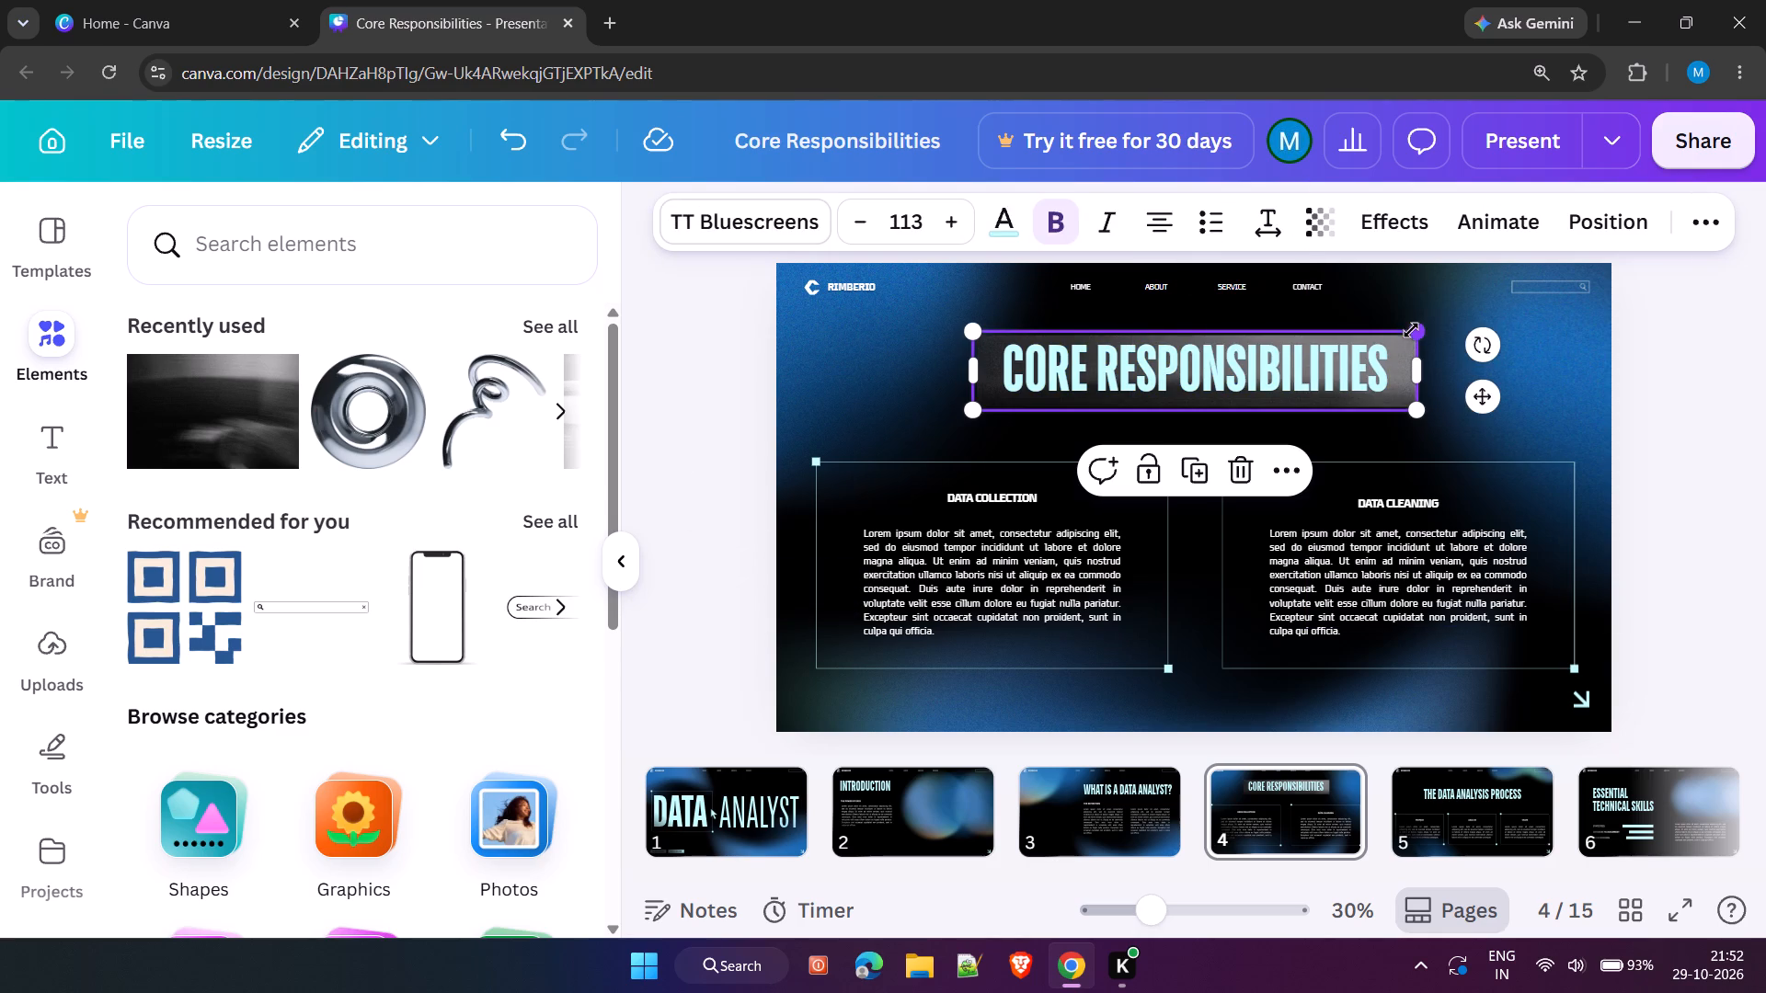
left_click_drag(1411, 329, 1422, 326)
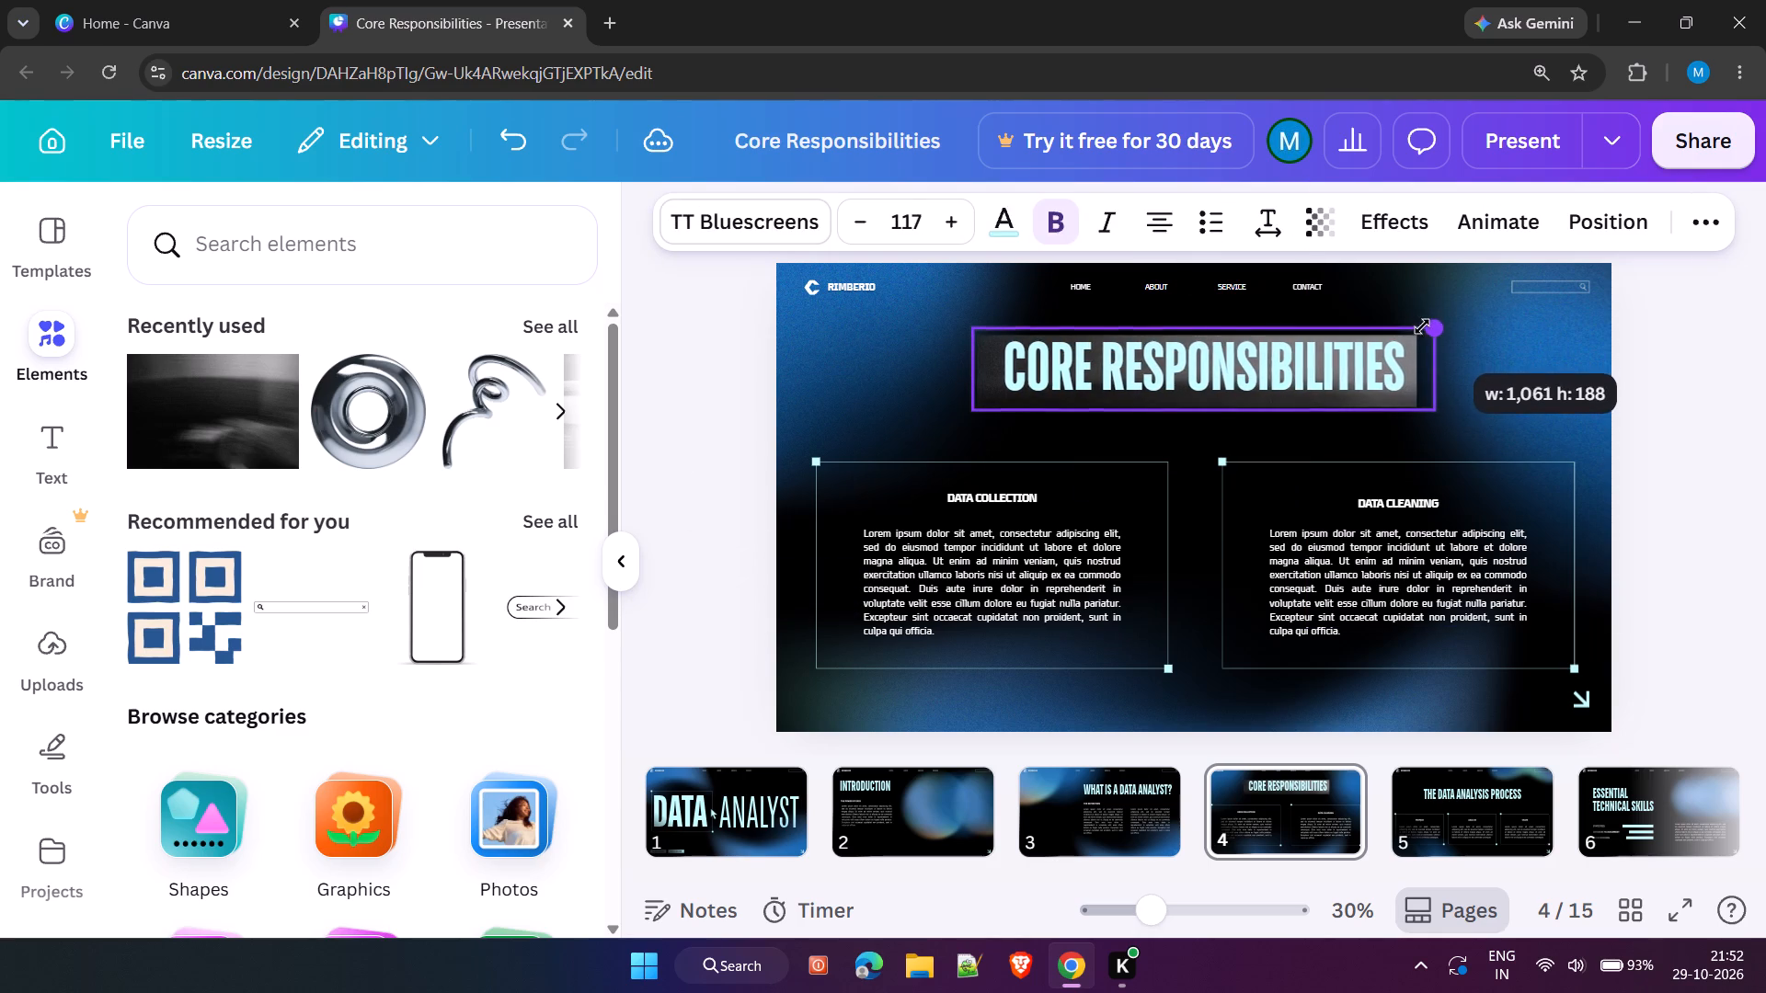
left_click_drag(1422, 326, 1396, 335)
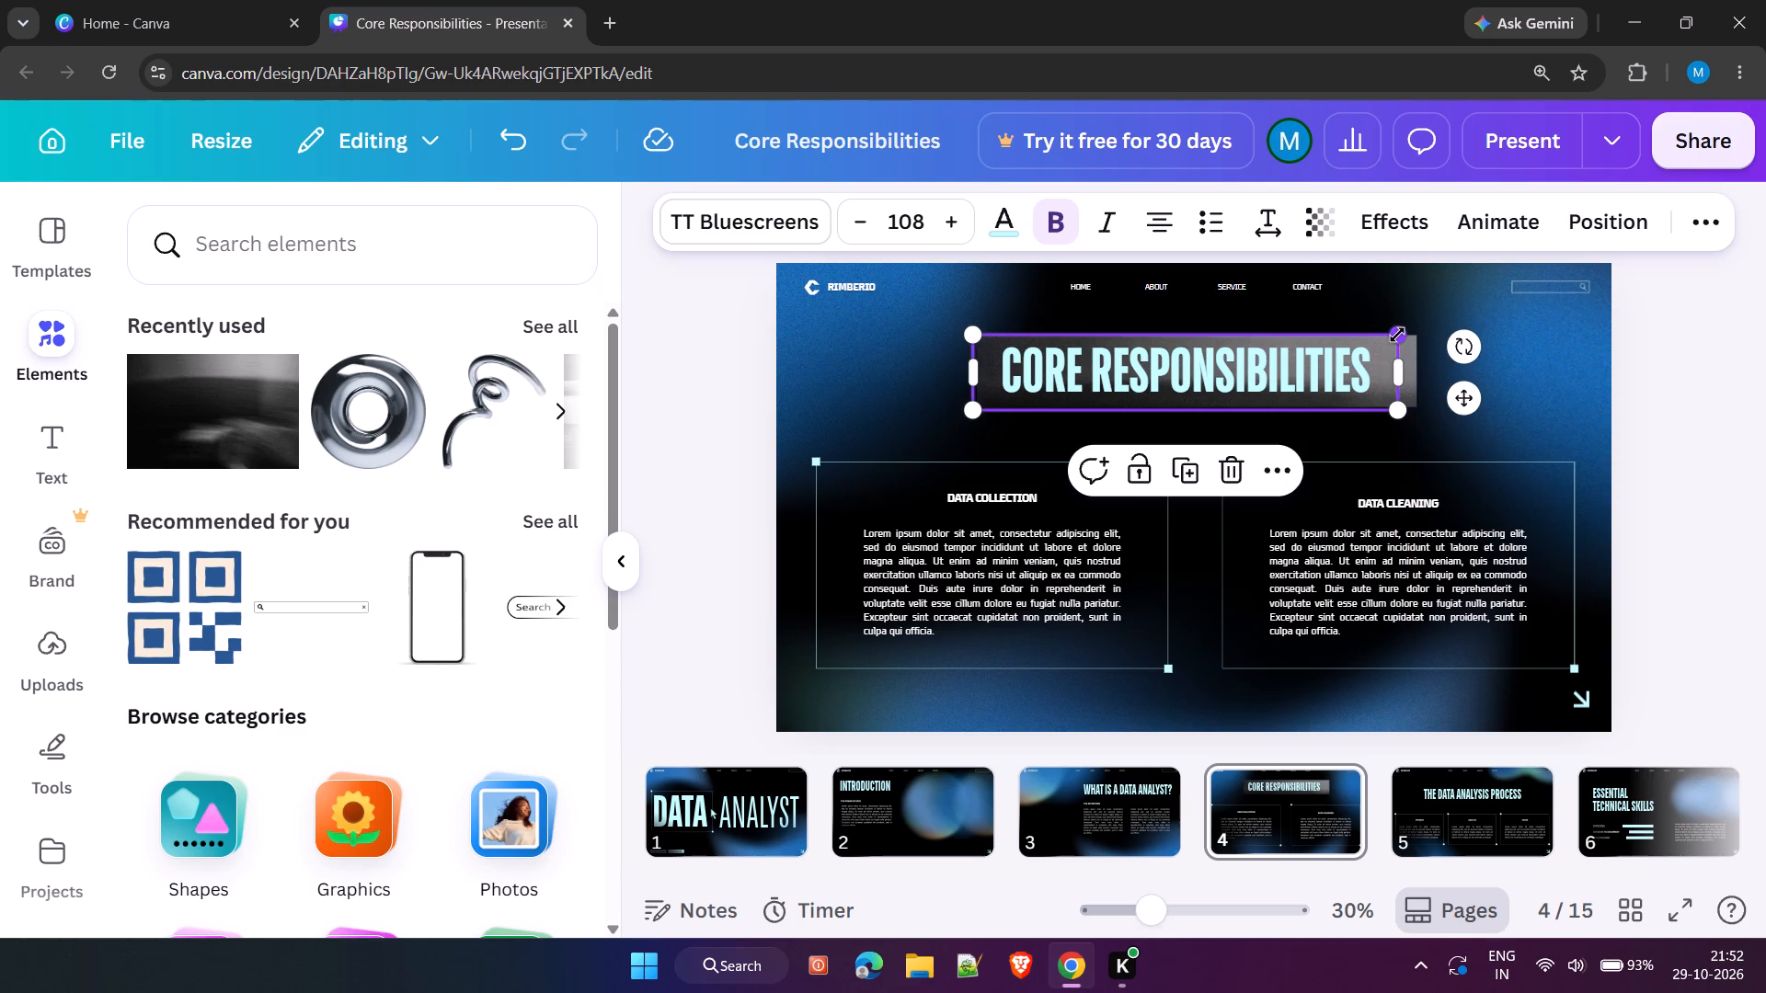
Widen the CORE RESPONSIBILITIES text box so the title sits centred over the grainy image band.
left_click(1414, 346)
left_click_drag(1417, 355, 1369, 364)
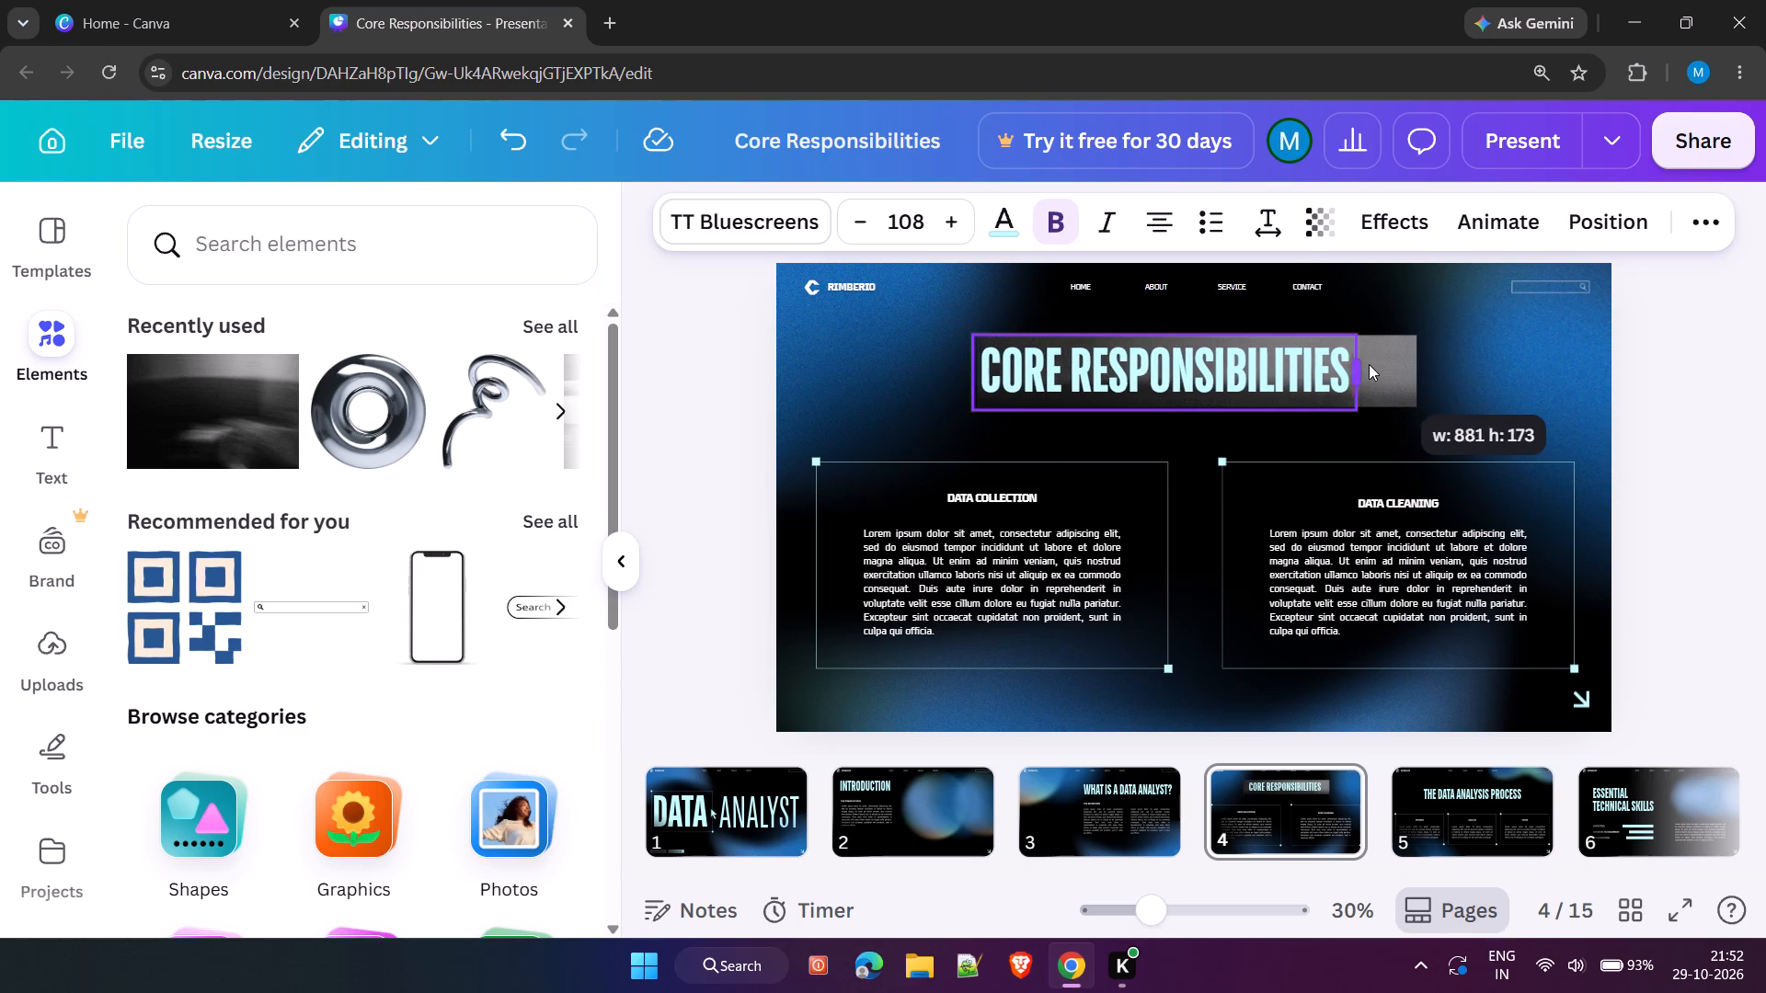
left_click_drag(1369, 364, 1433, 366)
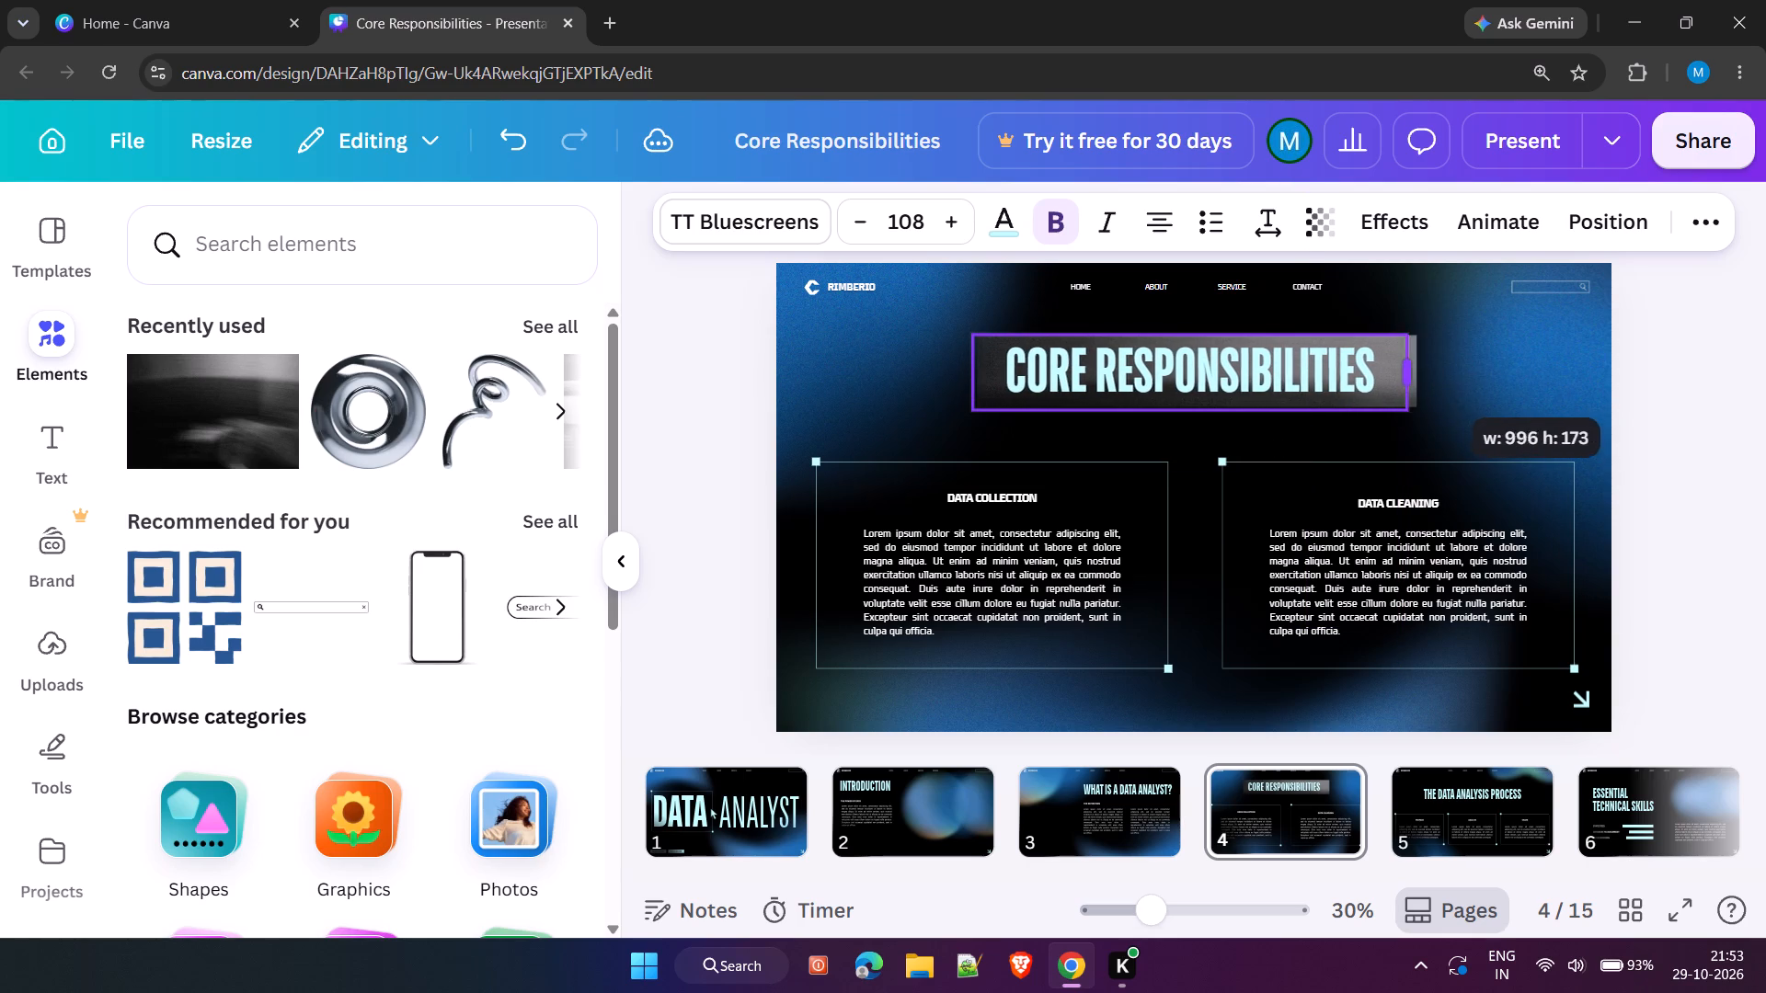
left_click_drag(1433, 366, 1439, 366)
left_click(1443, 368)
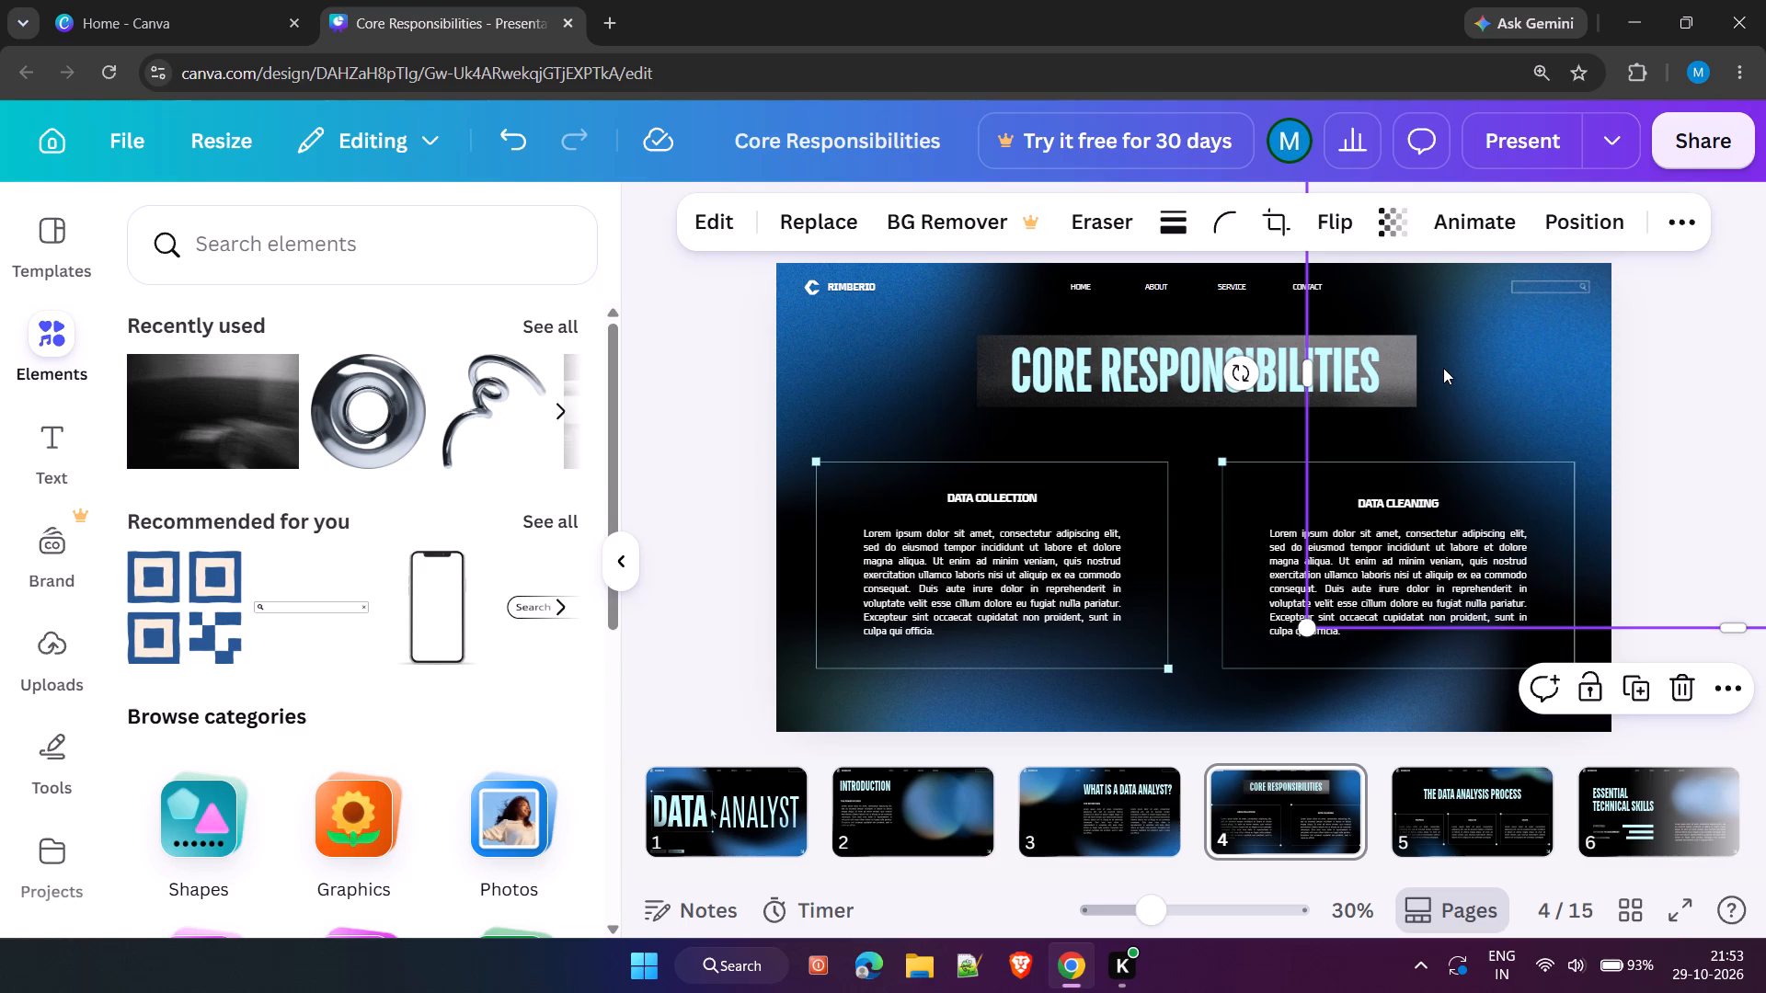
right_click(1387, 389)
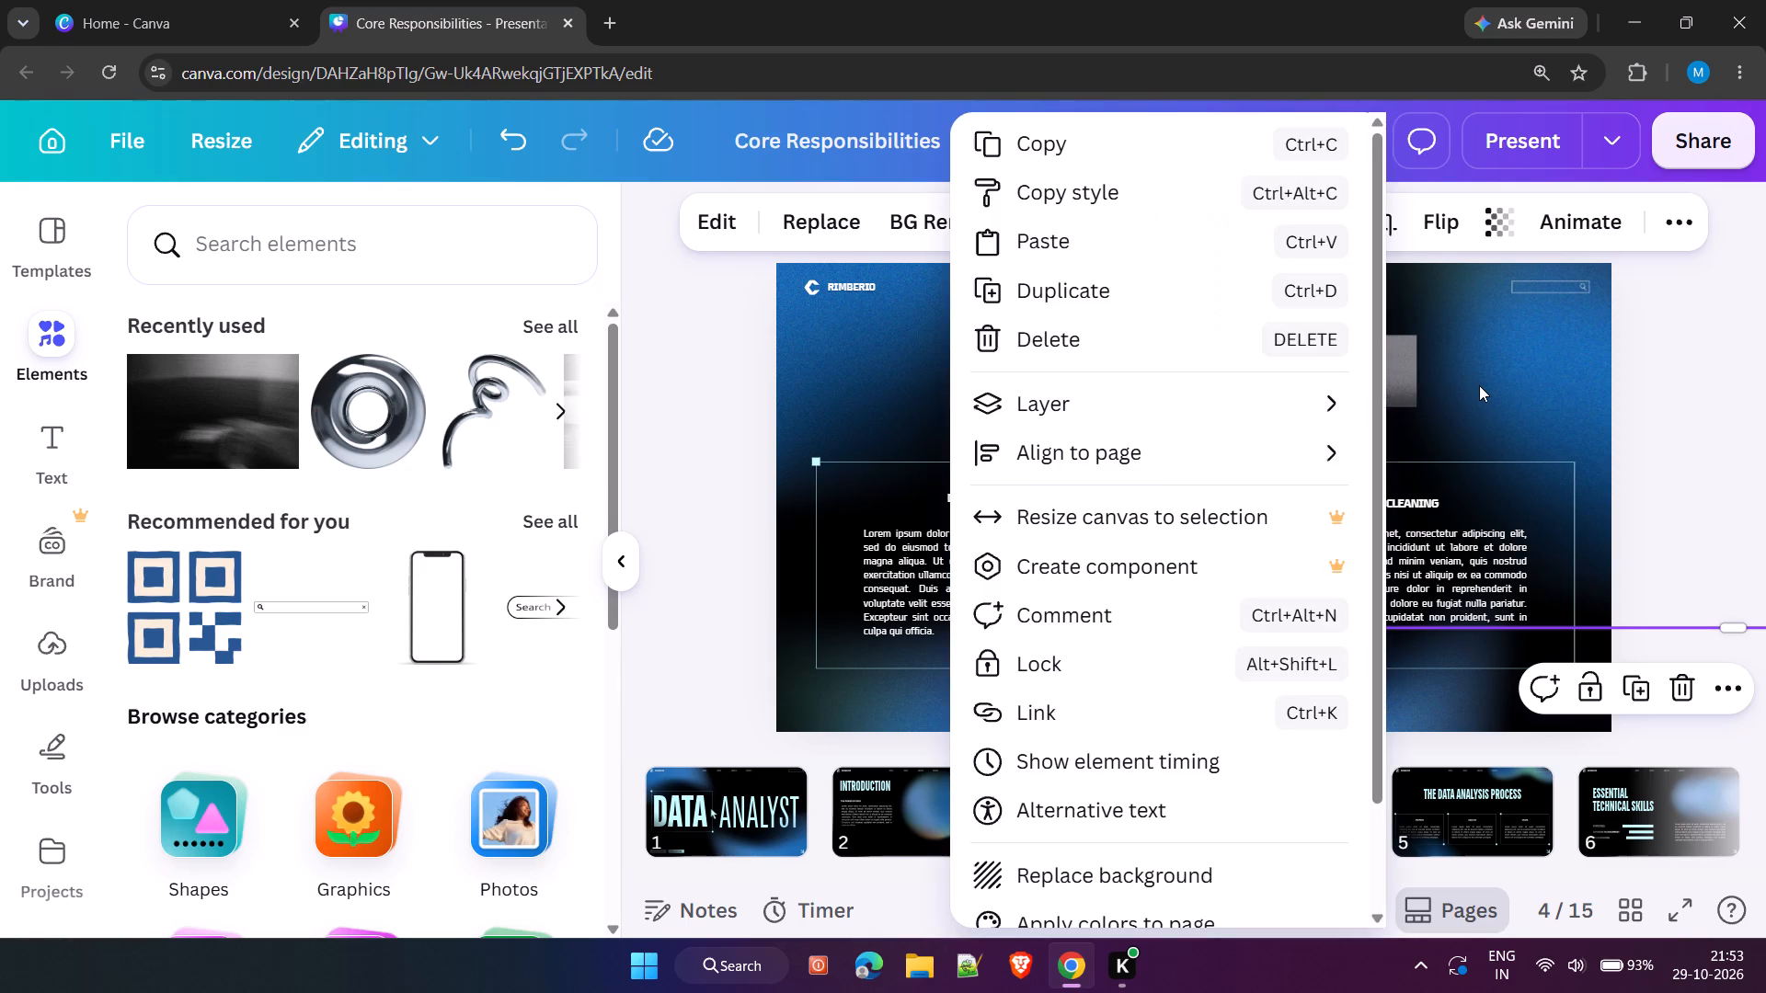
left_click(1479, 385)
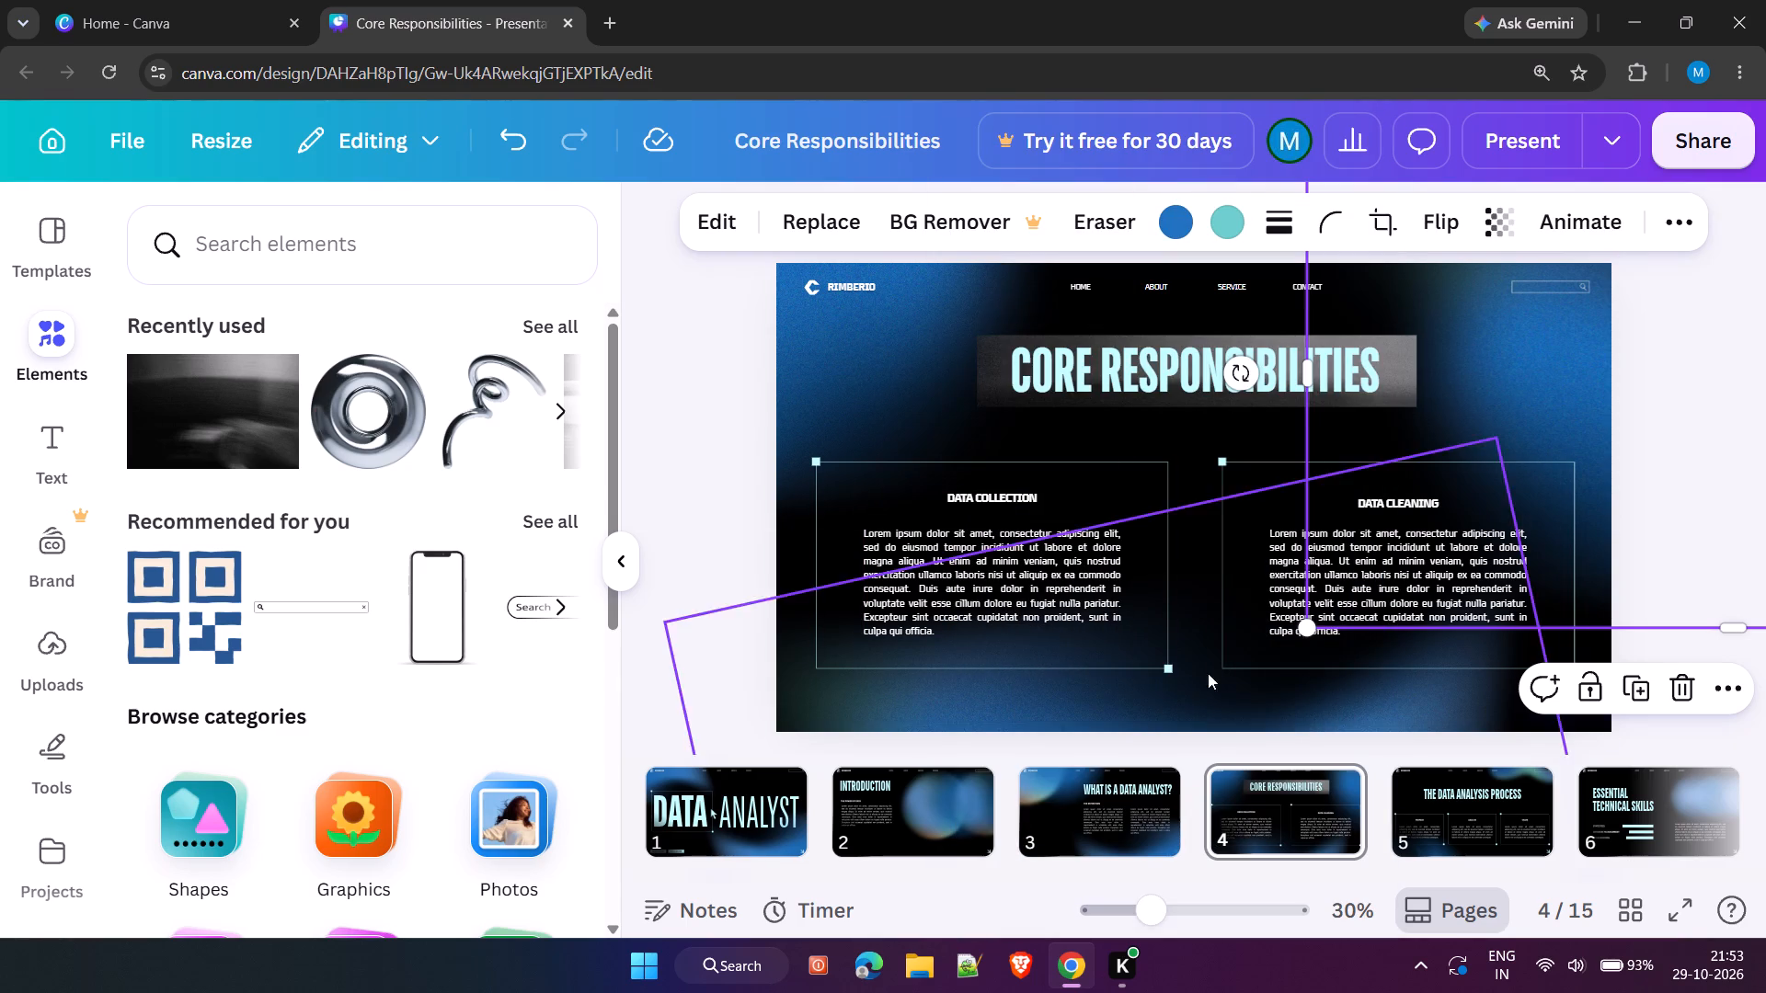
left_click(1290, 807)
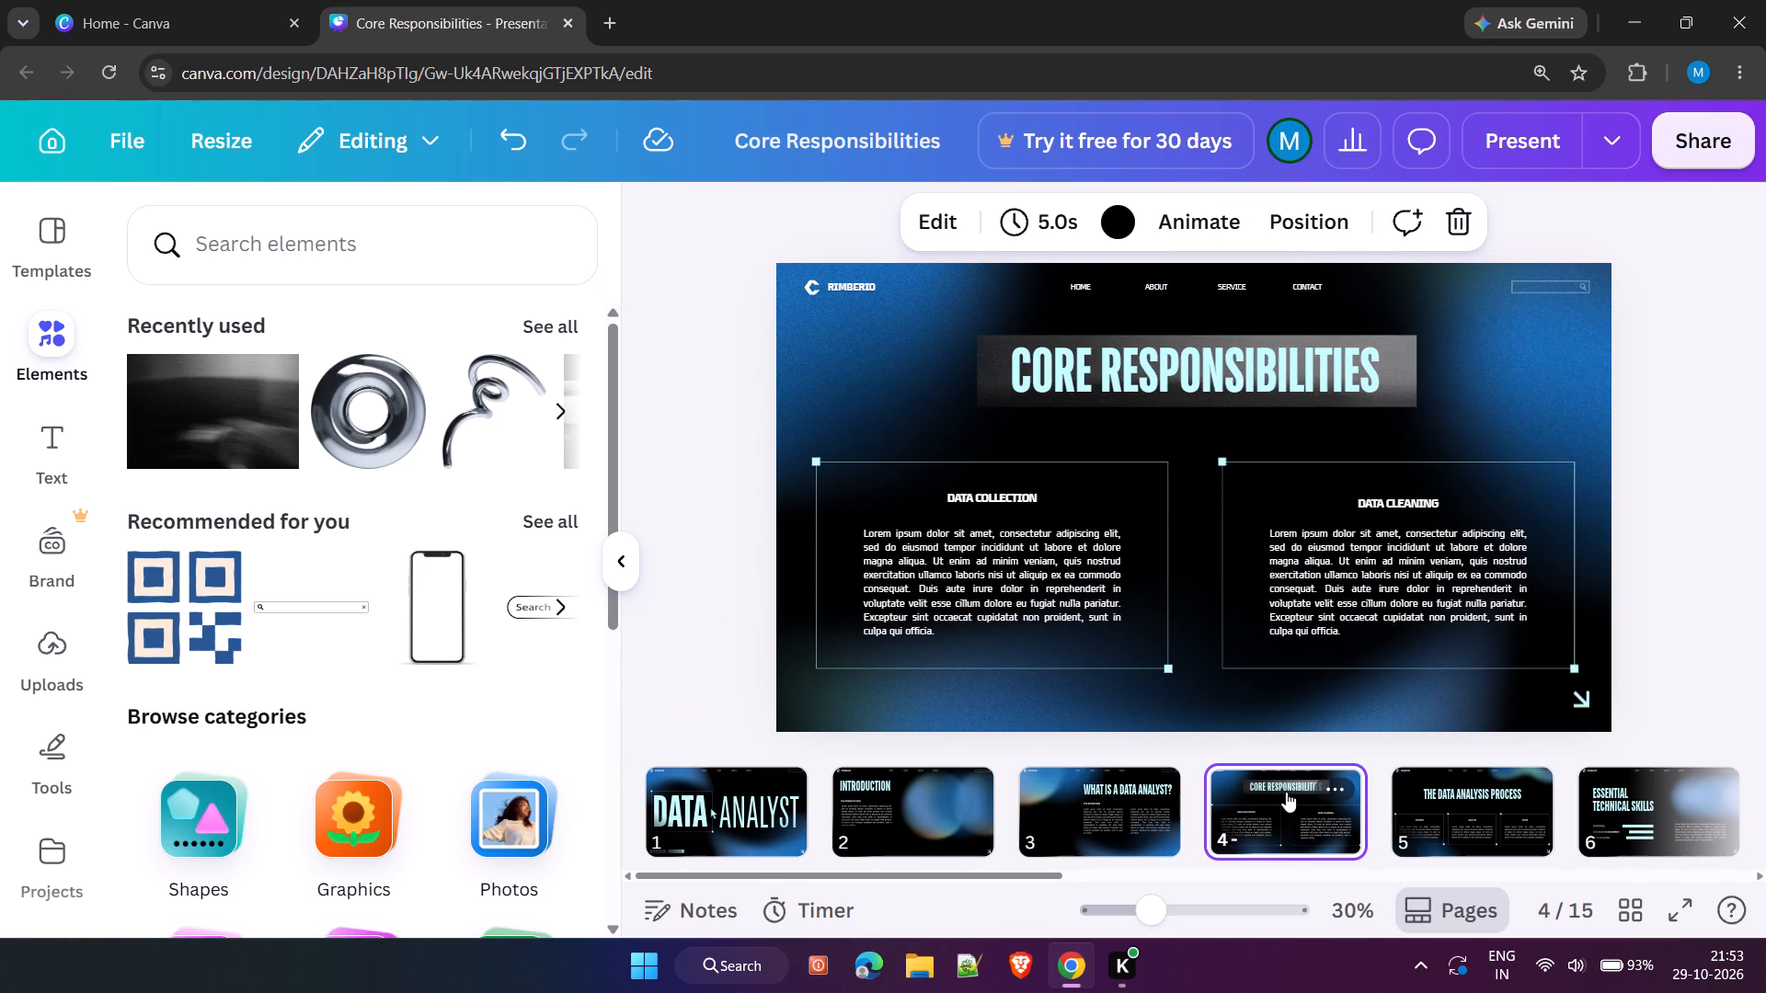
Add the recently used black-and-white motion-blur image with horizontal streaks to page 5, THE DATA ANALYSIS PROCESS.
left_click(1456, 822)
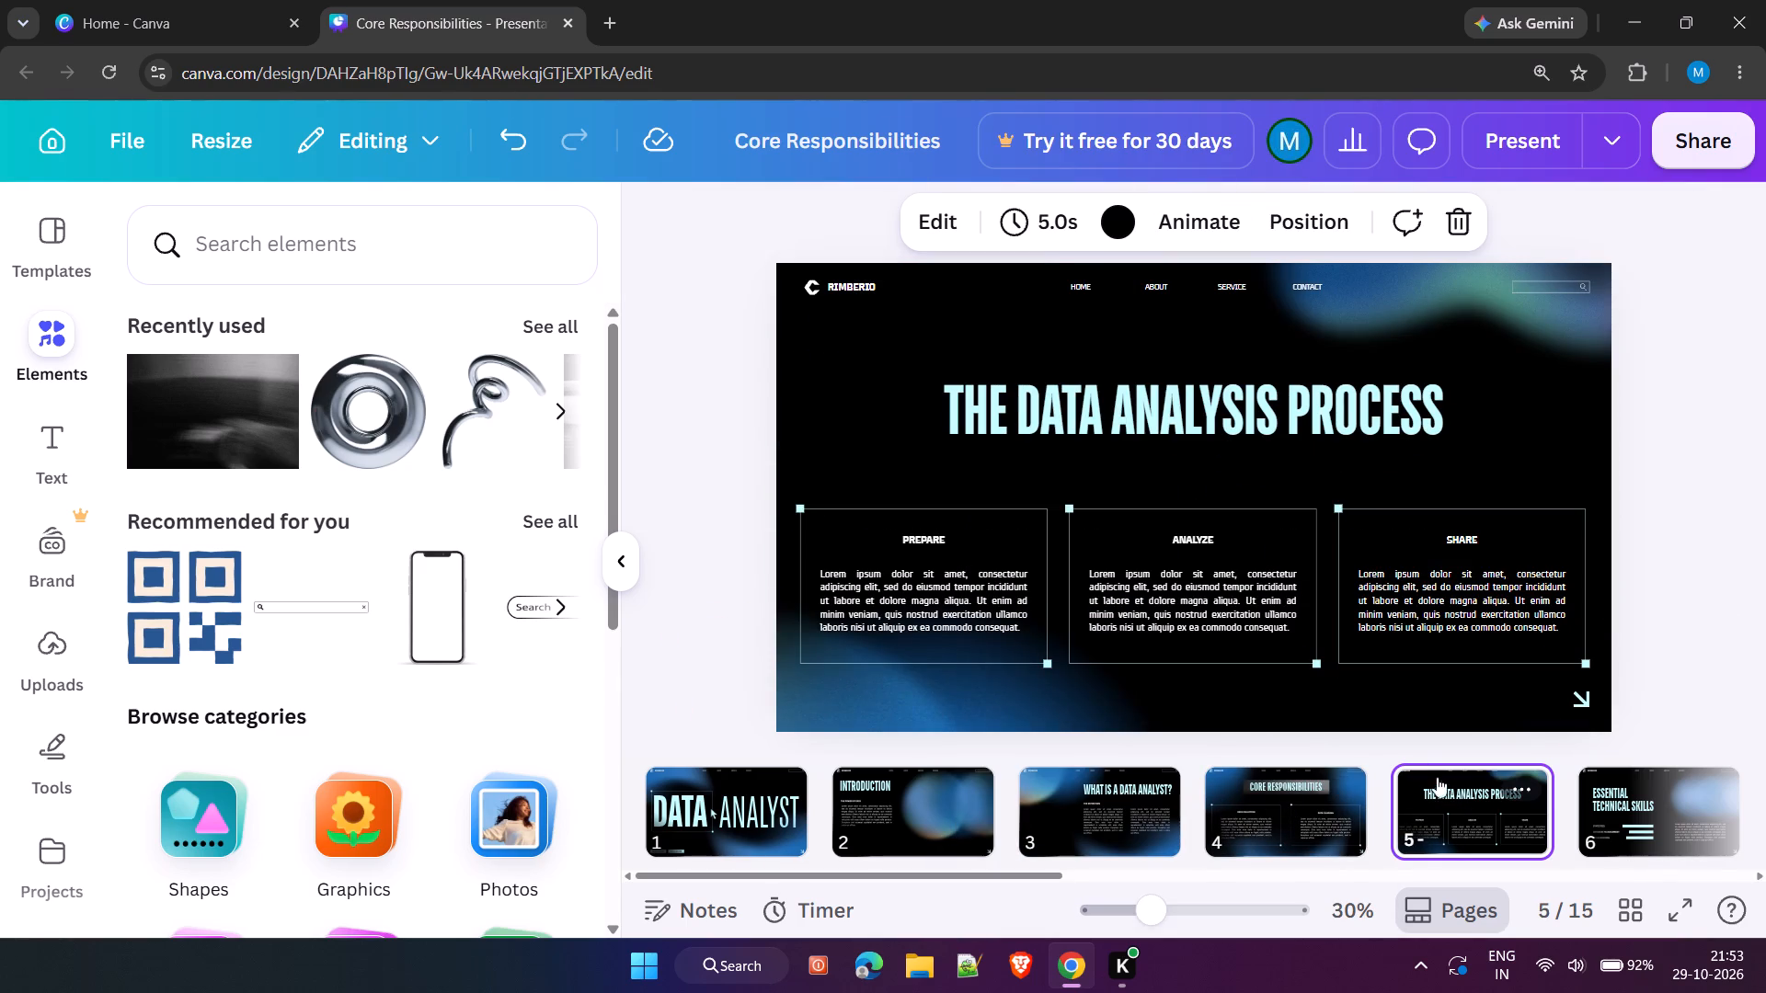
scroll(372, 415, "up", 4)
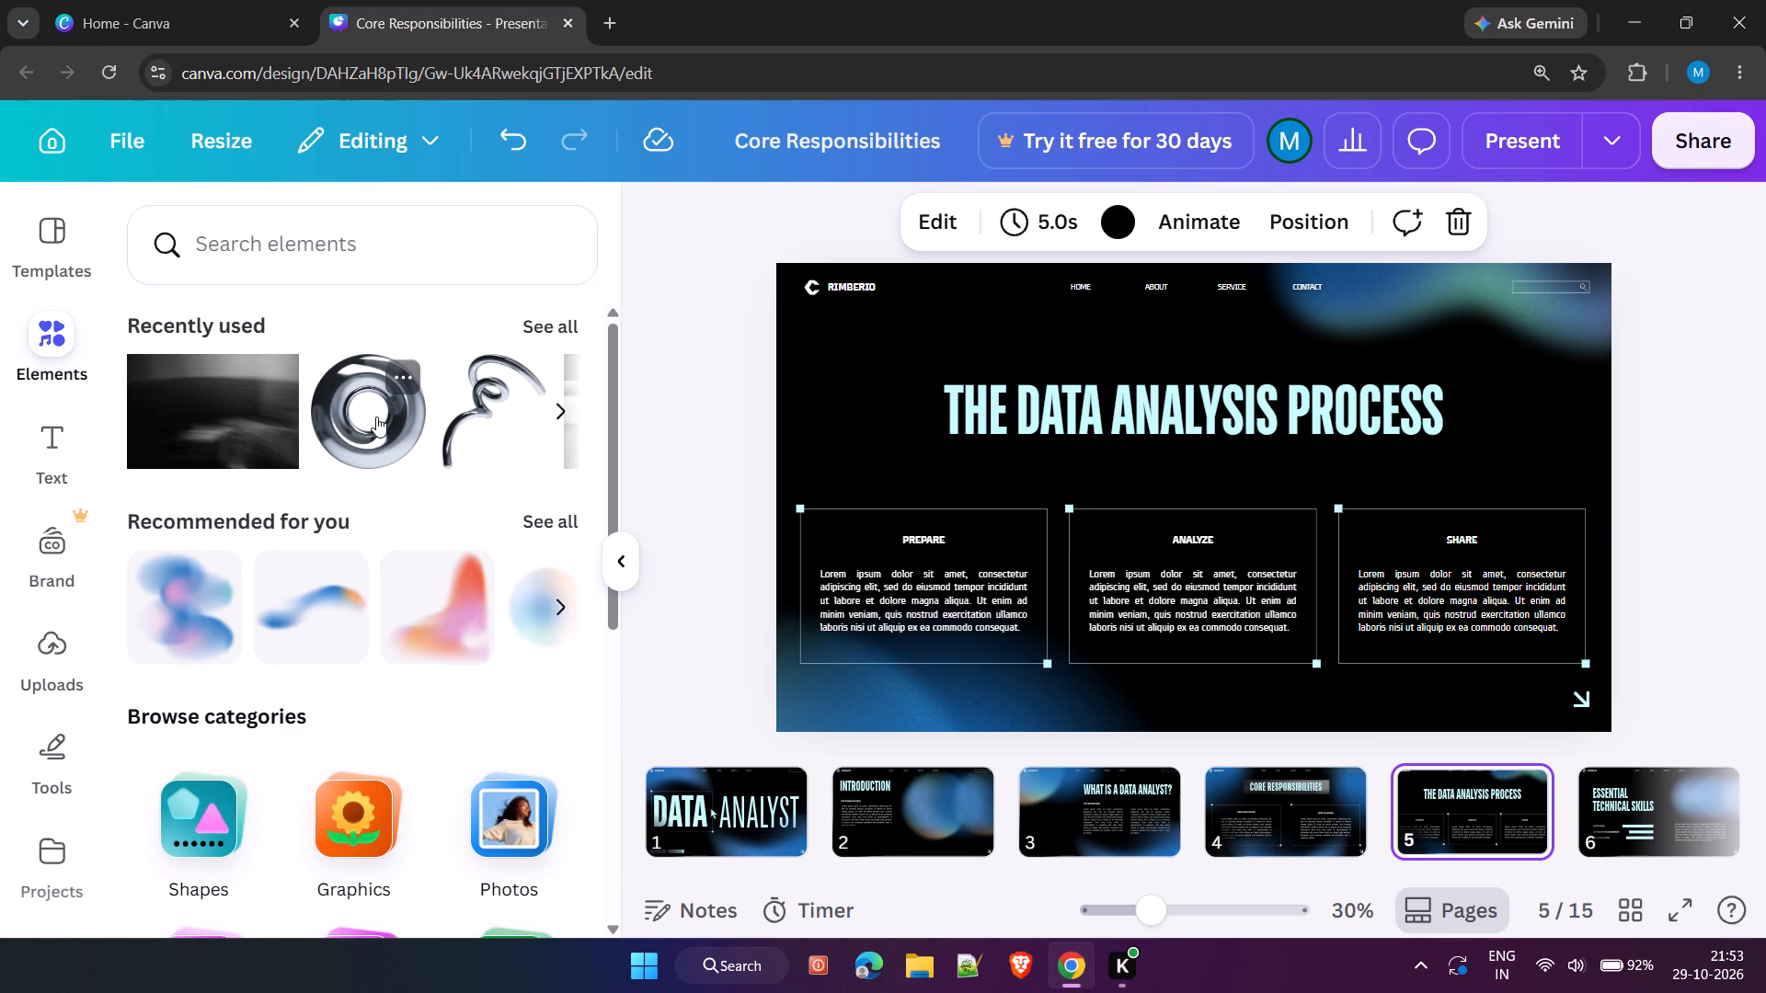
scroll(376, 417, "down", 3)
scroll(376, 417, "up", 4)
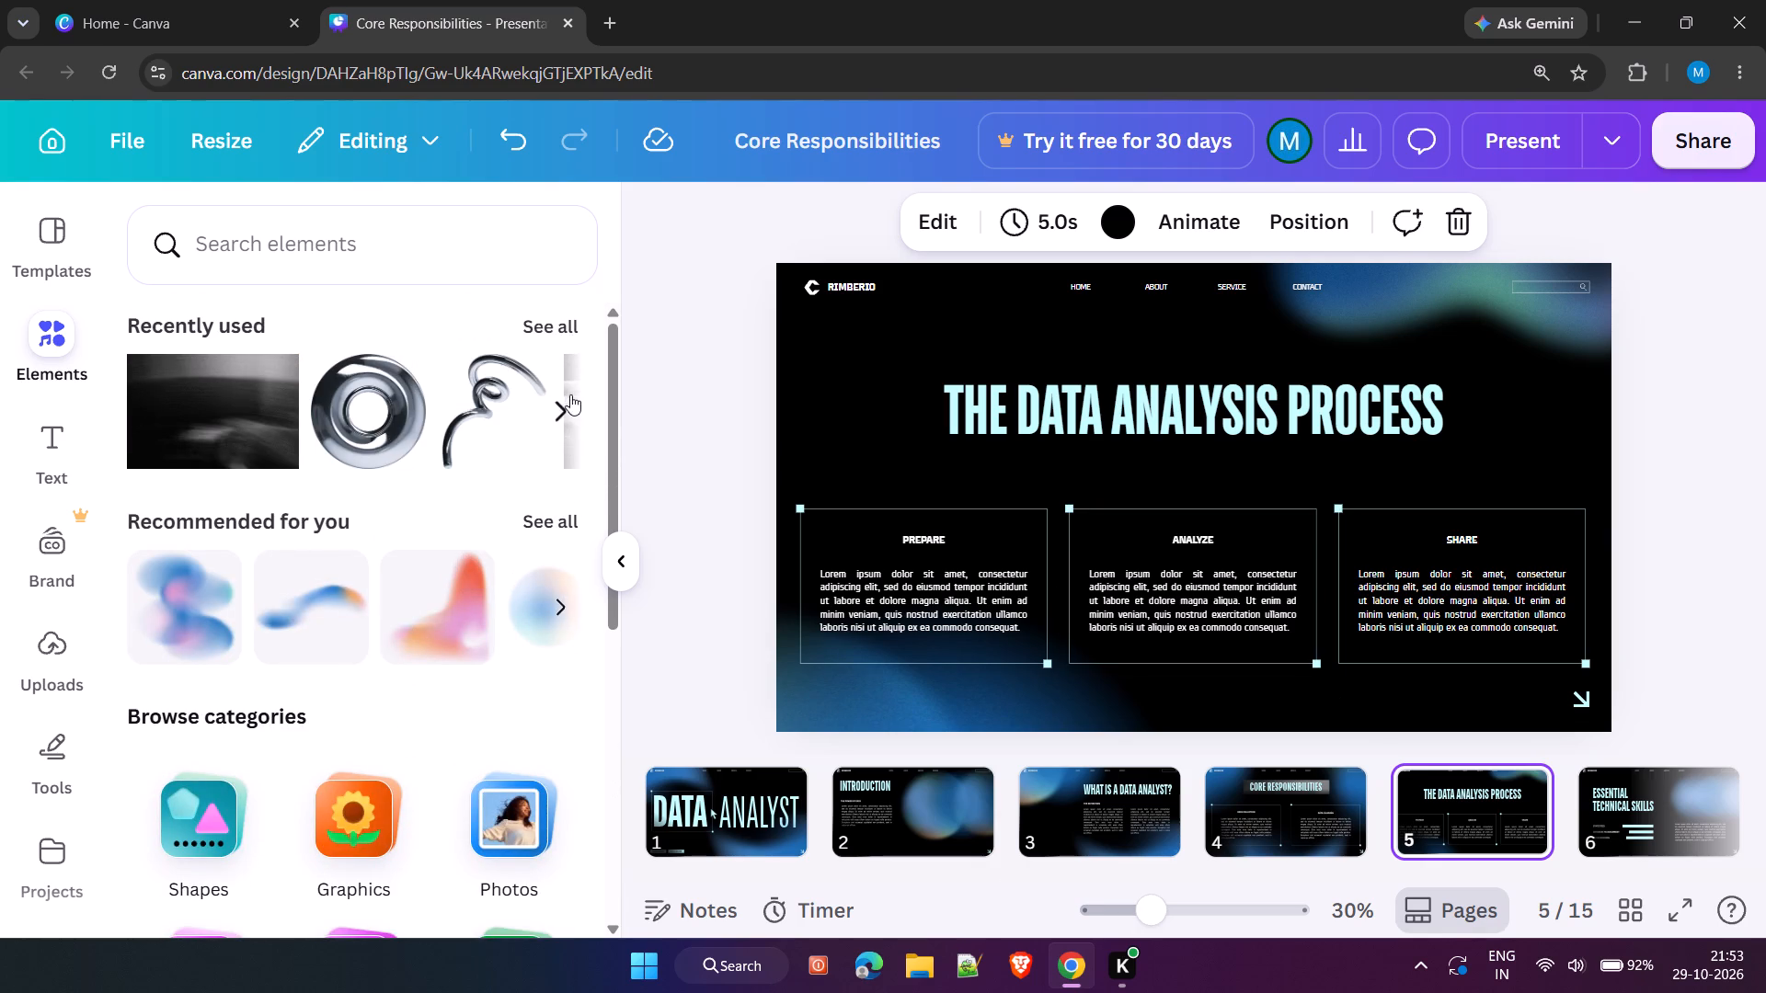
left_click(565, 403)
left_click(565, 403)
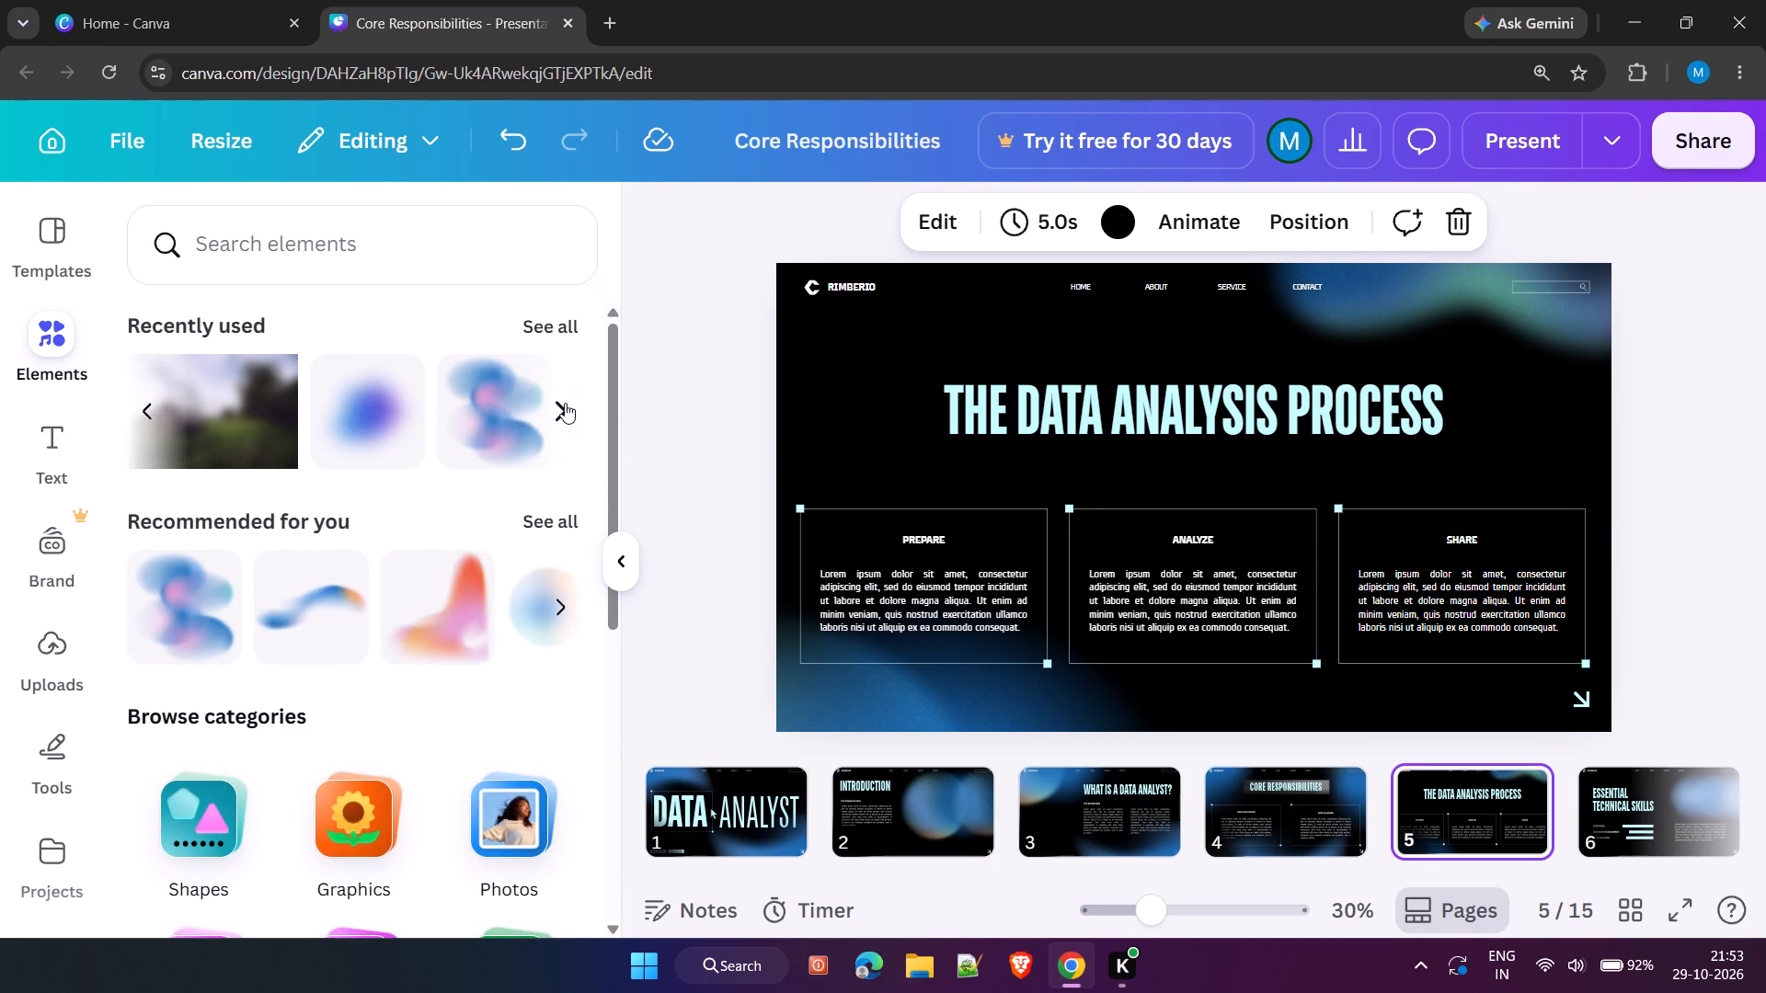
left_click(565, 403)
left_click(565, 403)
left_click(548, 416)
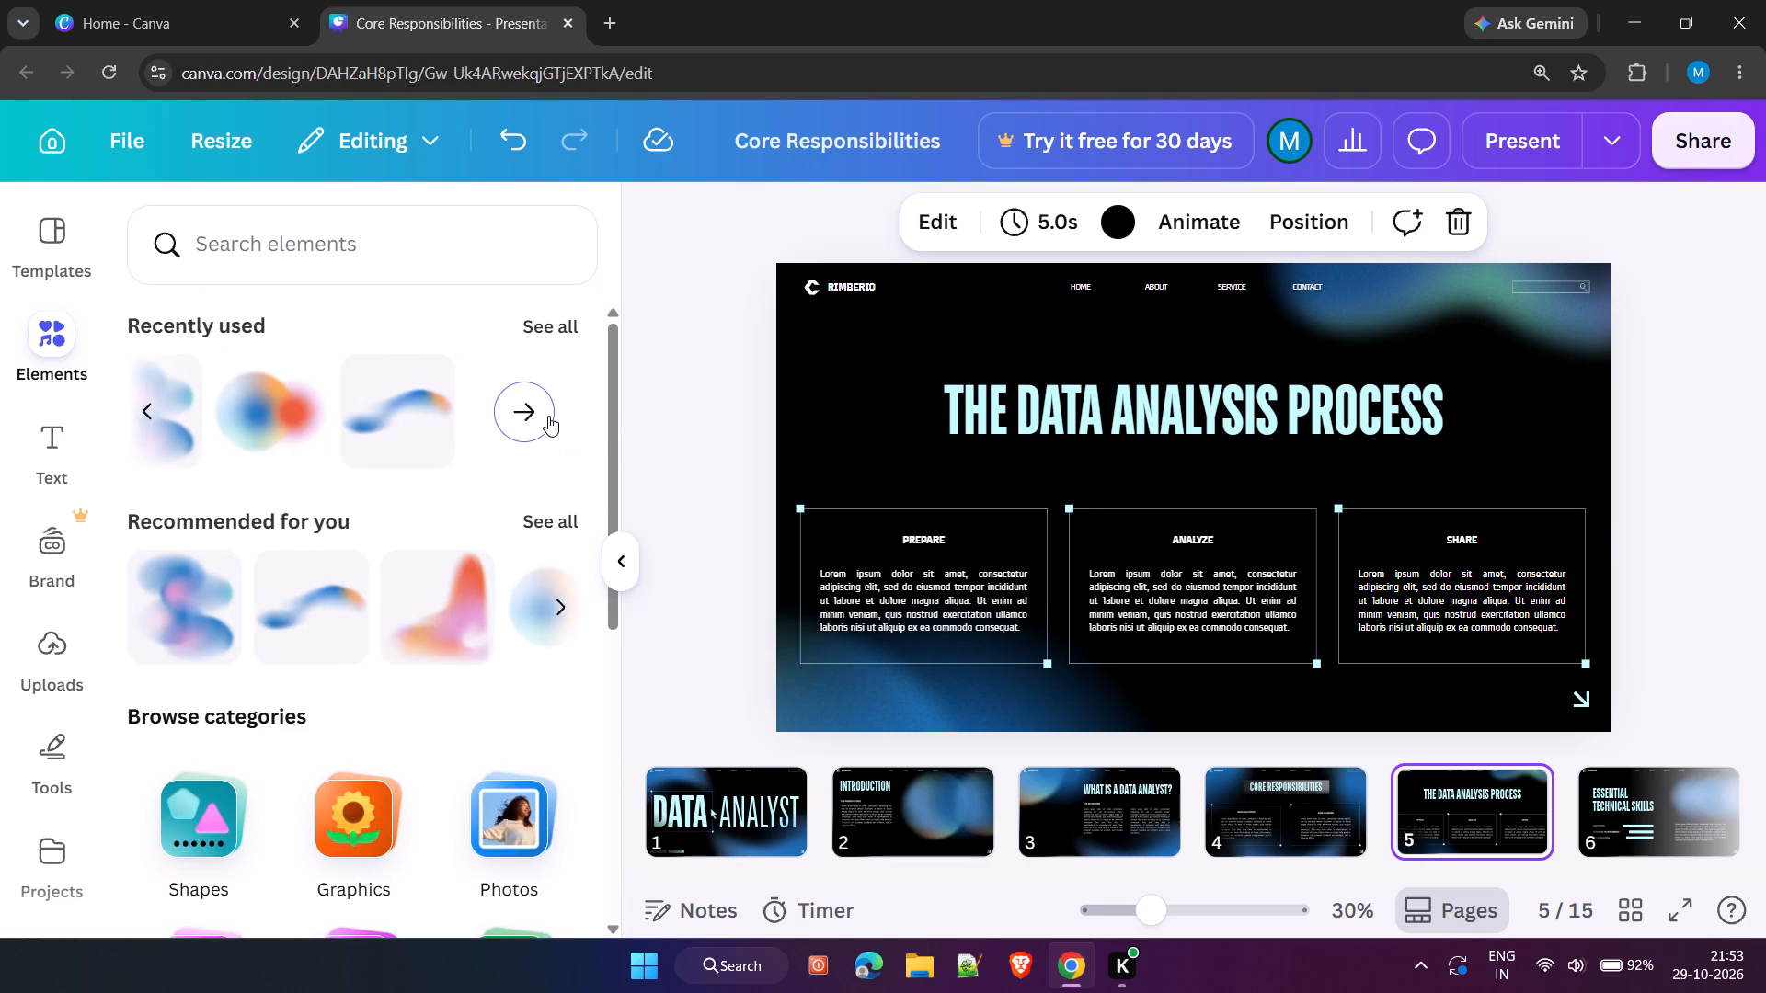
scroll(461, 529, "down", 4)
scroll(460, 529, "up", 2)
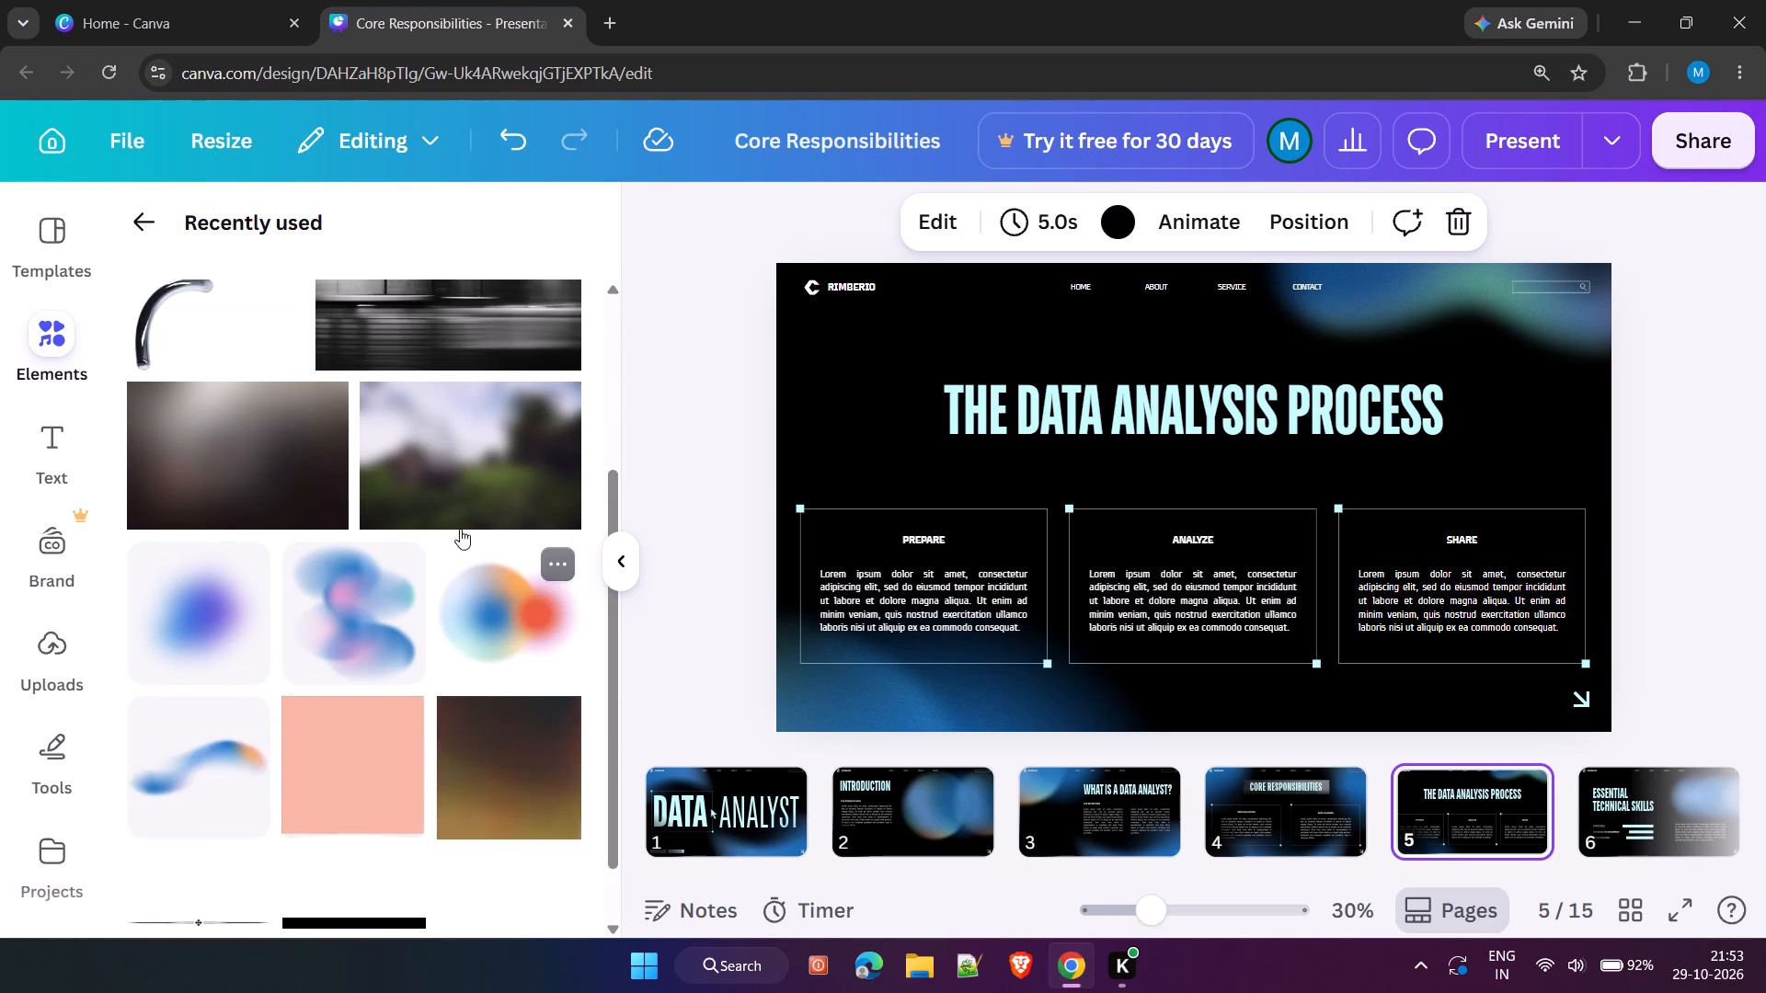
scroll(460, 529, "up", 2)
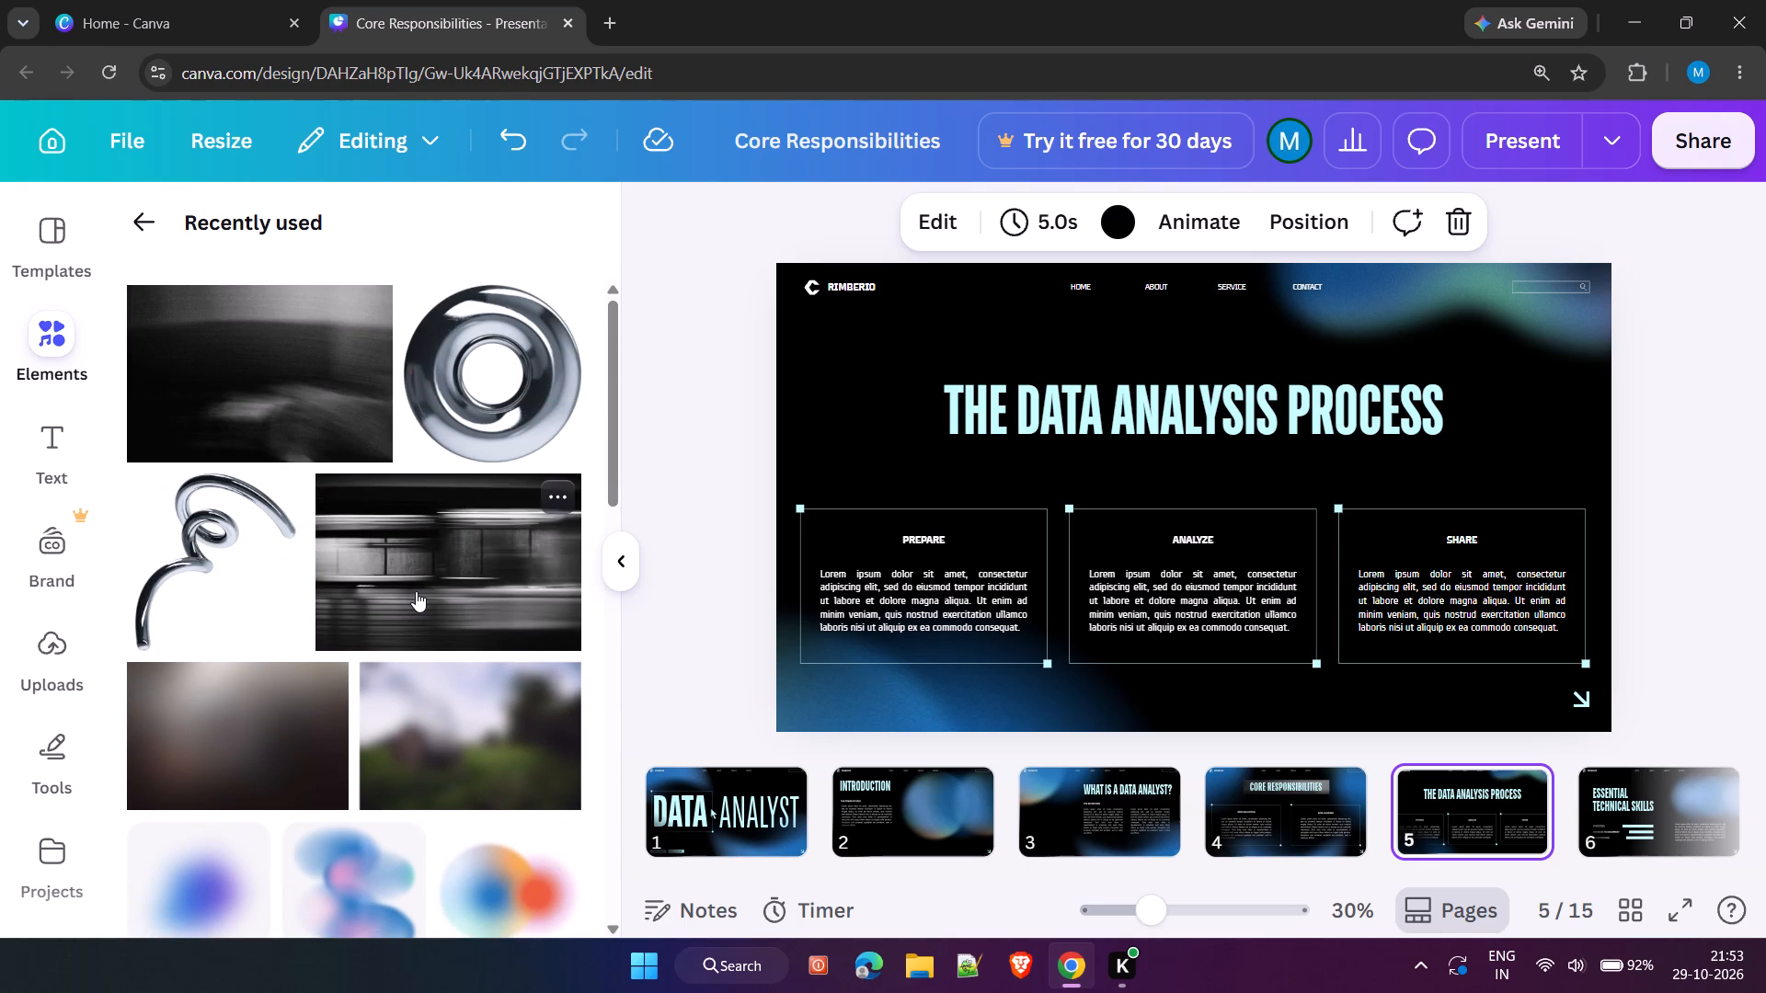
left_click(416, 591)
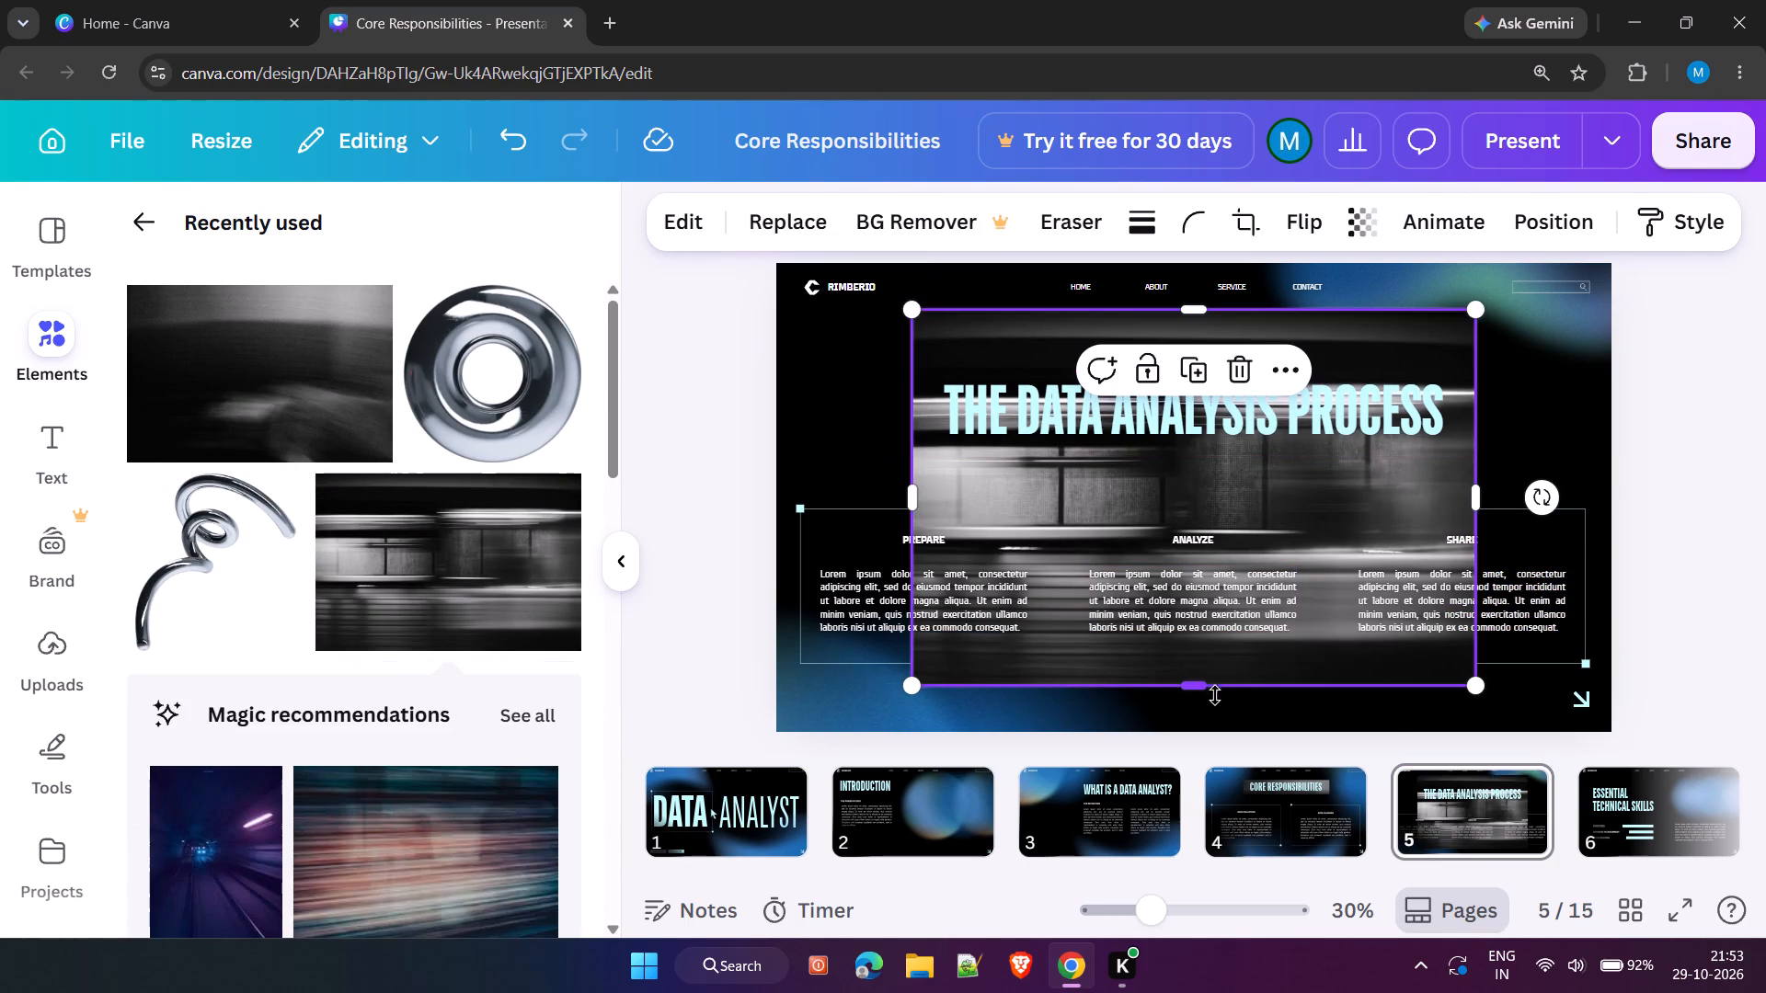
Crop the streaked image from below and above to a narrow band around THE DATA ANALYSIS PROCESS title.
left_click_drag(1196, 690, 1147, 465)
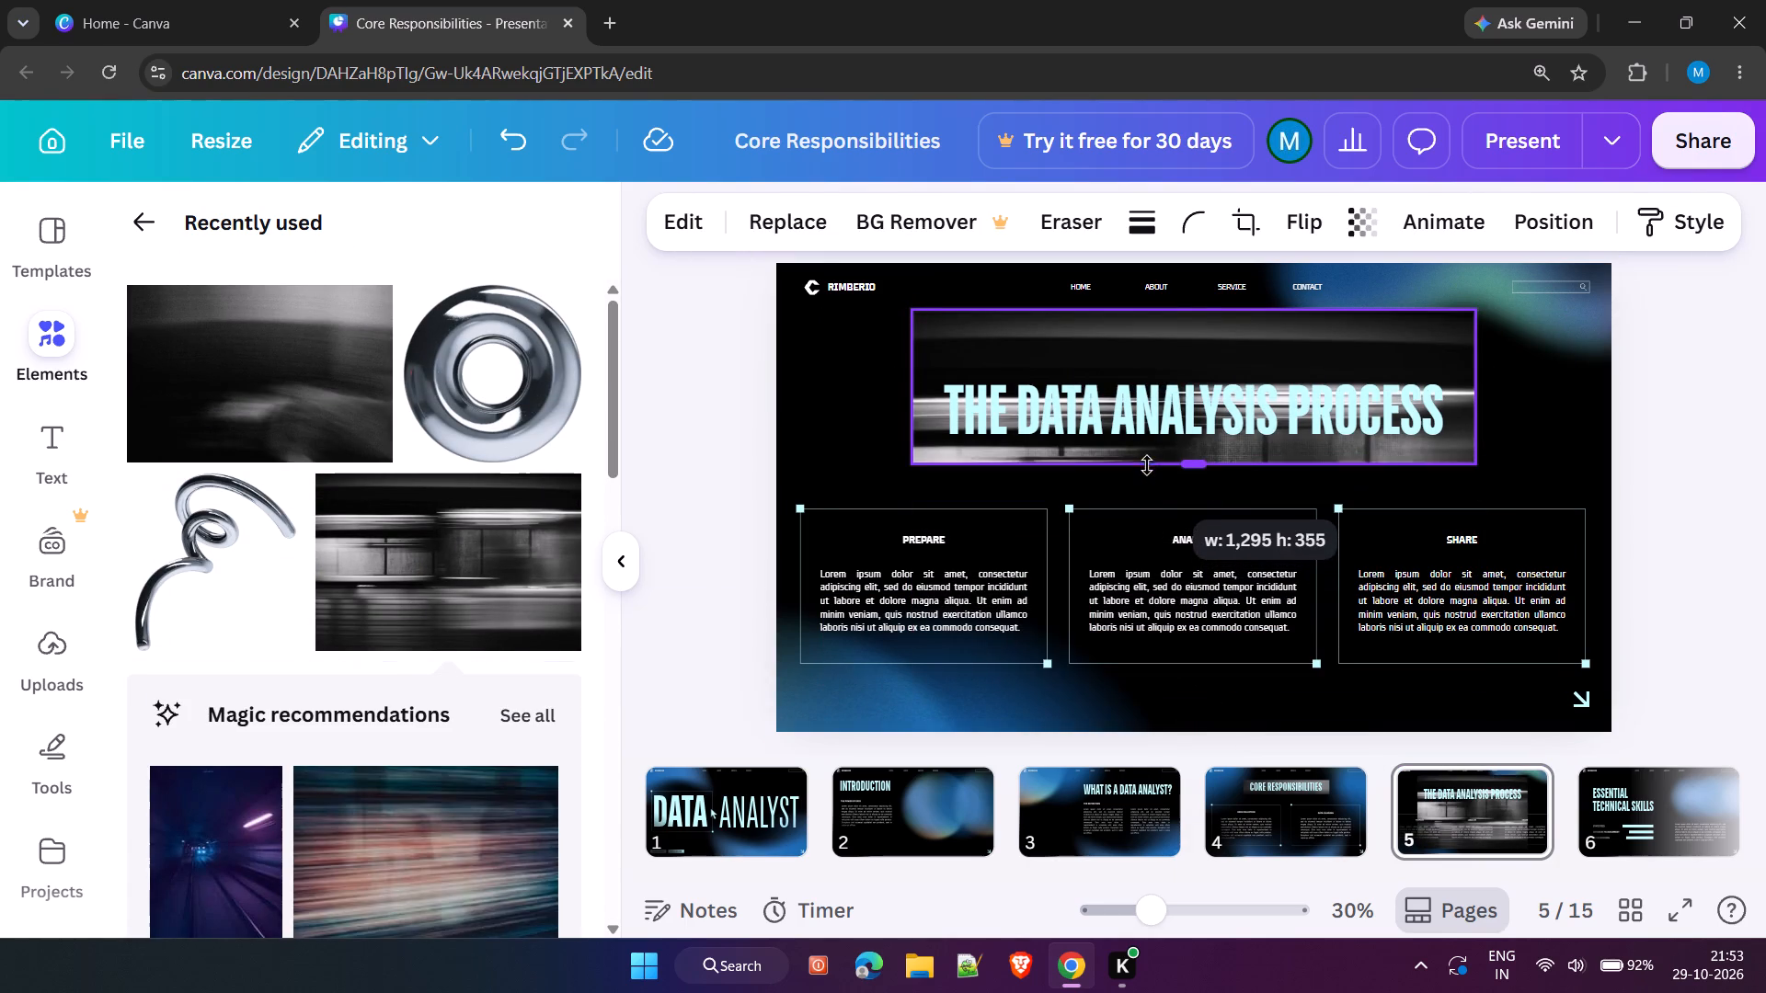
left_click_drag(1147, 465, 1147, 462)
left_click_drag(1188, 311, 1189, 342)
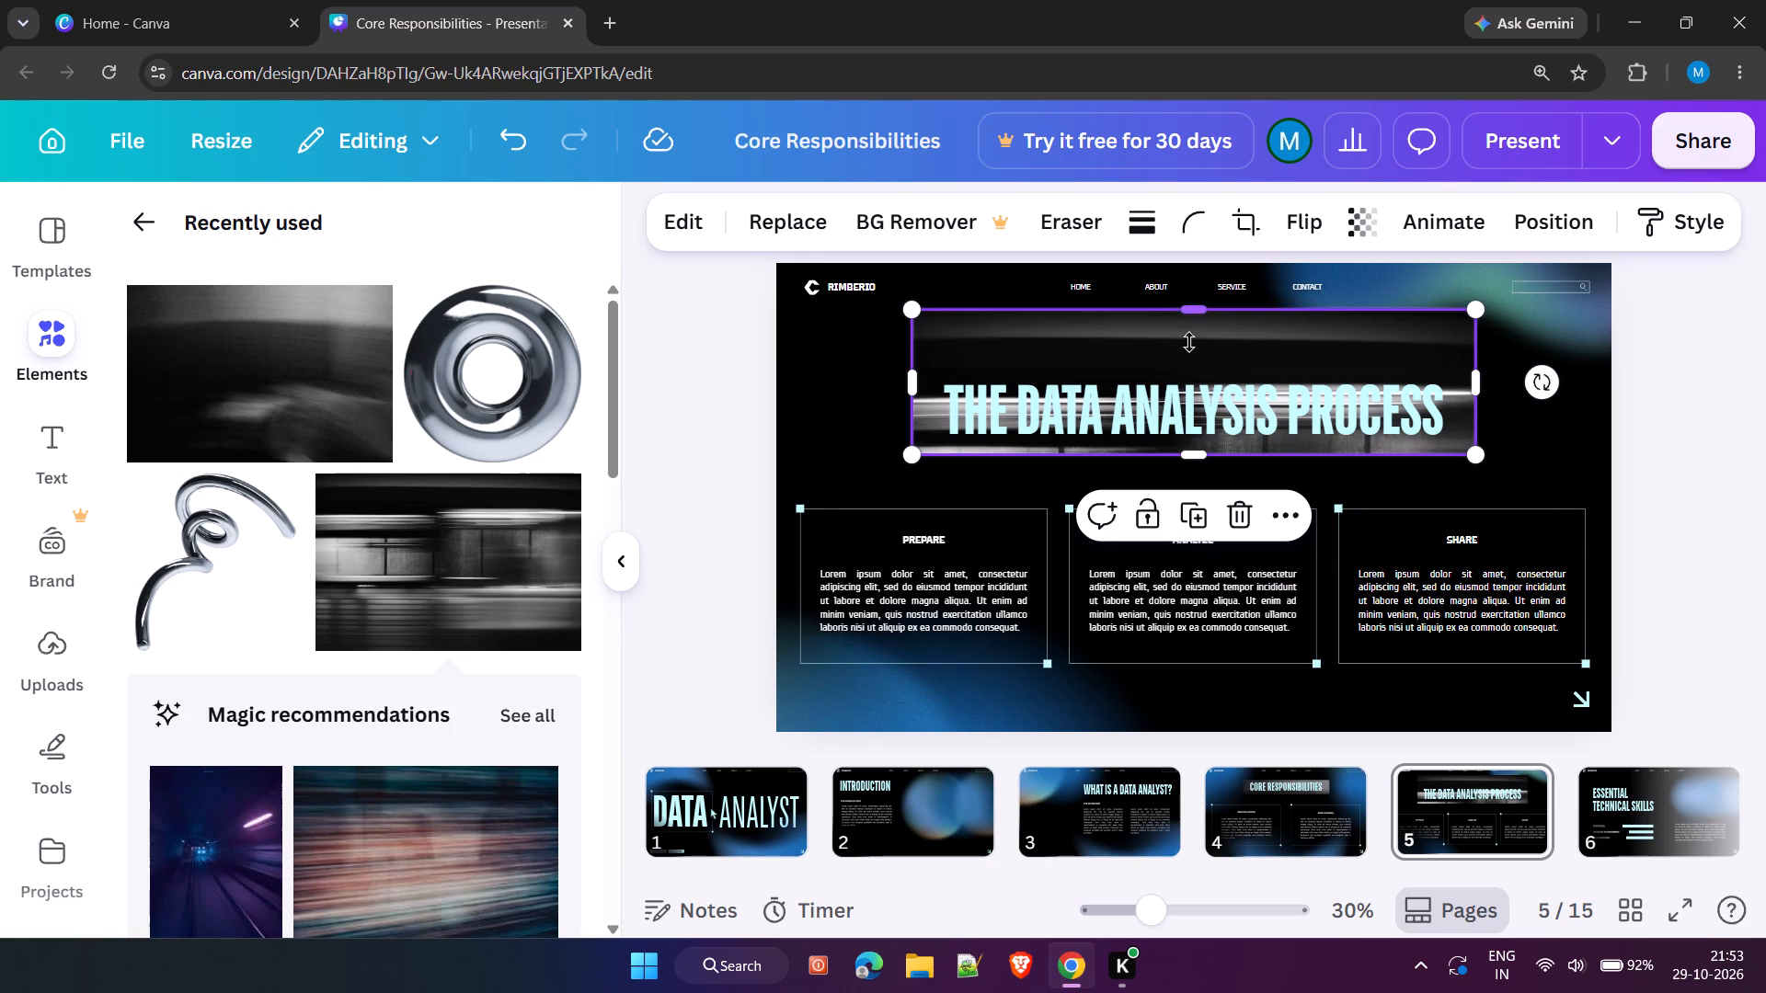
left_click_drag(1189, 342, 1187, 361)
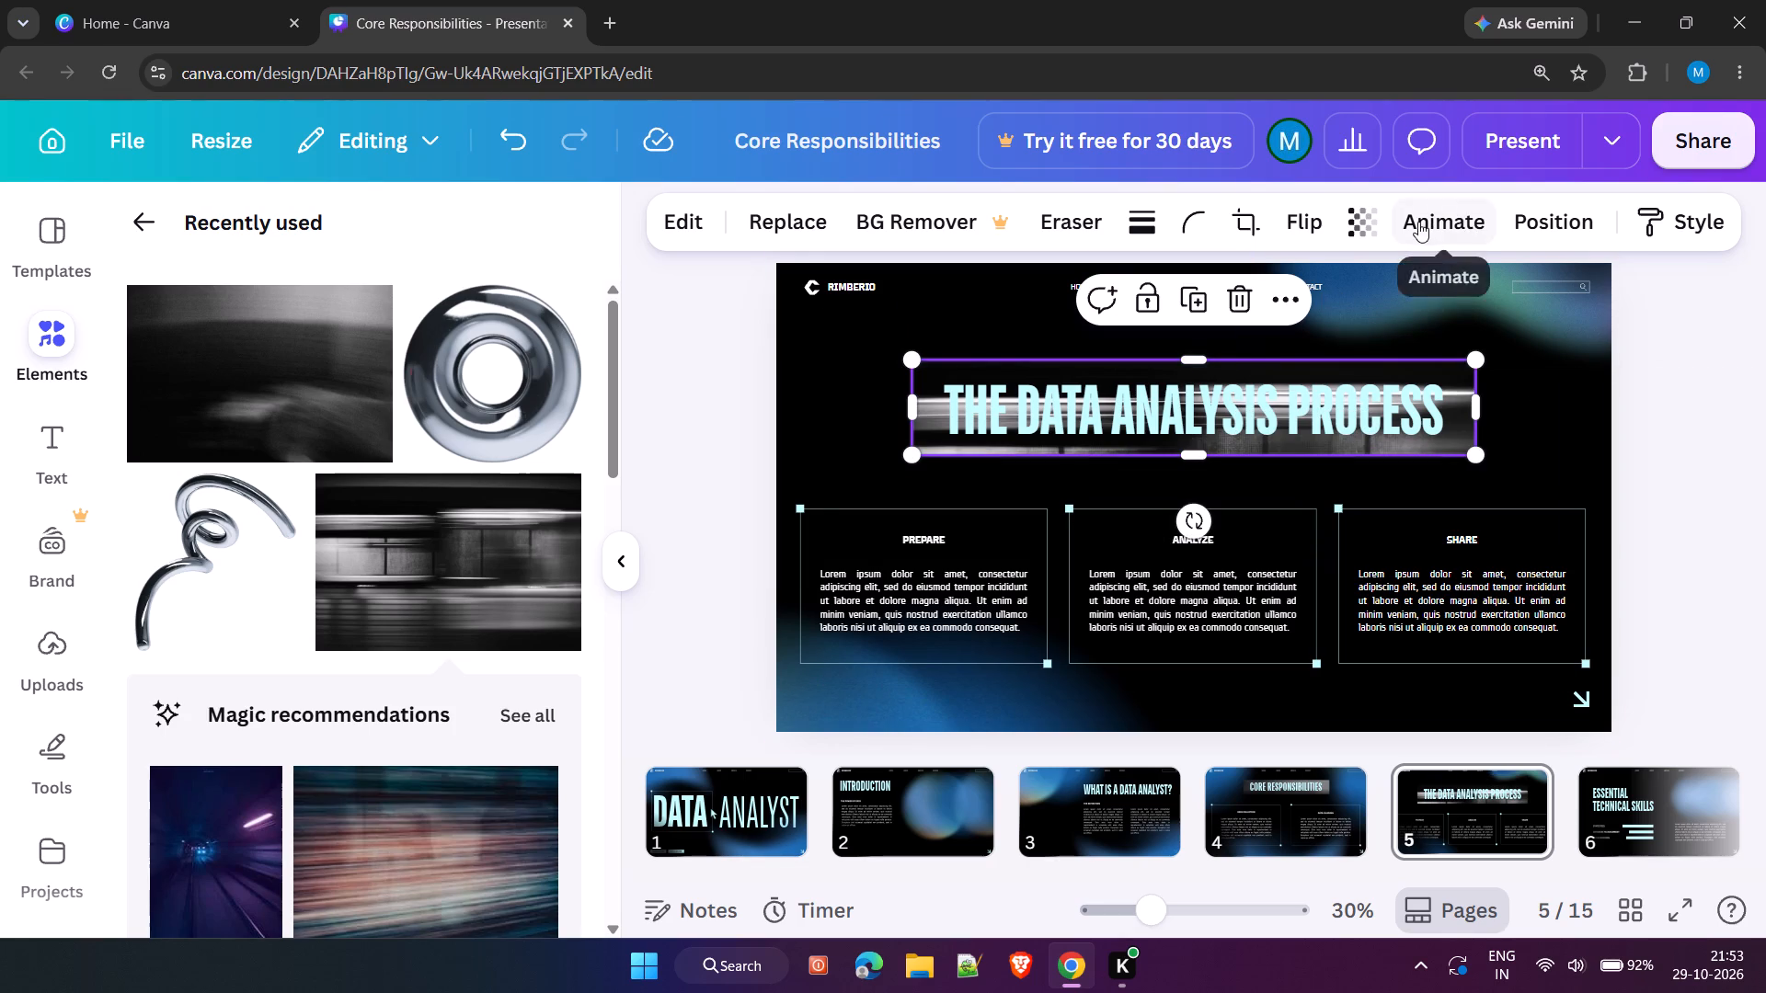
Set the transparency of the streaked image band behind THE DATA ANALYSIS PROCESS title to 38.
left_click(1356, 222)
left_click(1279, 346)
left_click(1290, 341)
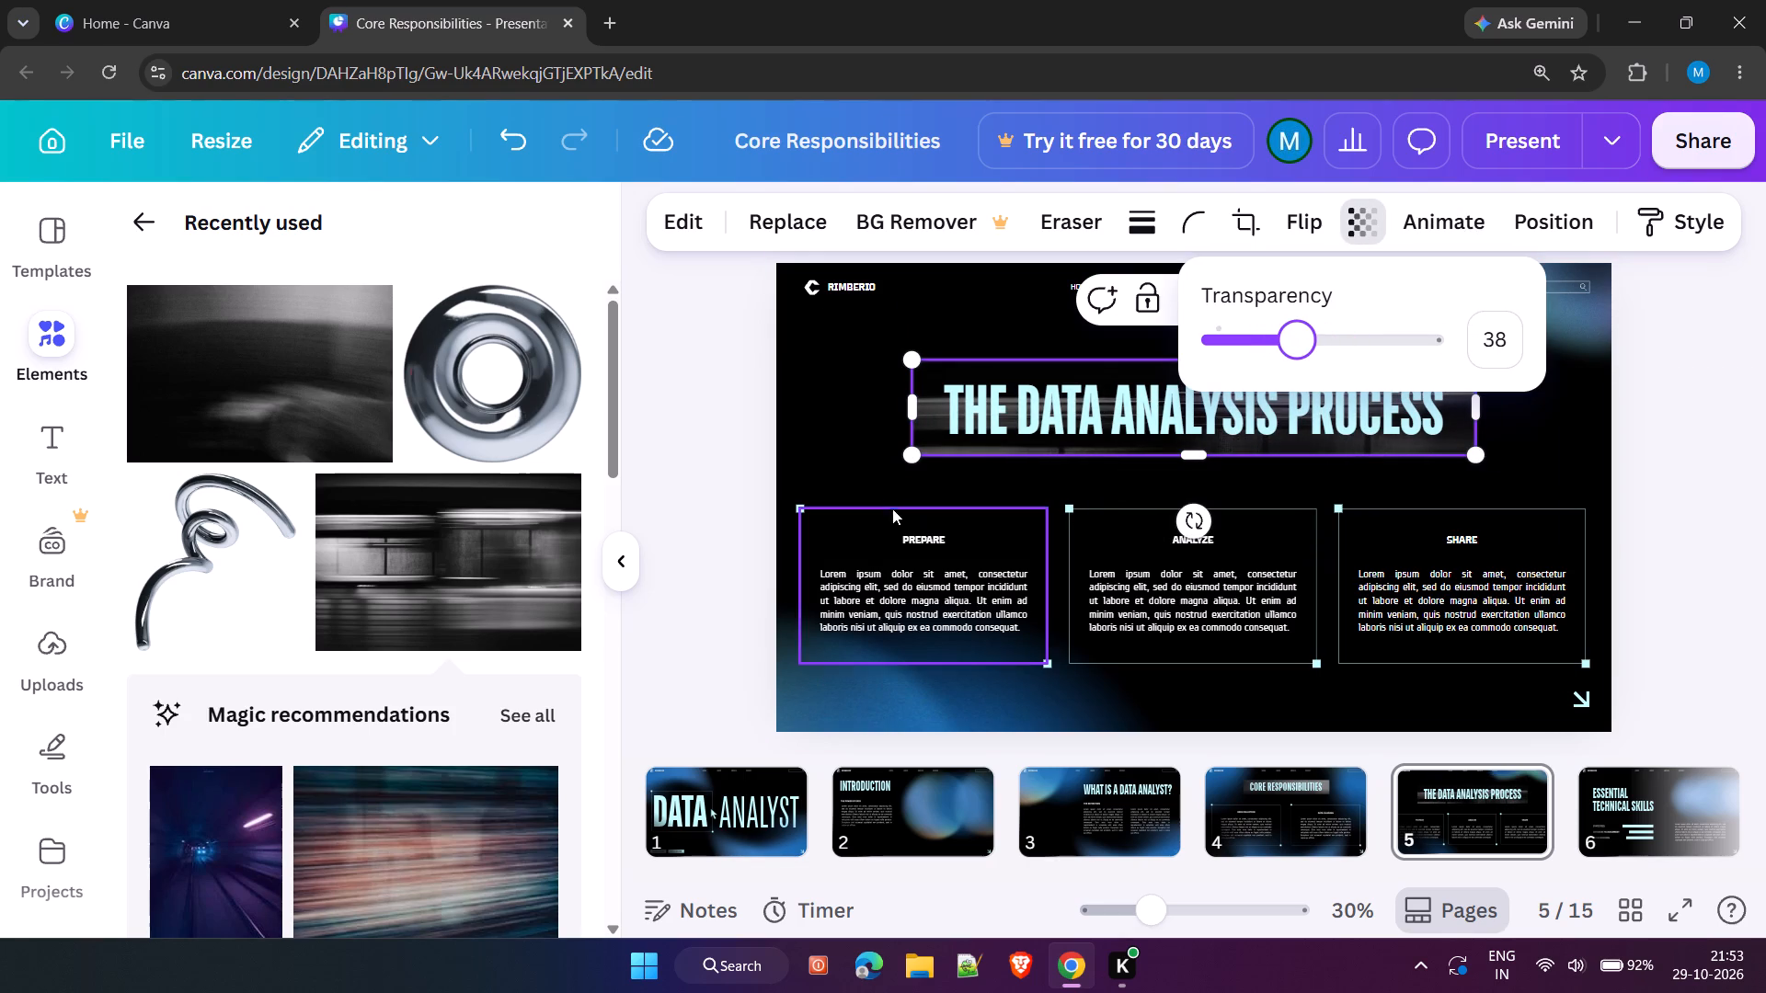
left_click(686, 464)
left_click(1561, 453)
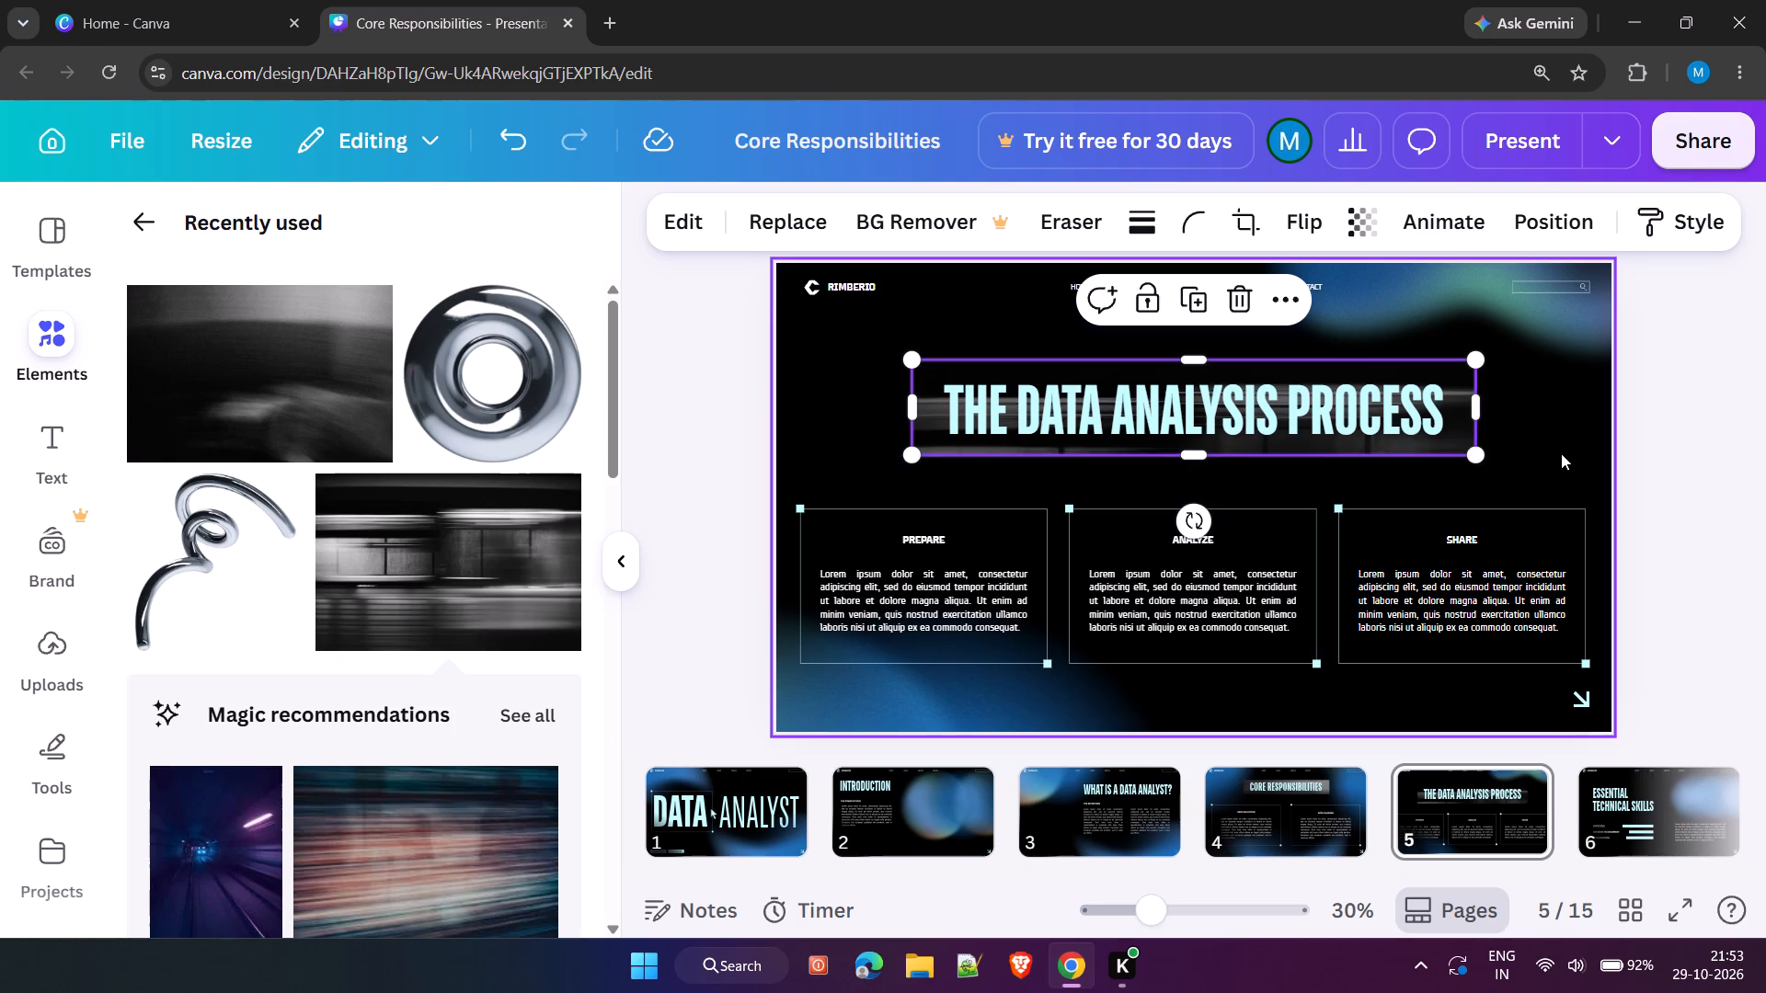
left_click(1556, 547)
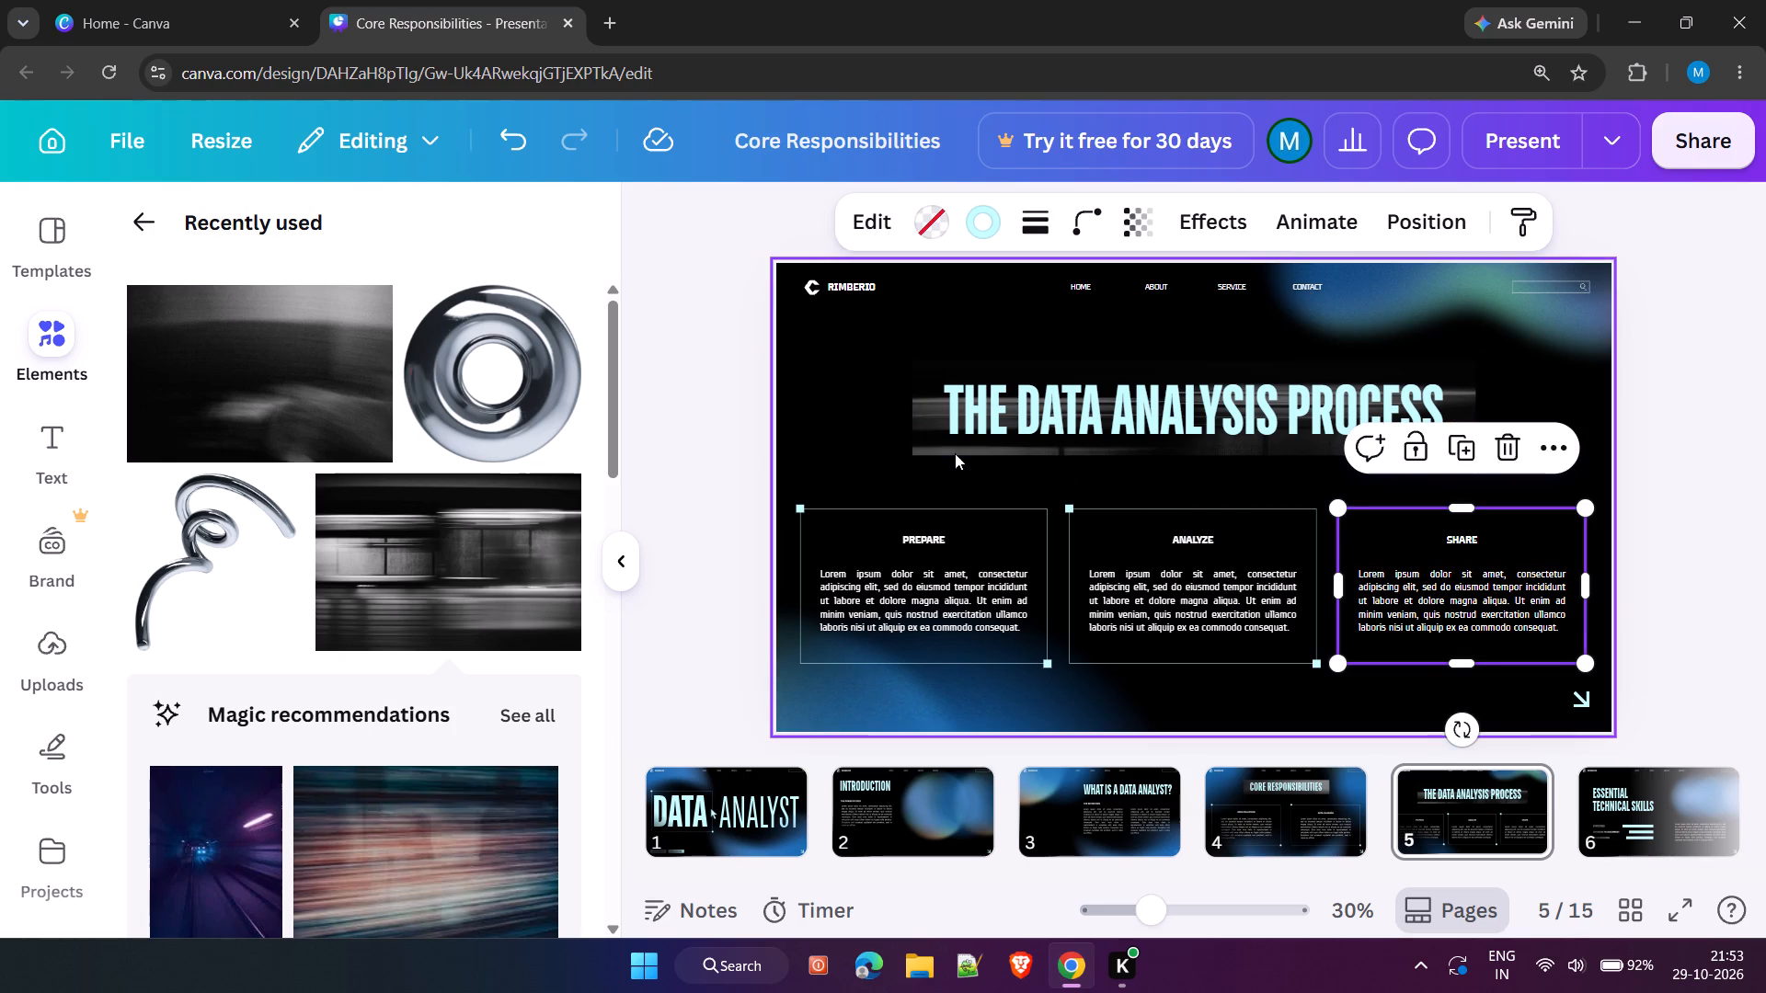
Move THE DATA ANALYSIS PROCESS title up off the streaked image band and extend the band upward to a height of about 271.
left_click(947, 453)
left_click(893, 367)
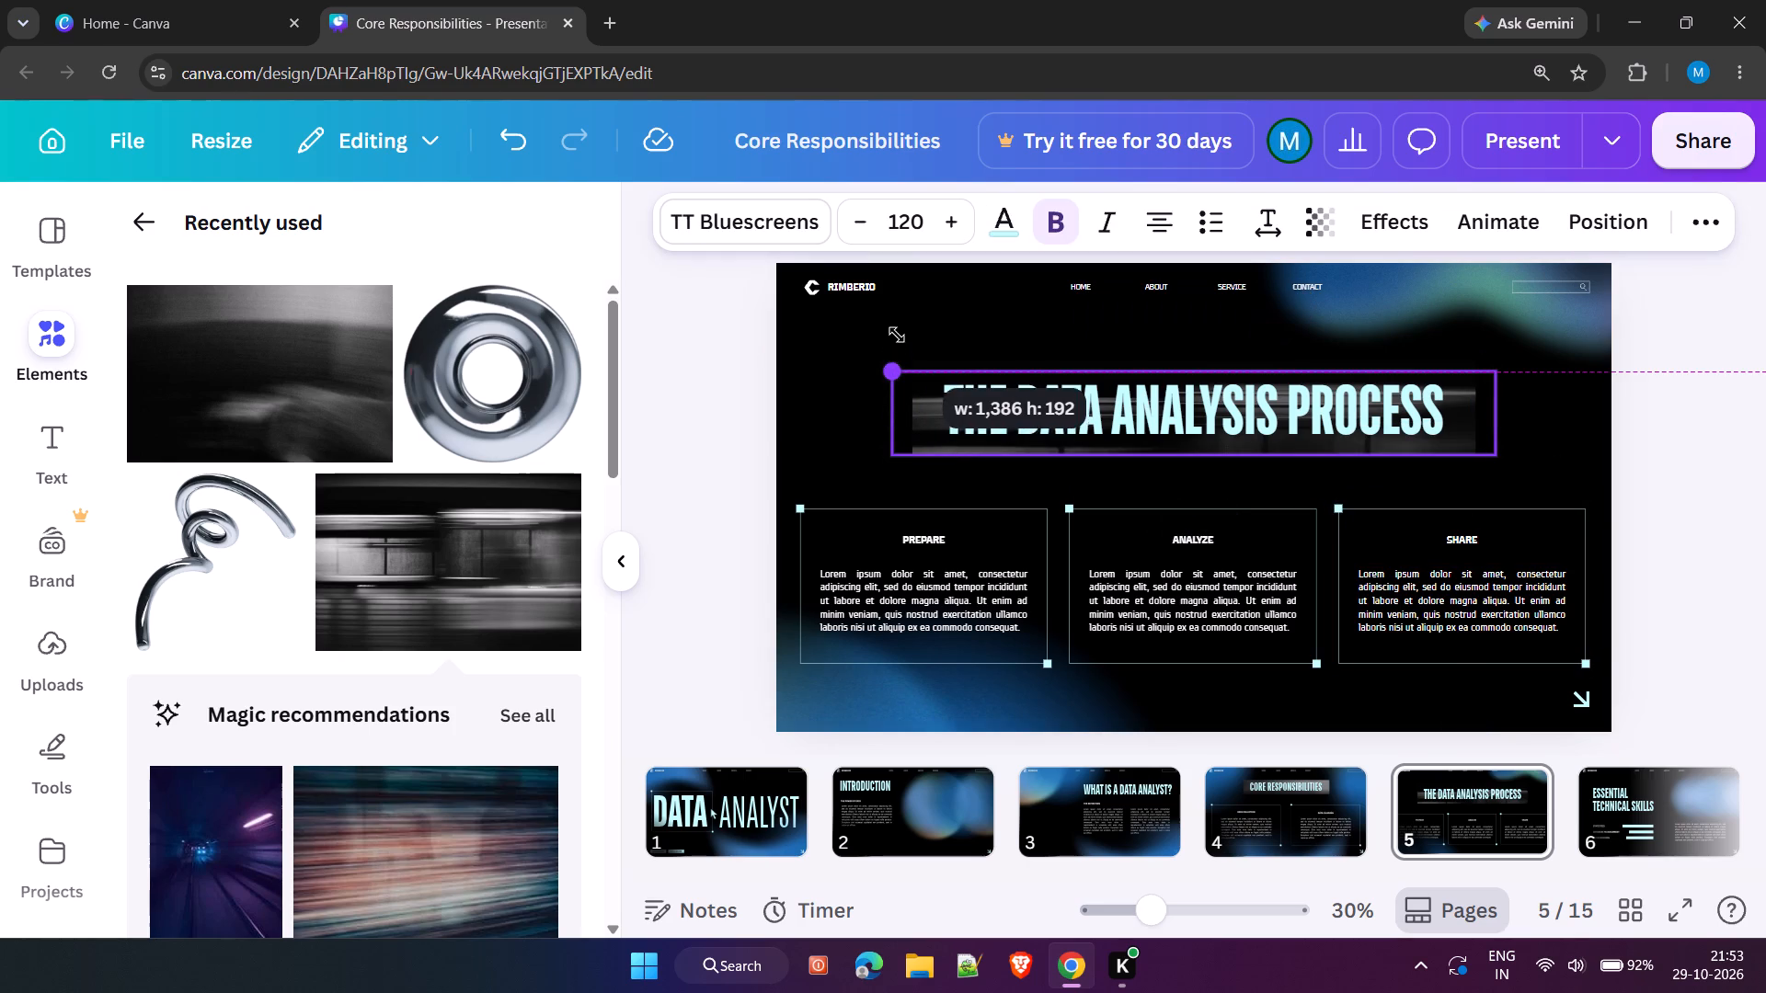
left_click_drag(891, 373, 893, 348)
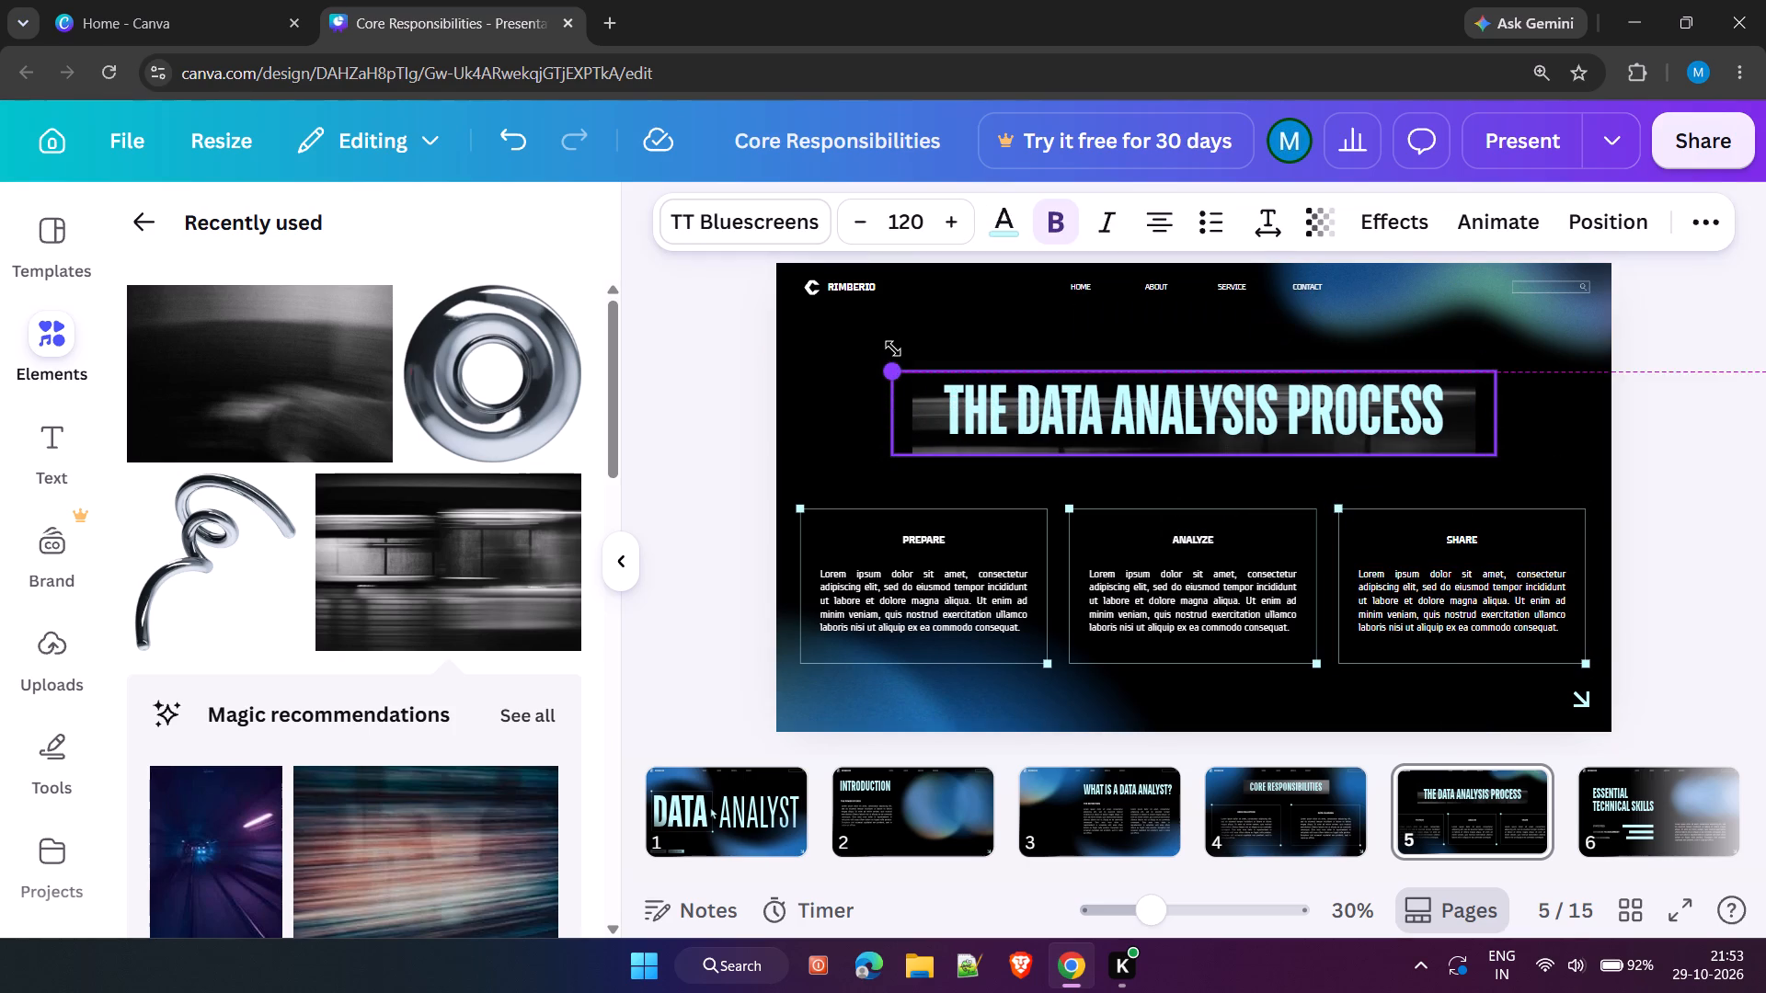
left_click_drag(893, 348, 901, 360)
left_click(858, 437)
left_click(927, 439)
left_click(928, 439)
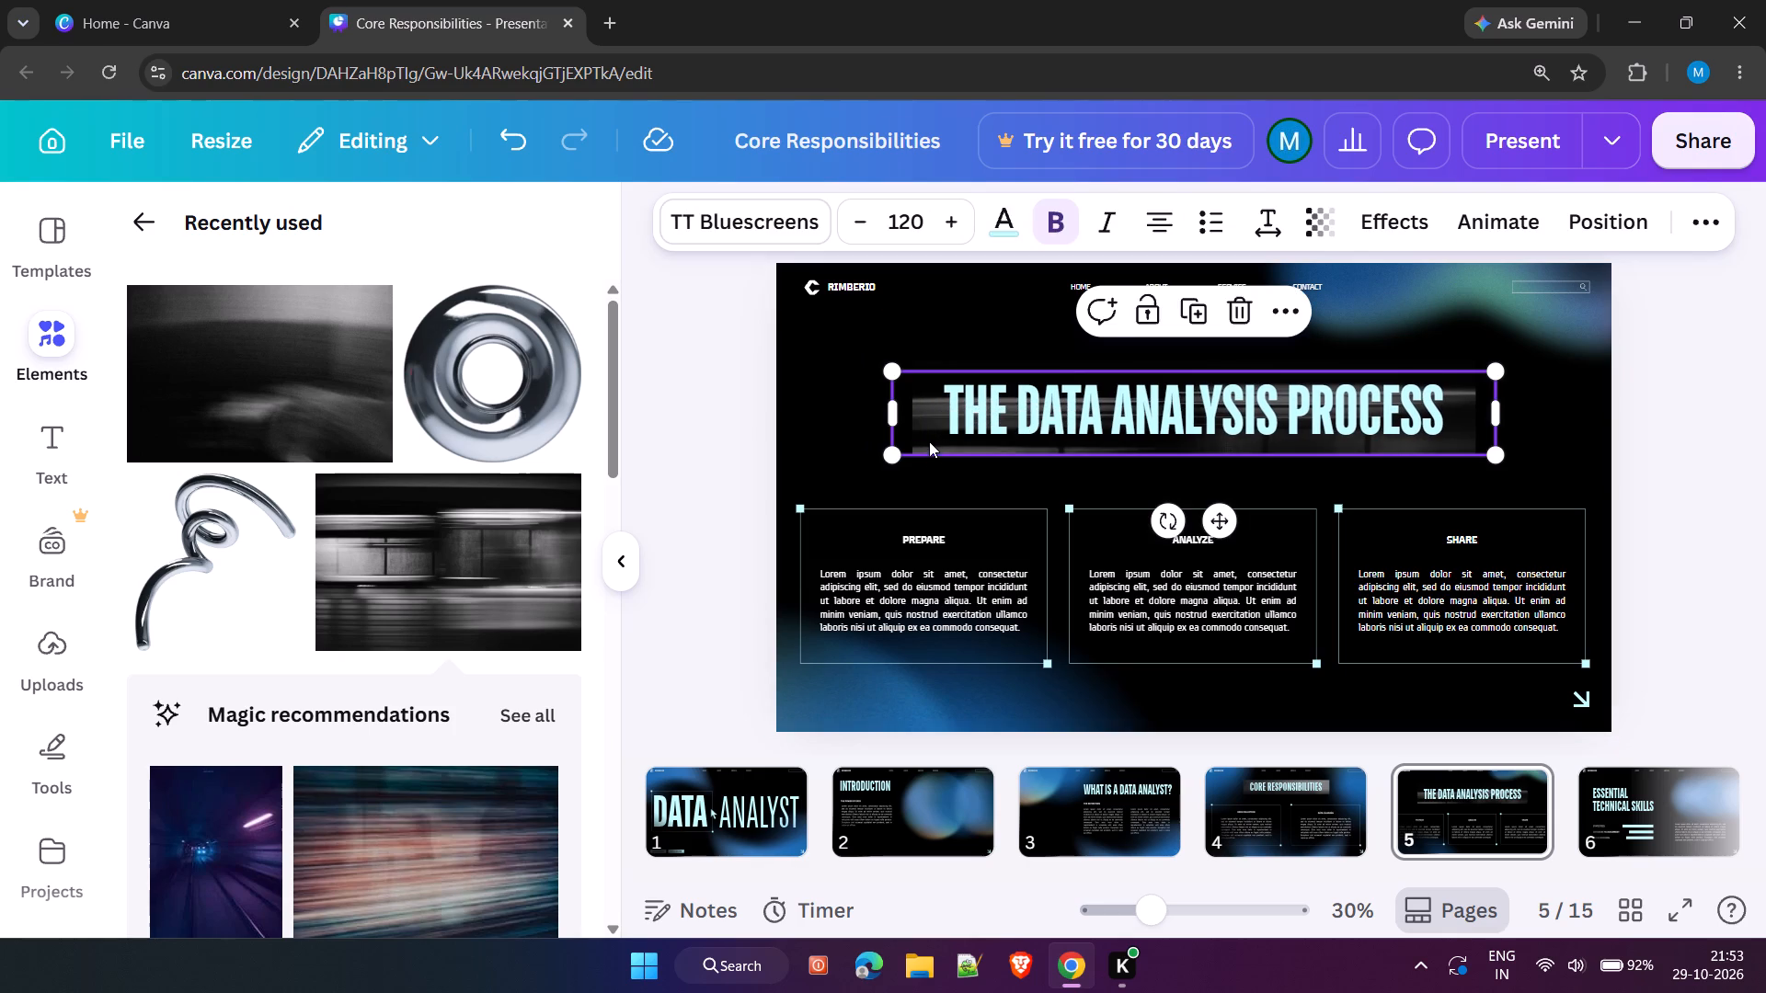
left_click(932, 457)
left_click(939, 455)
left_click(936, 451)
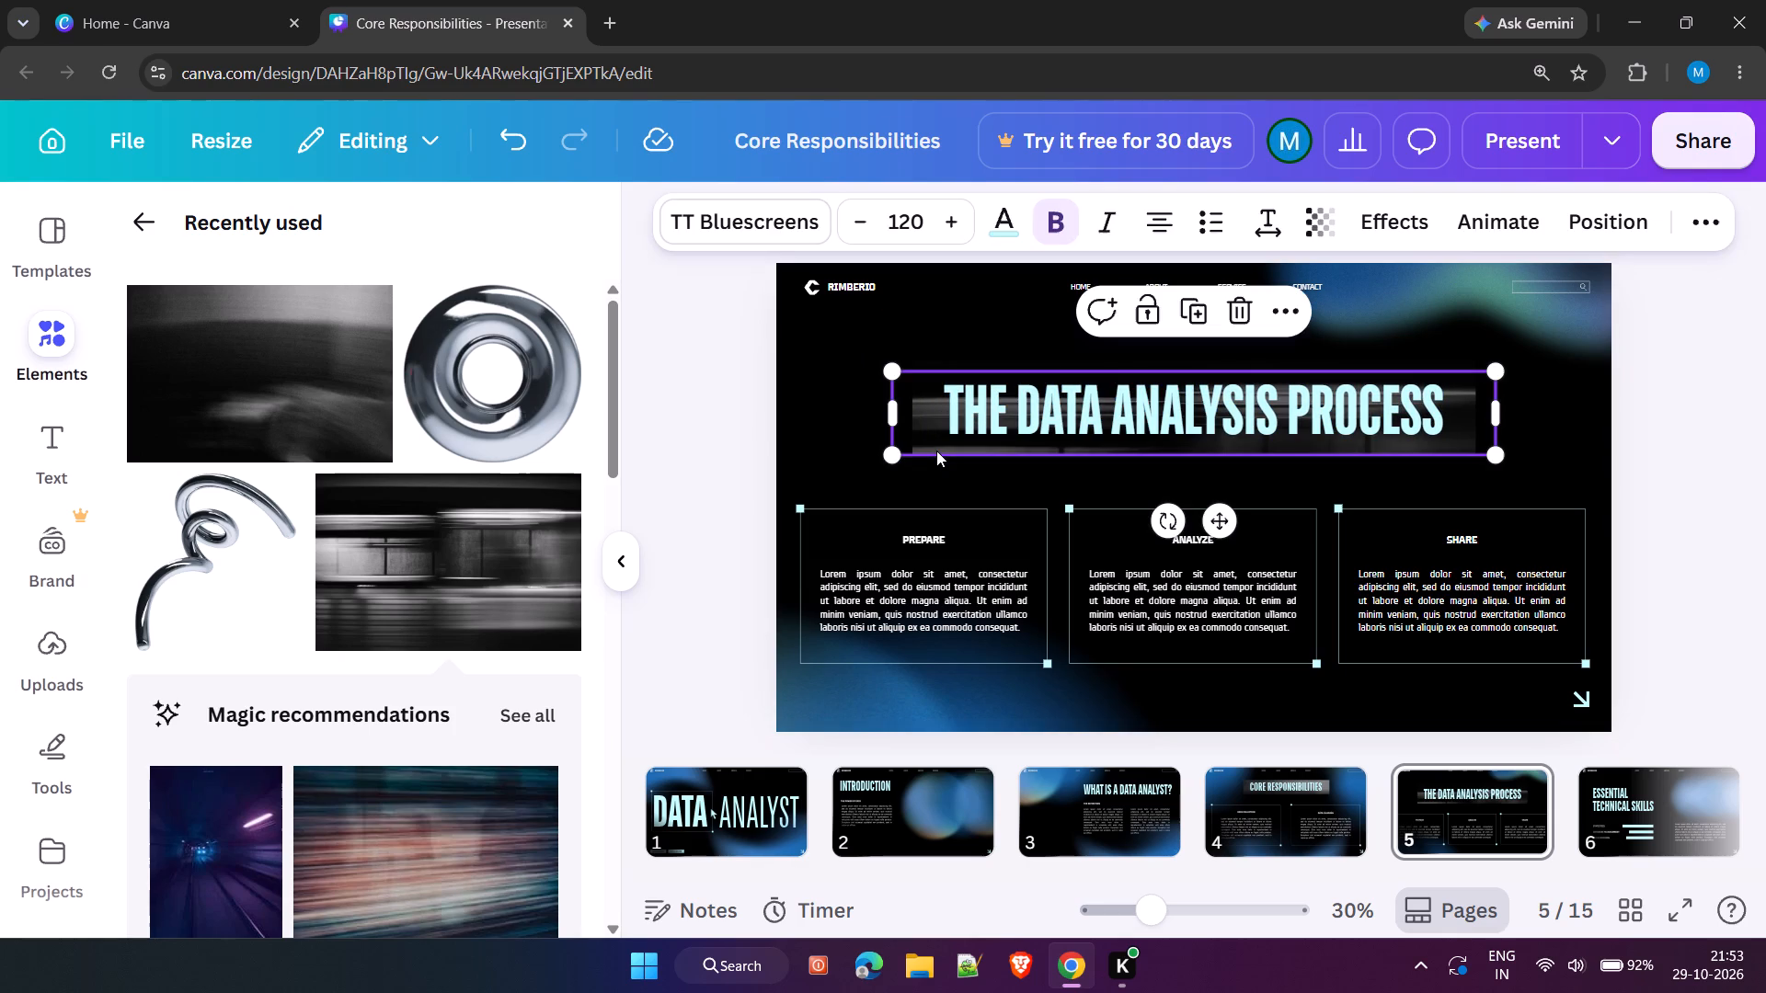
left_click_drag(936, 439, 948, 386)
left_click(953, 437)
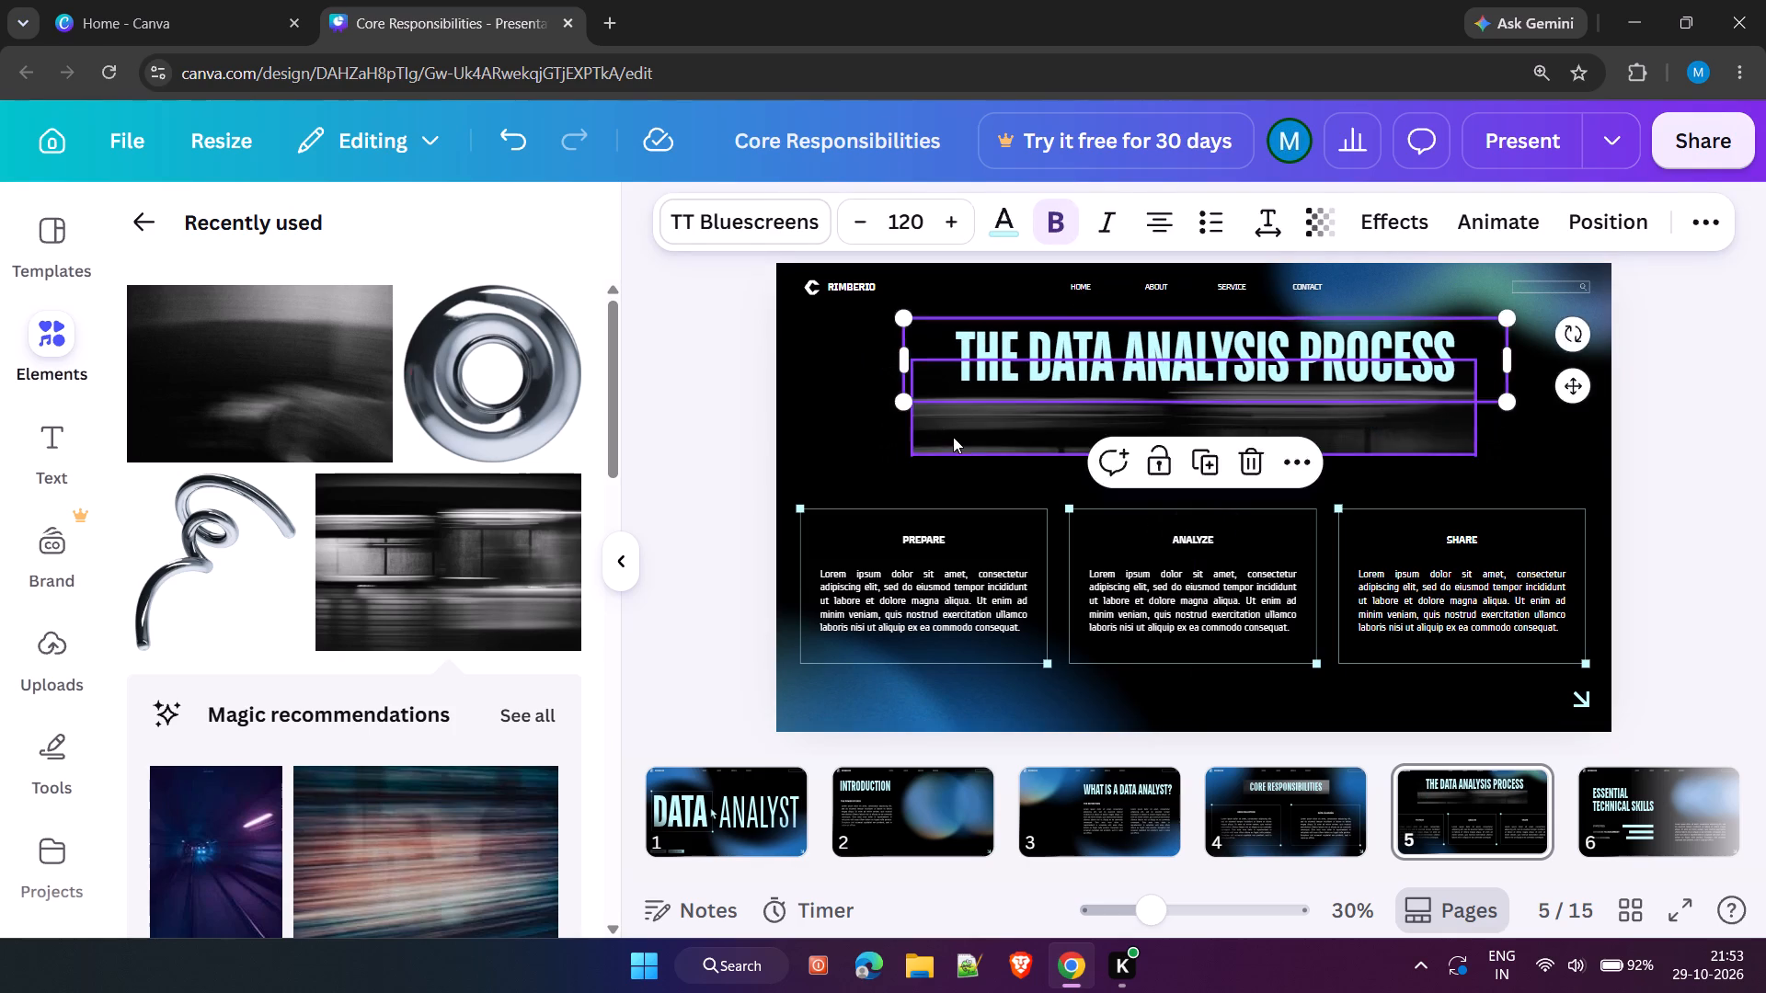
left_click_drag(959, 430, 953, 418)
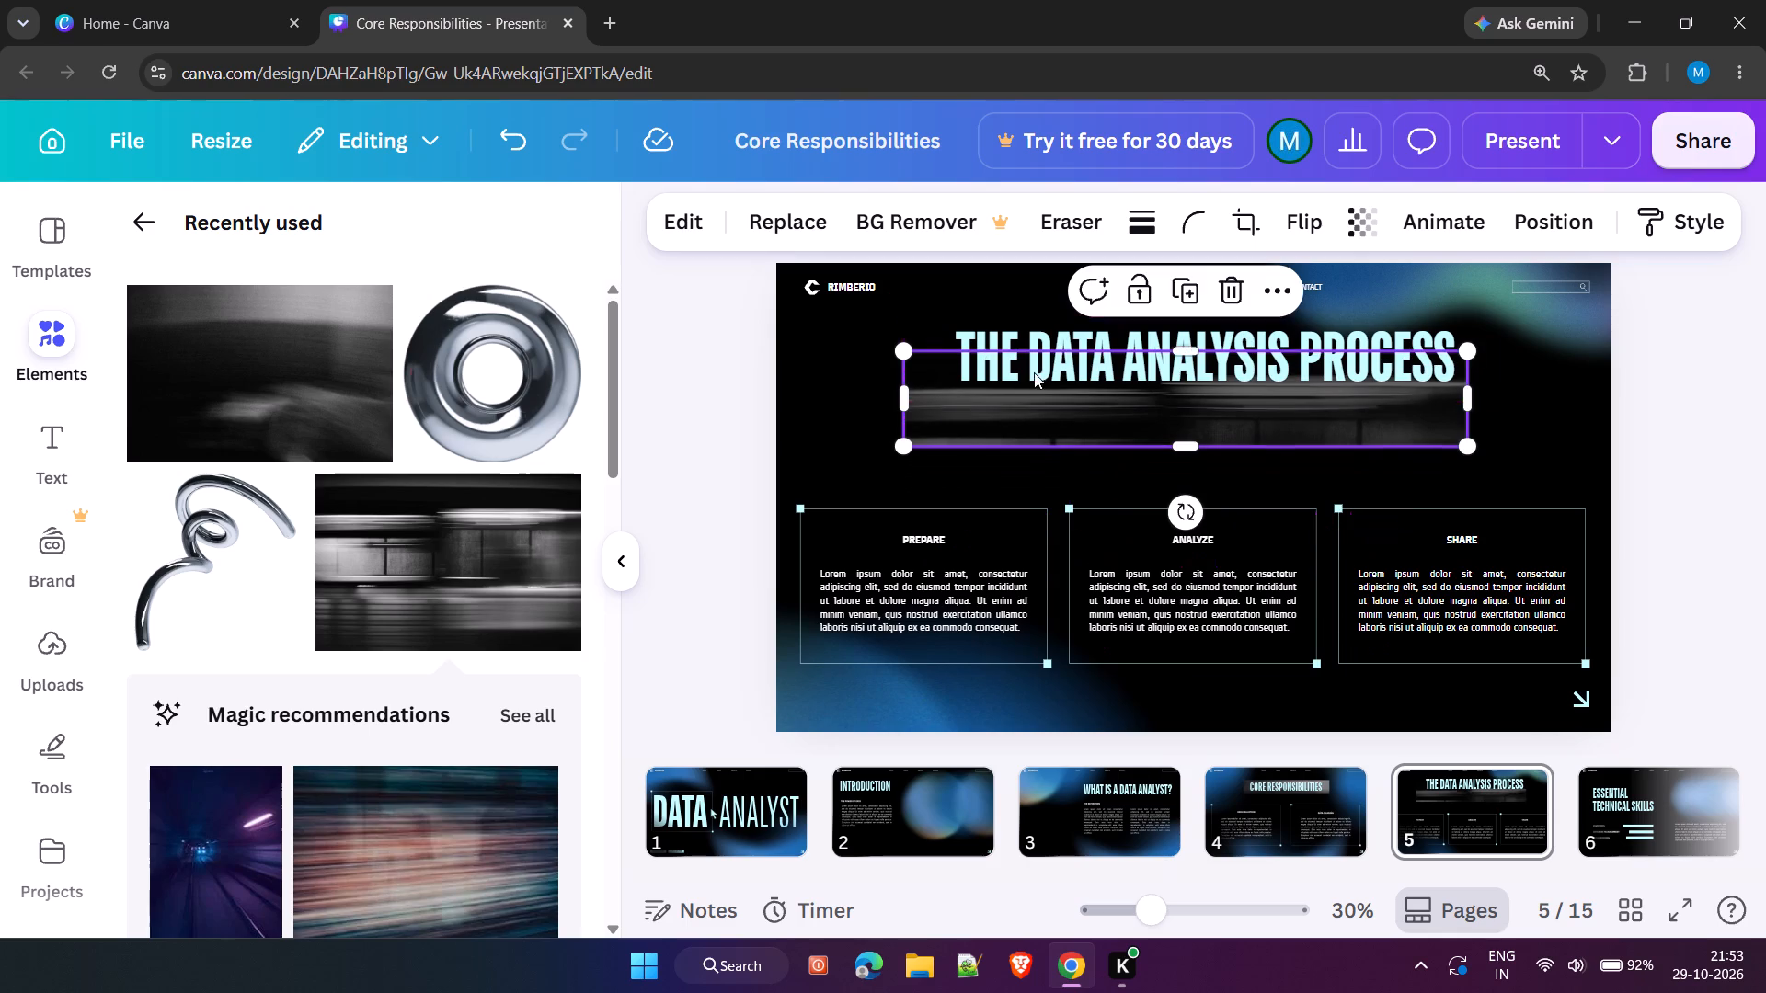
left_click_drag(1079, 343, 1076, 320)
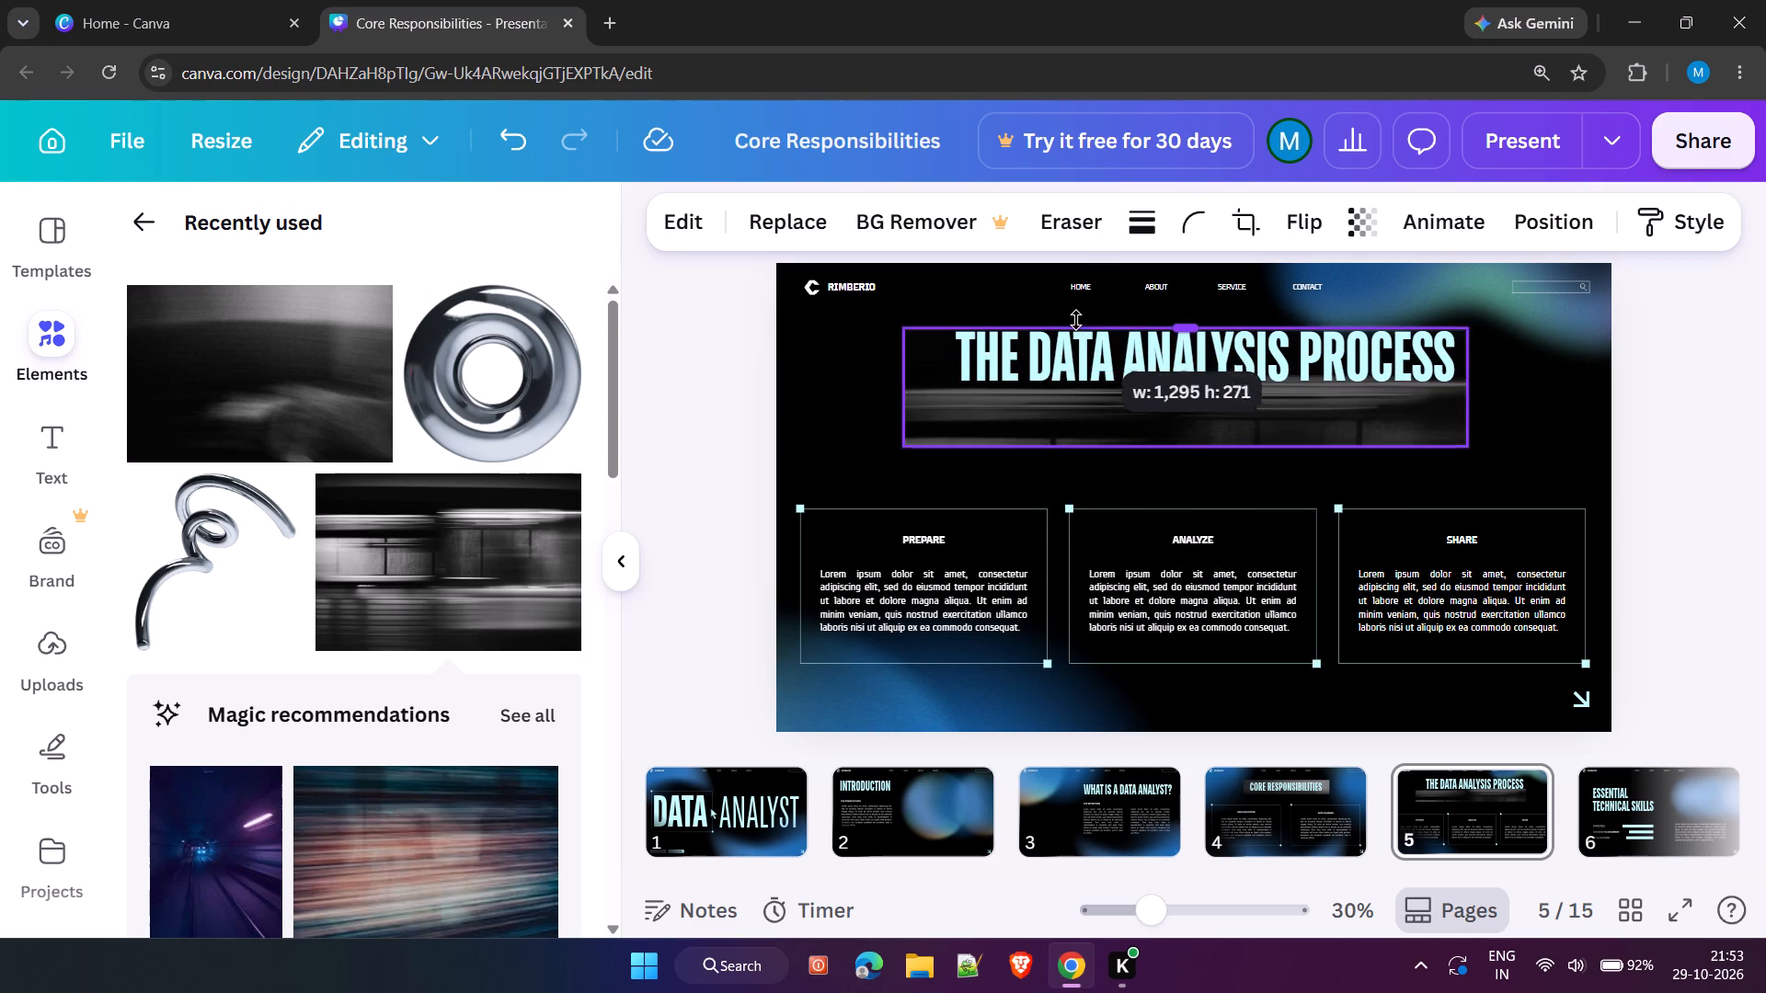
Move the title back down onto the streaked band and centre the band behind it.
left_click(1082, 362)
left_click_drag(1083, 362, 1081, 401)
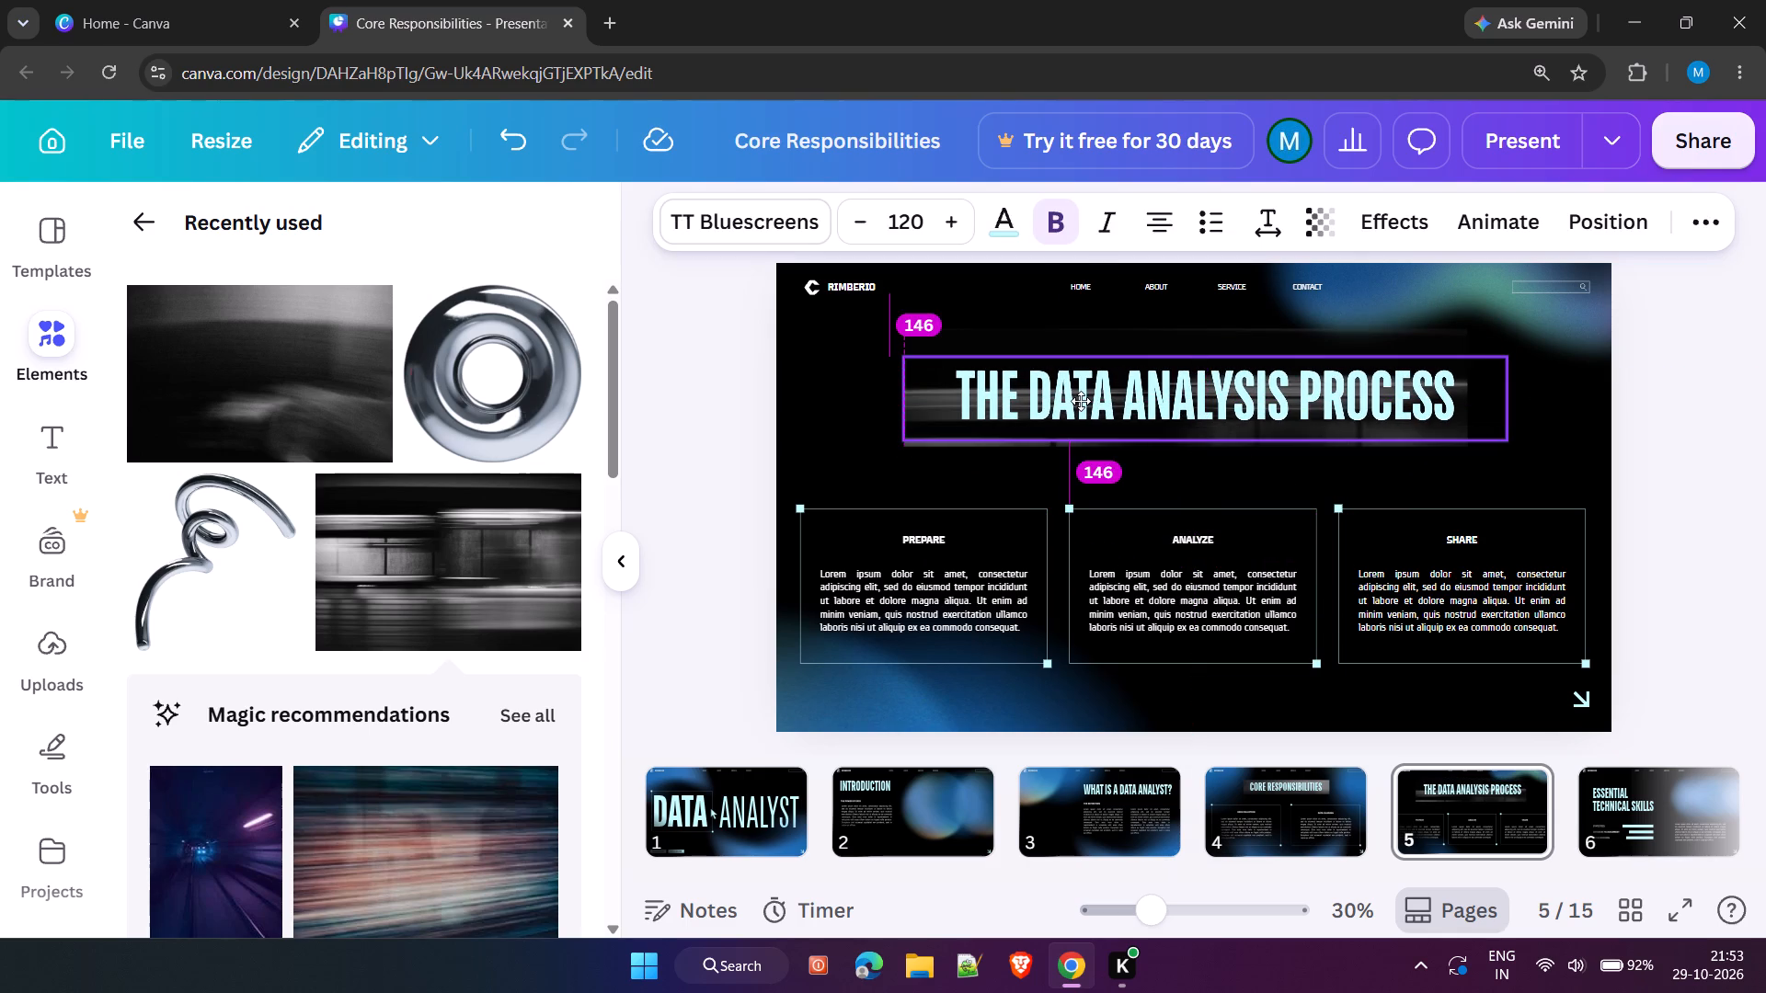
left_click_drag(1081, 401, 1077, 401)
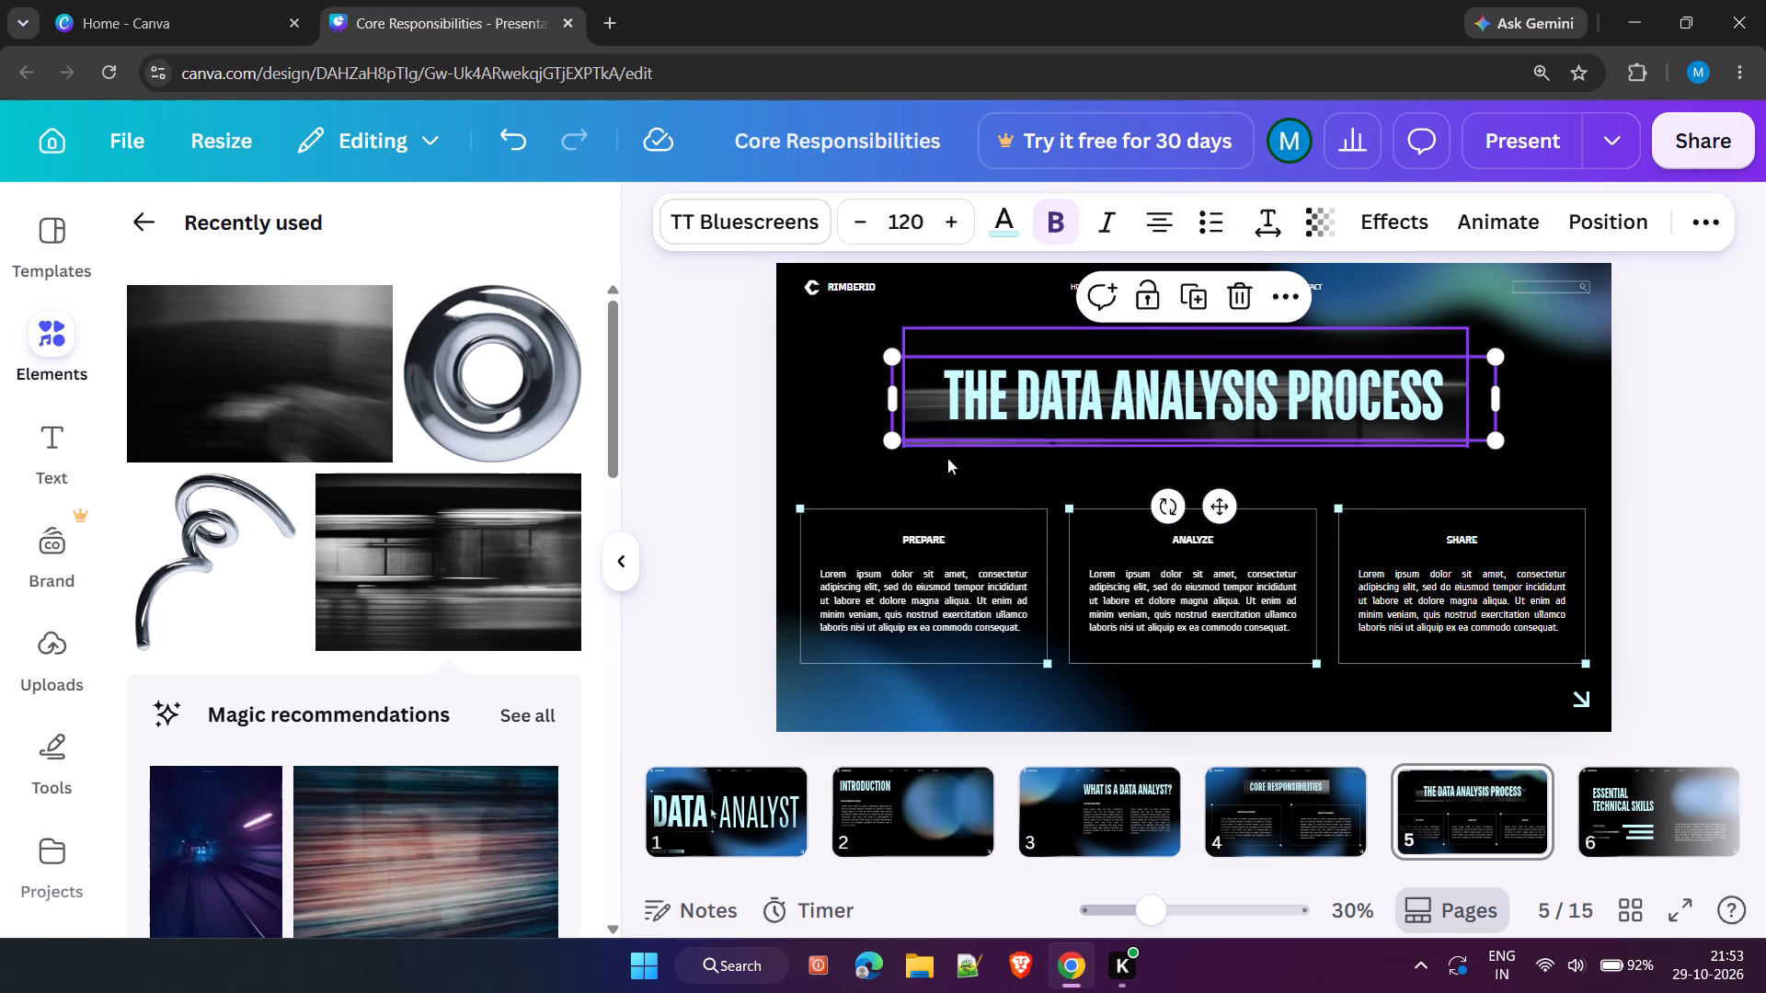
left_click(948, 461)
left_click_drag(966, 339, 966, 330)
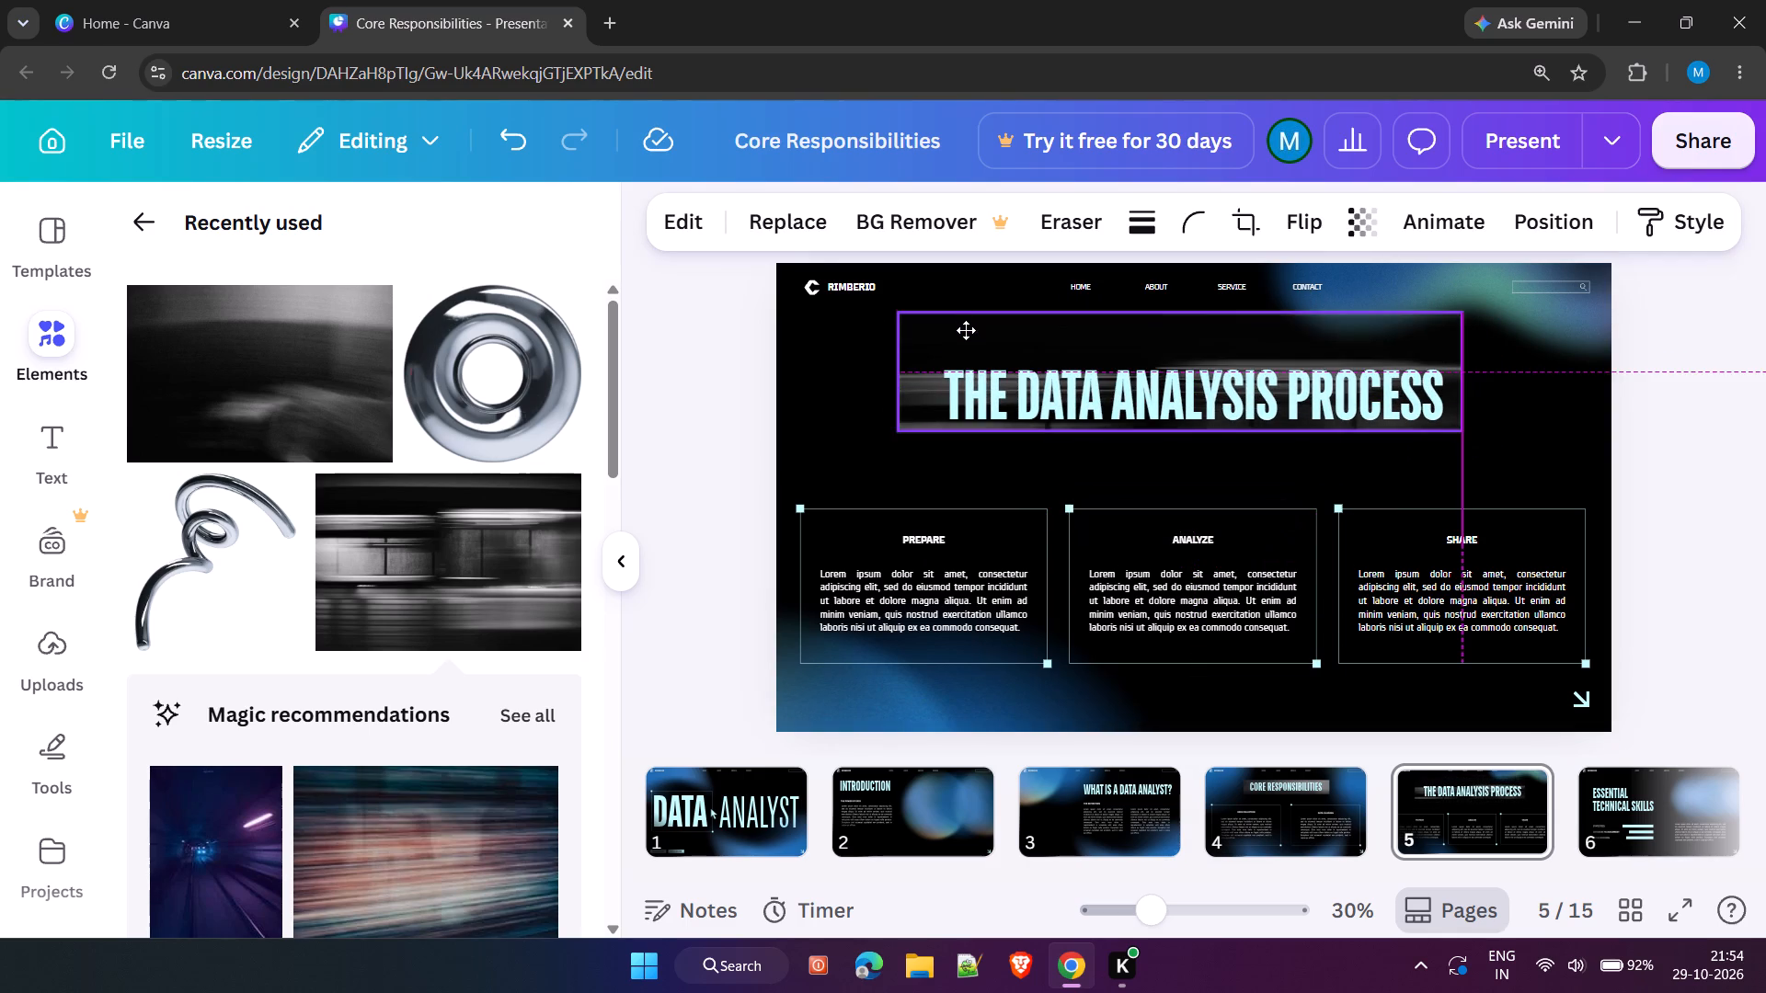
left_click_drag(966, 330, 968, 353)
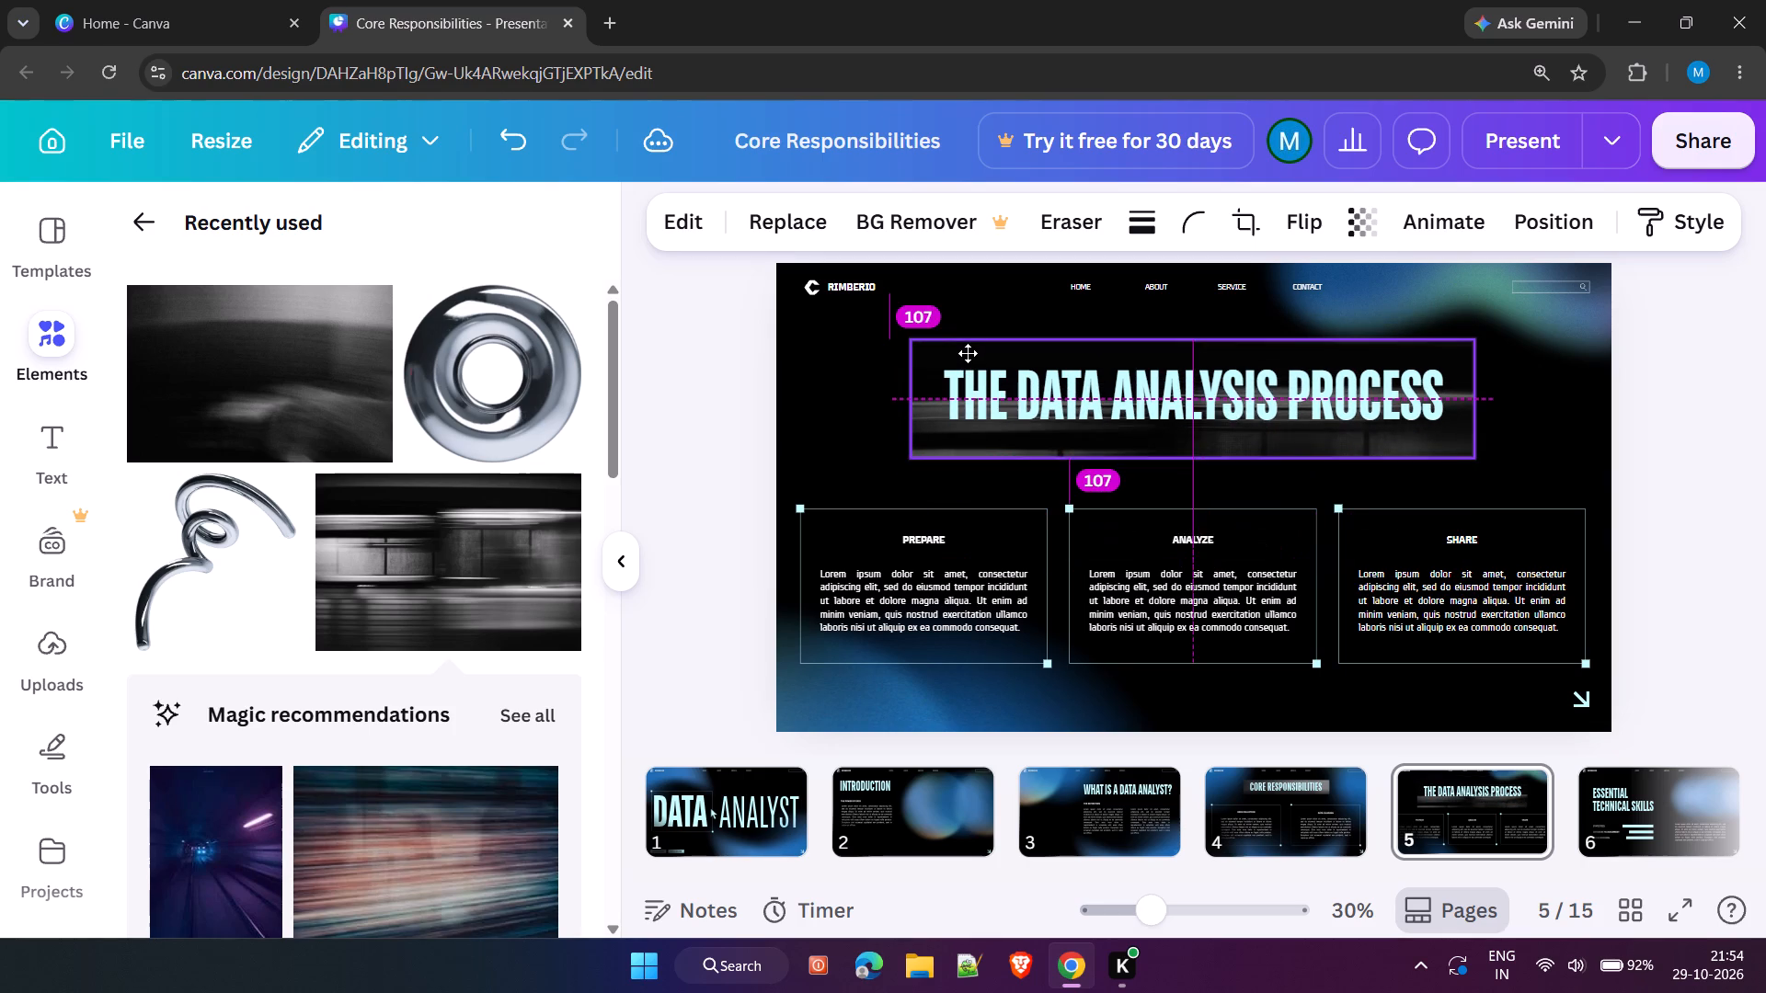
left_click_drag(968, 353, 974, 353)
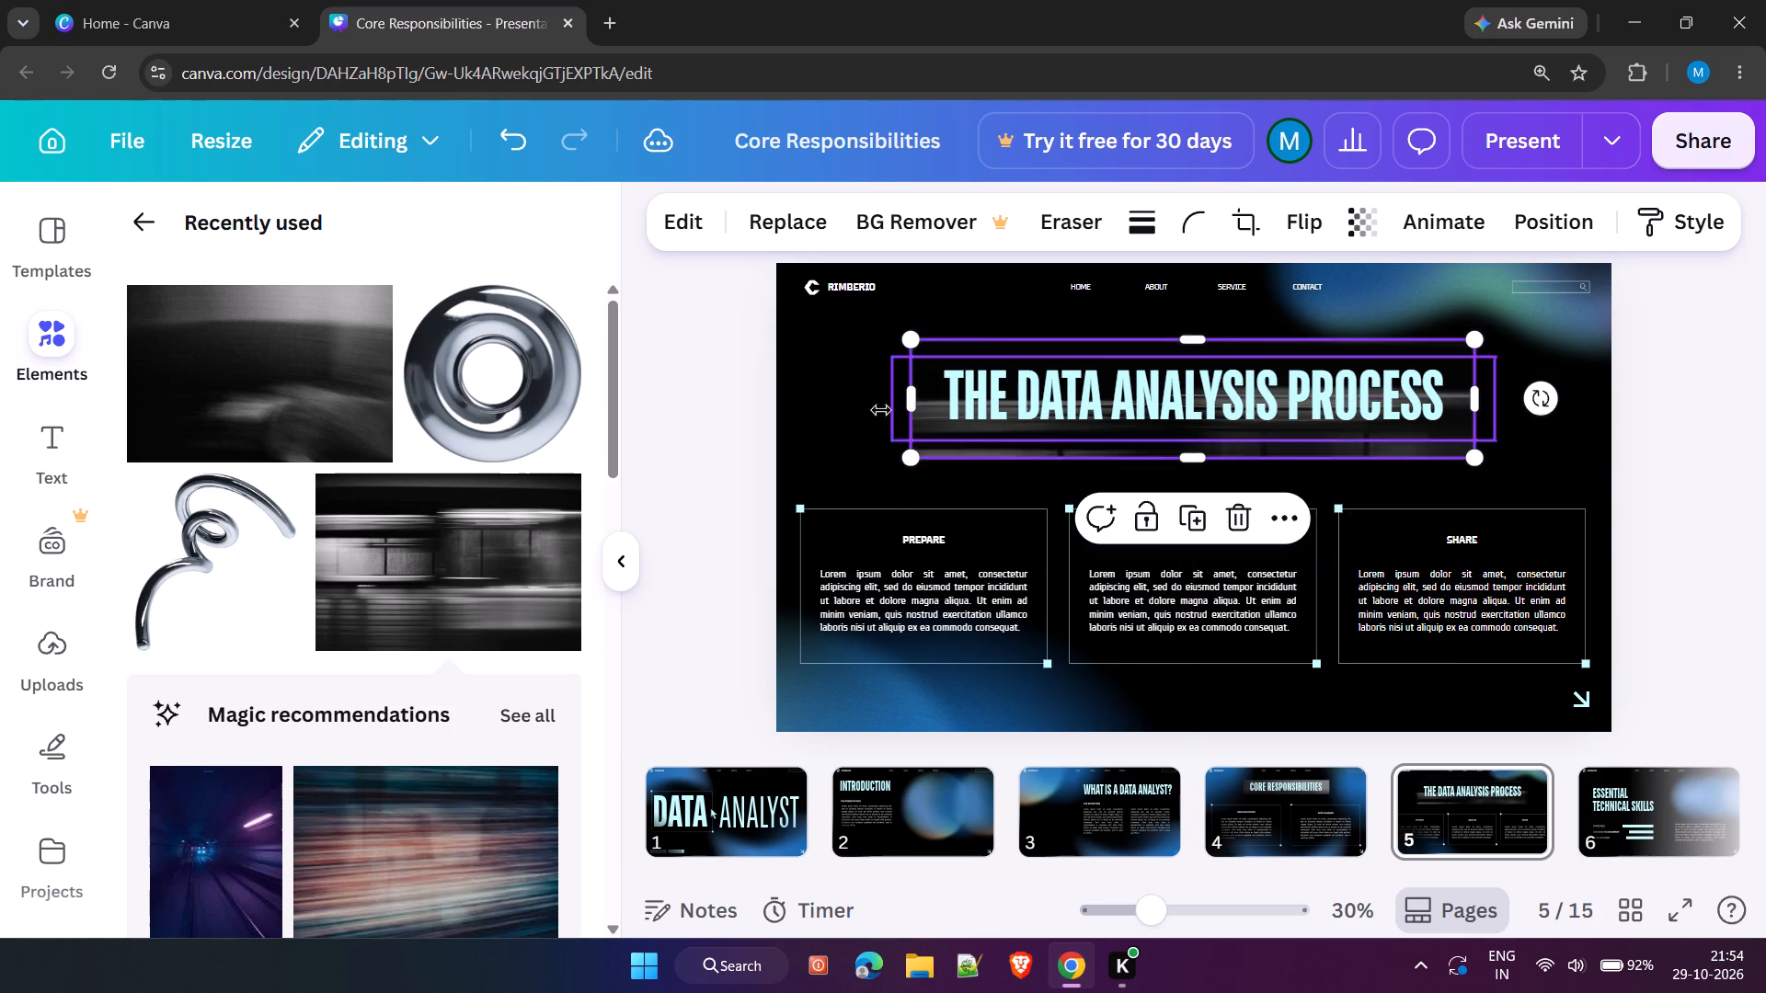
left_click(823, 455)
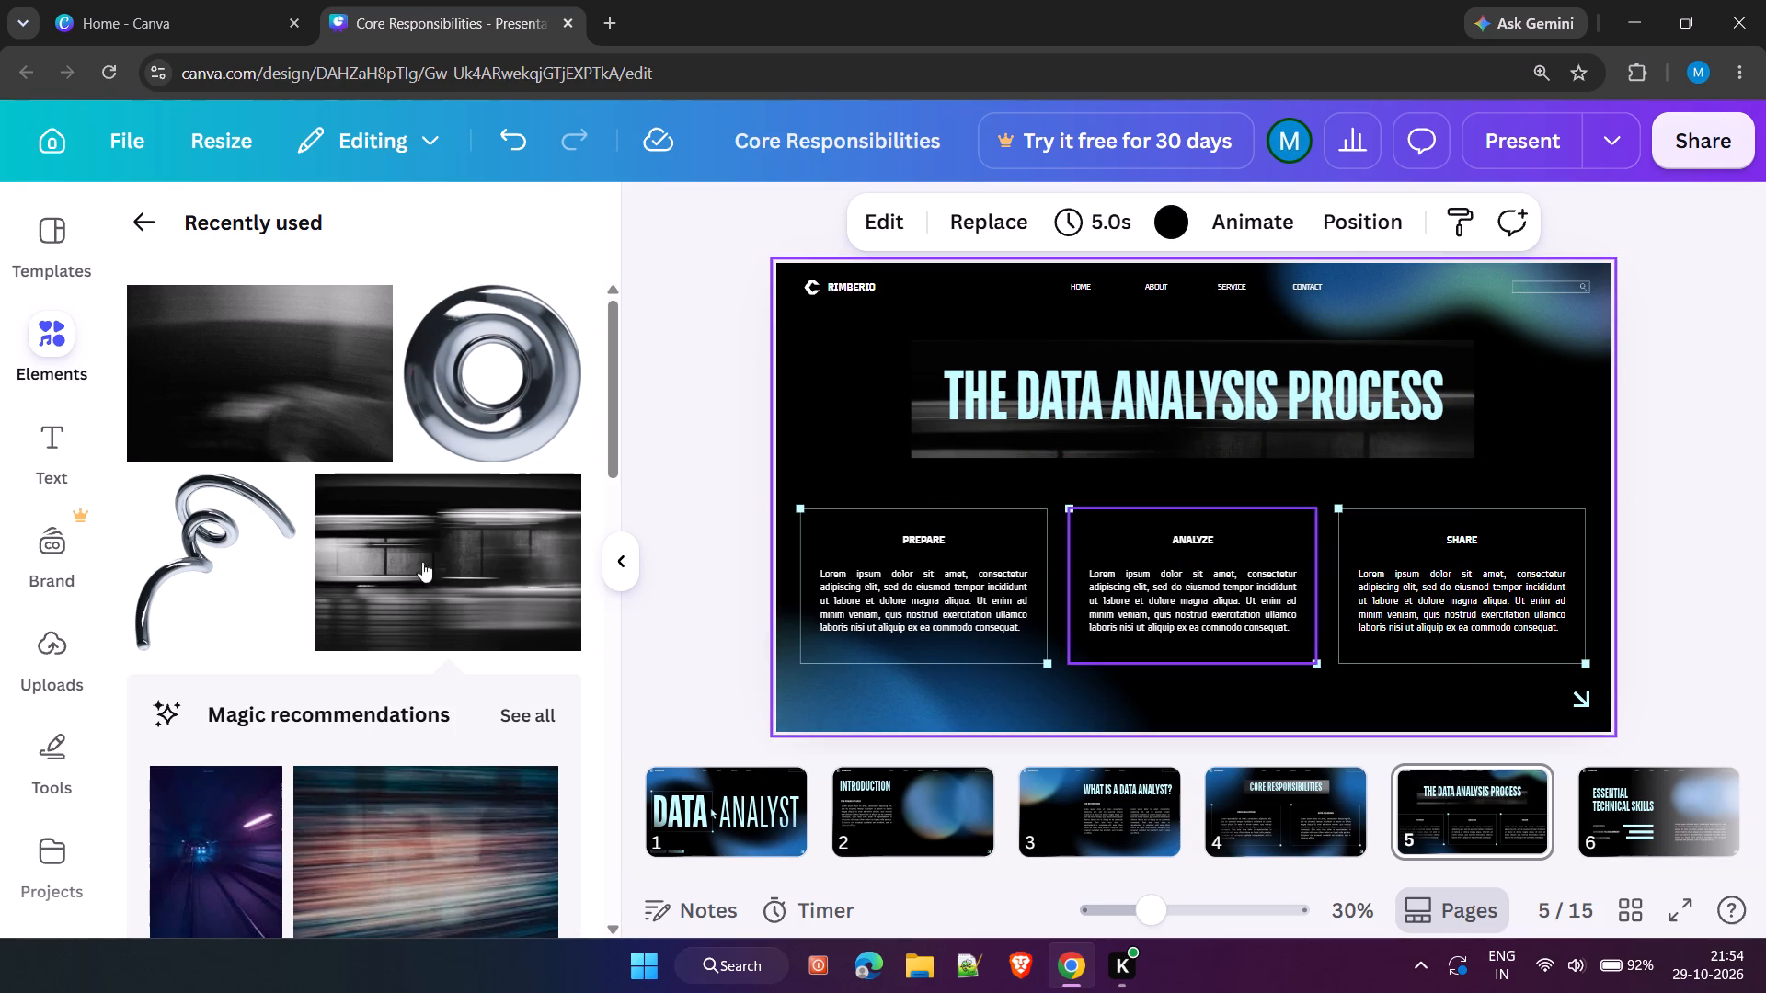
Add the recently used blue-purple blurred gradient to page 5 and set its transparency to 59.
scroll(291, 547, "up", 2)
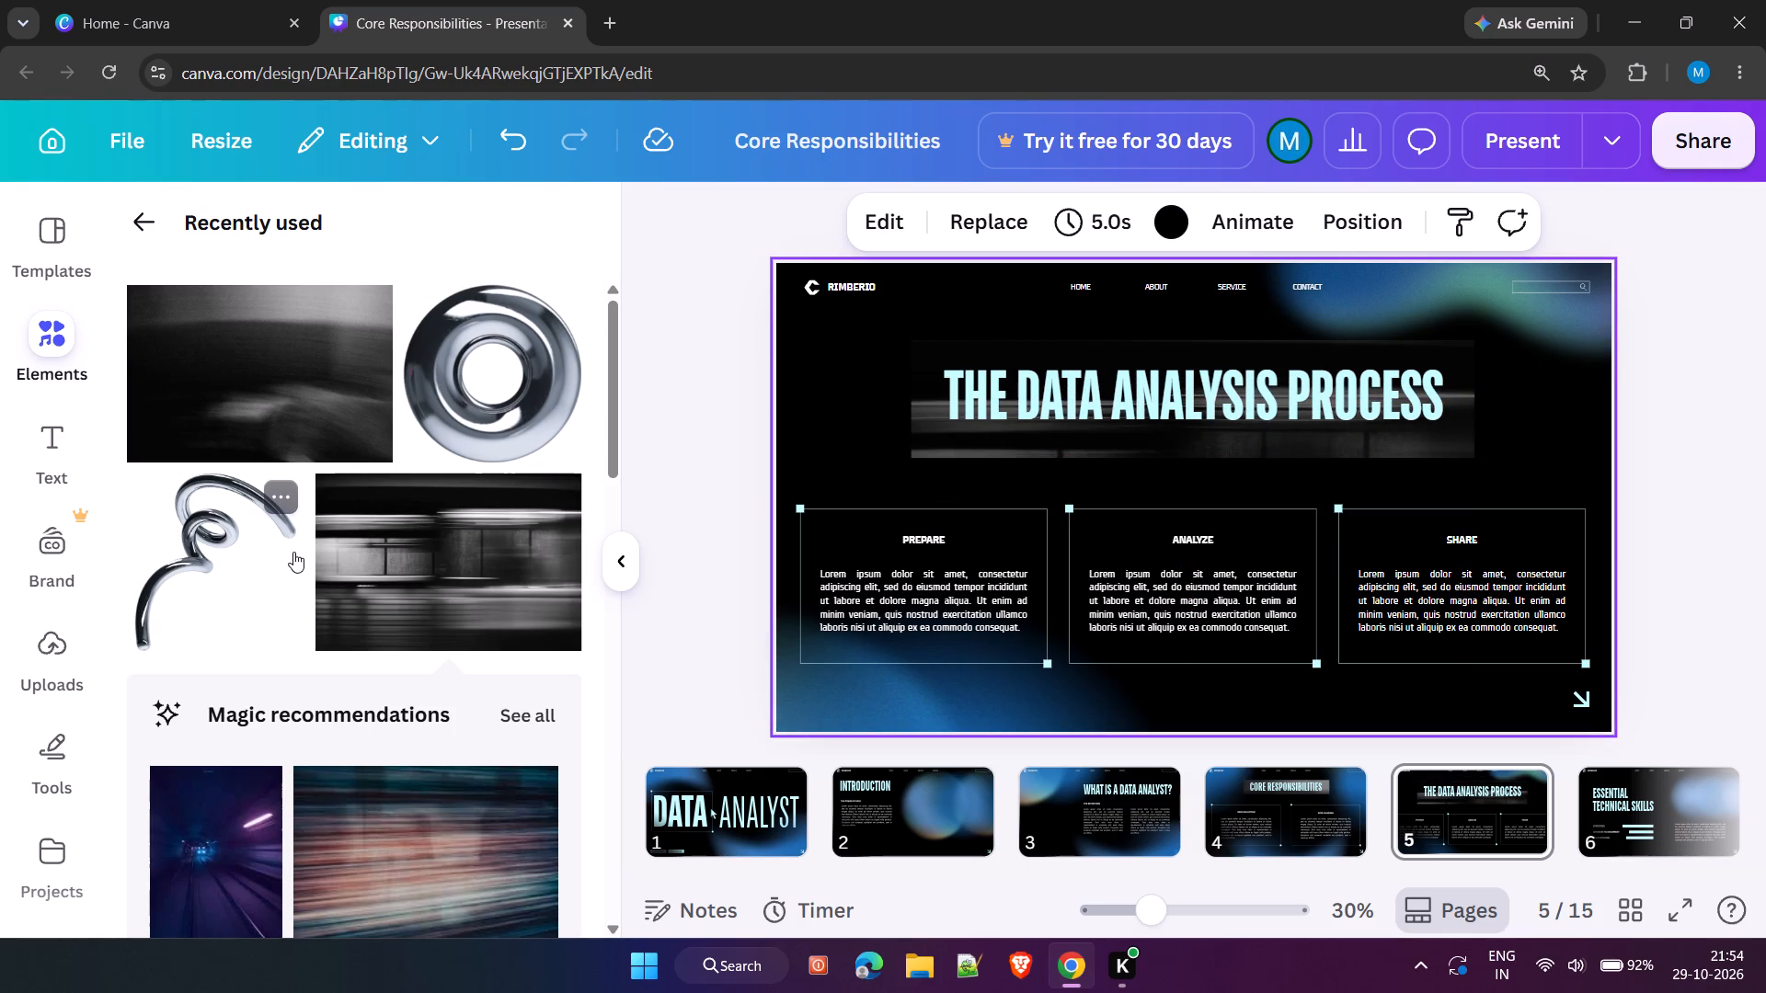
scroll(293, 552, "up", 2)
scroll(294, 554, "down", 4)
scroll(296, 557, "up", 1)
scroll(296, 557, "down", 3)
left_click(223, 542)
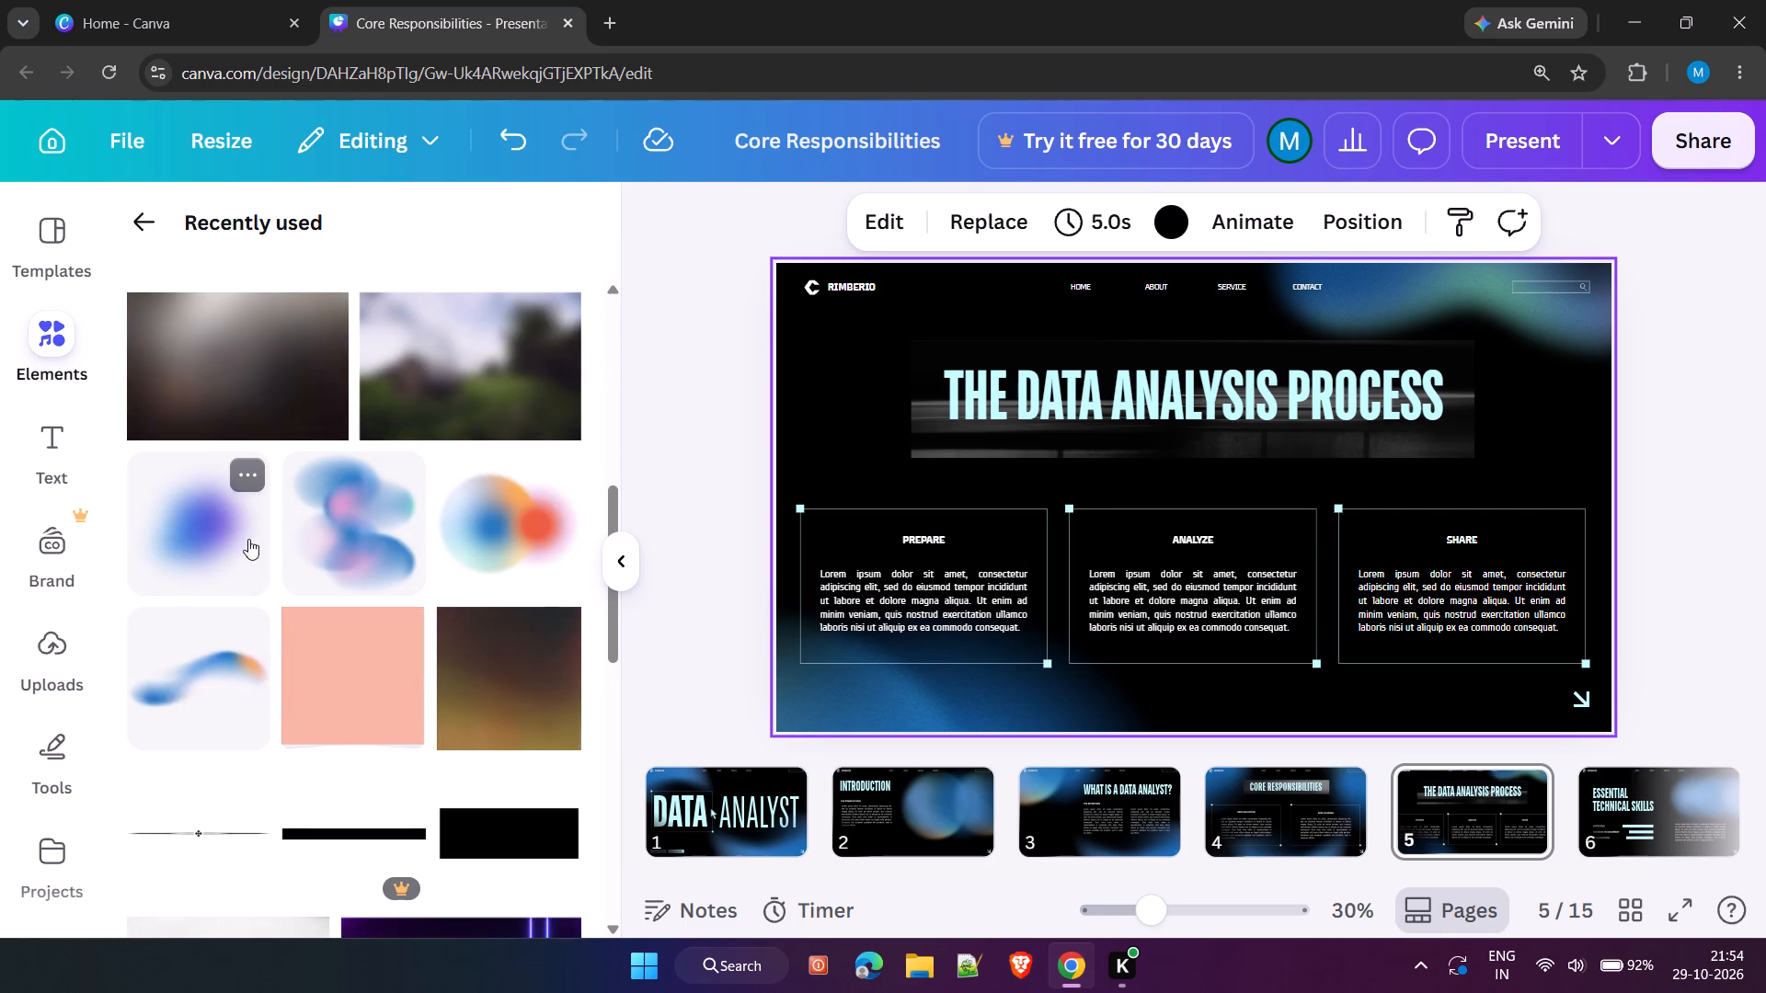
left_click_drag(1179, 482, 985, 428)
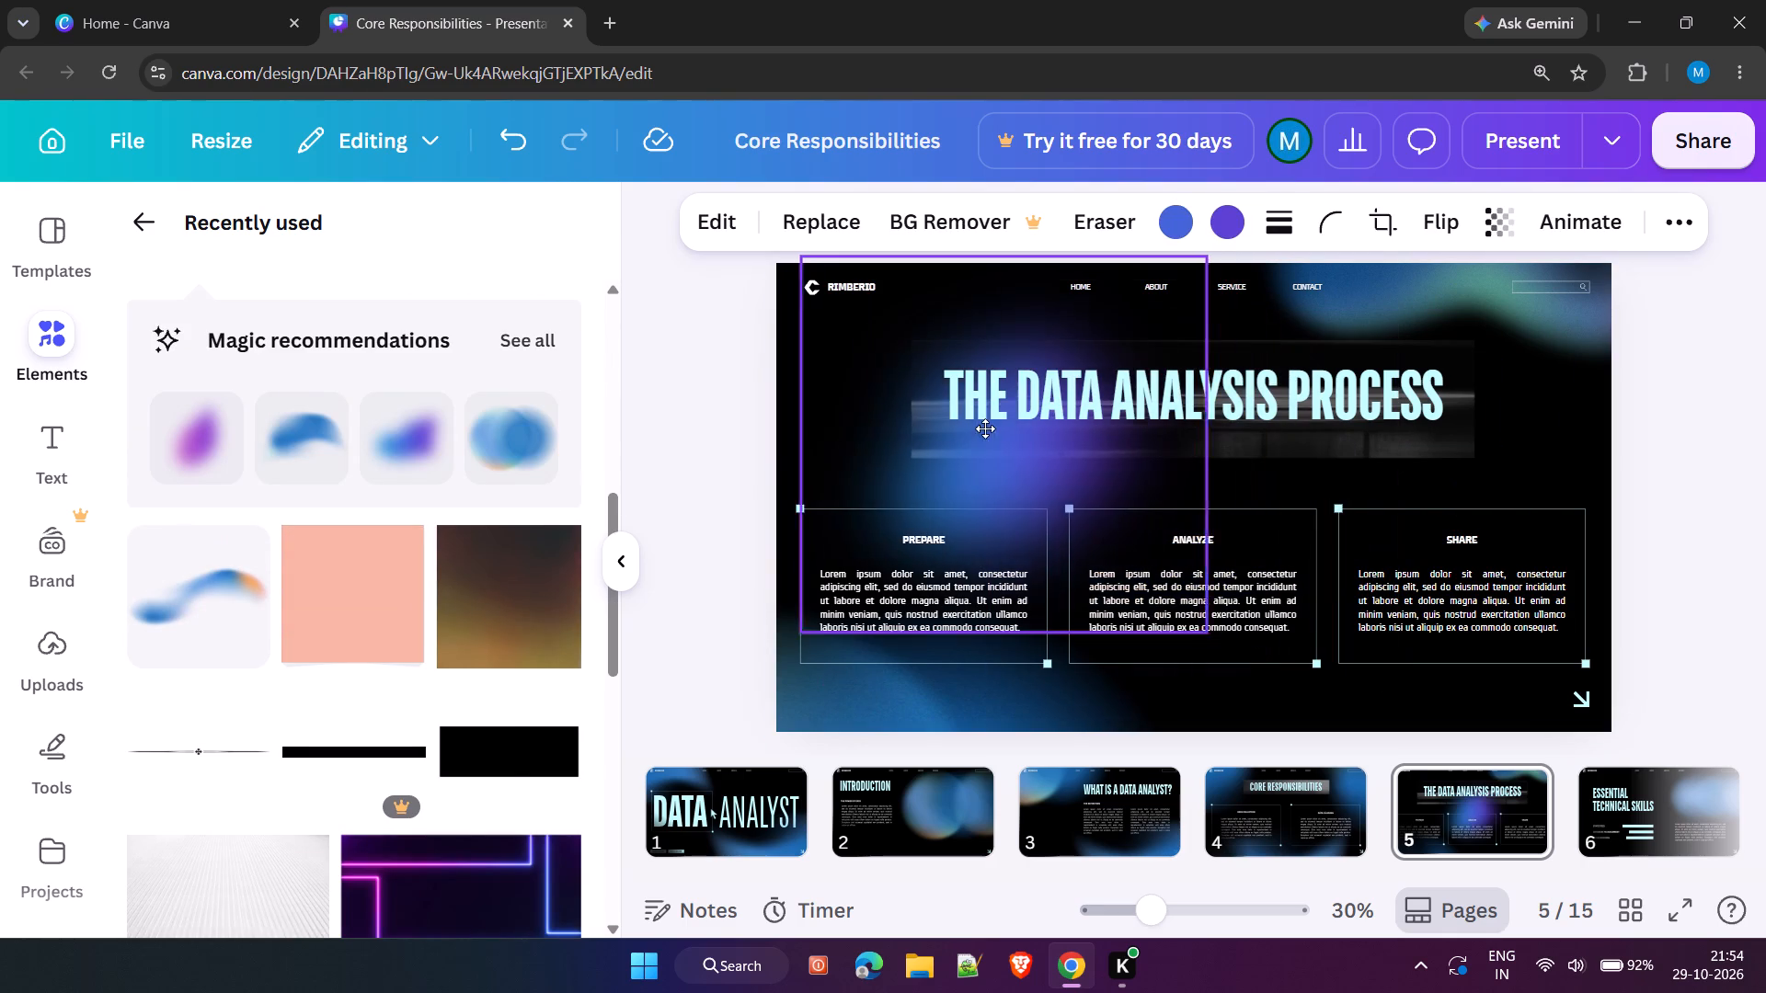
left_click_drag(985, 428, 975, 428)
left_click(1494, 213)
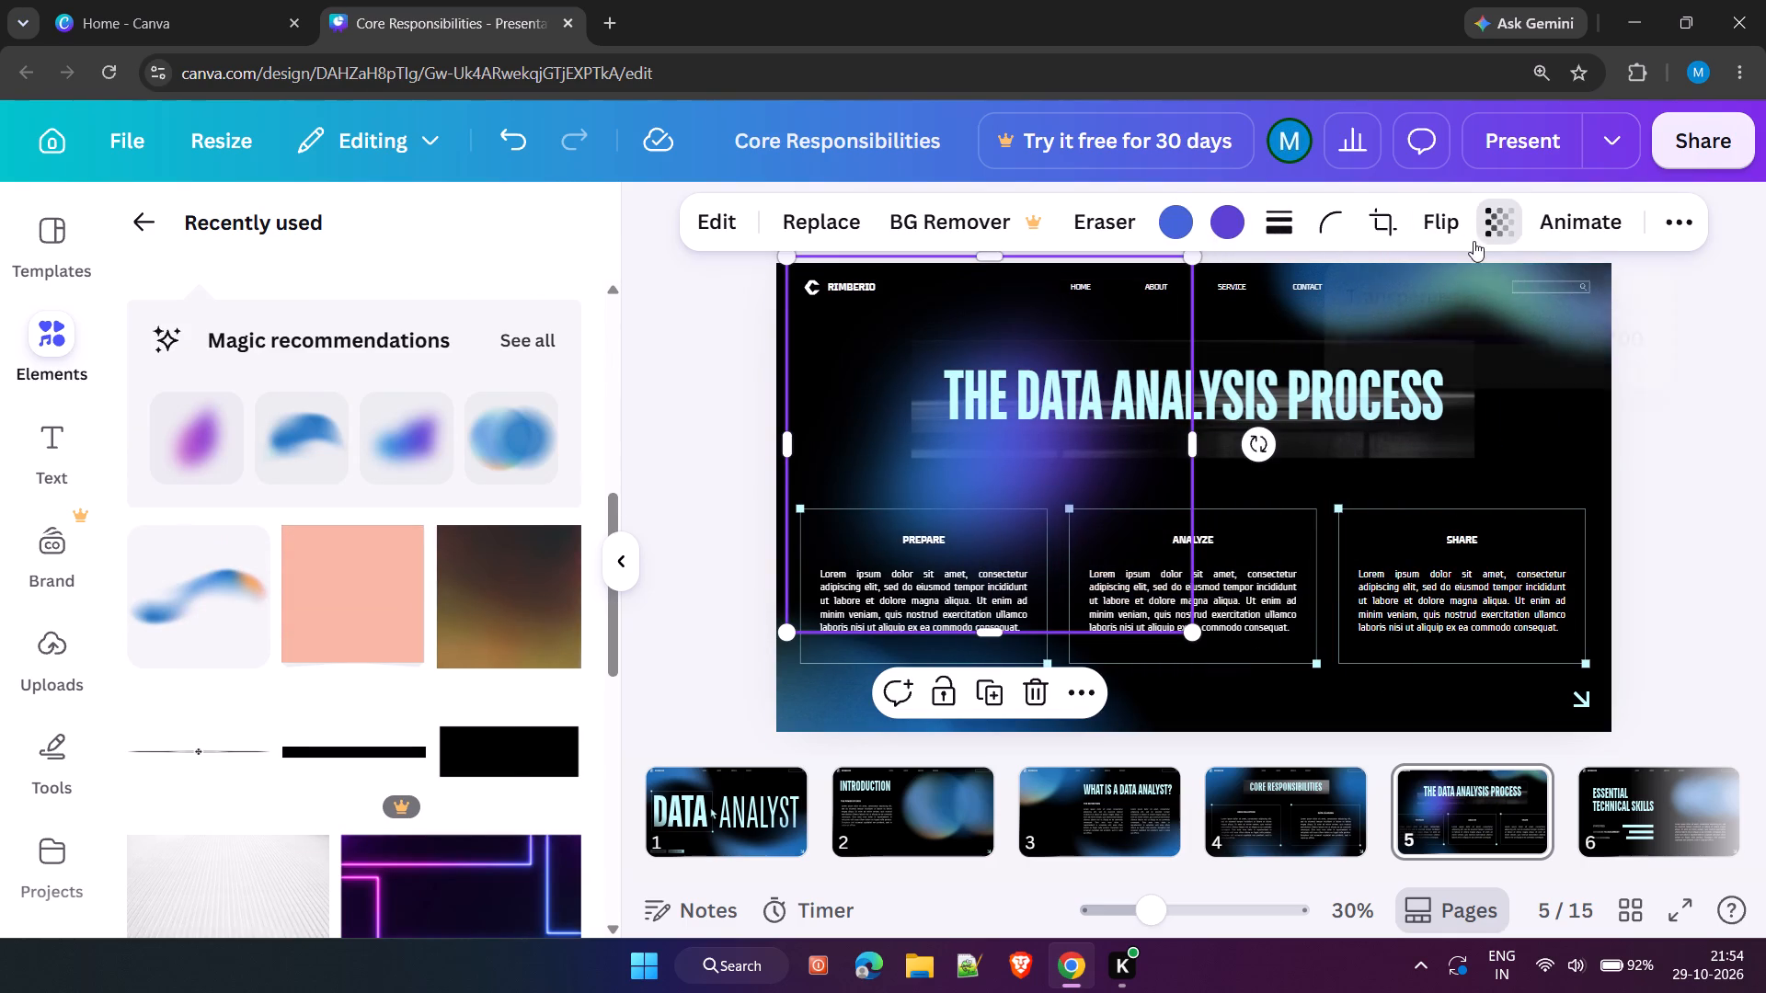
left_click_drag(1439, 337, 1479, 334)
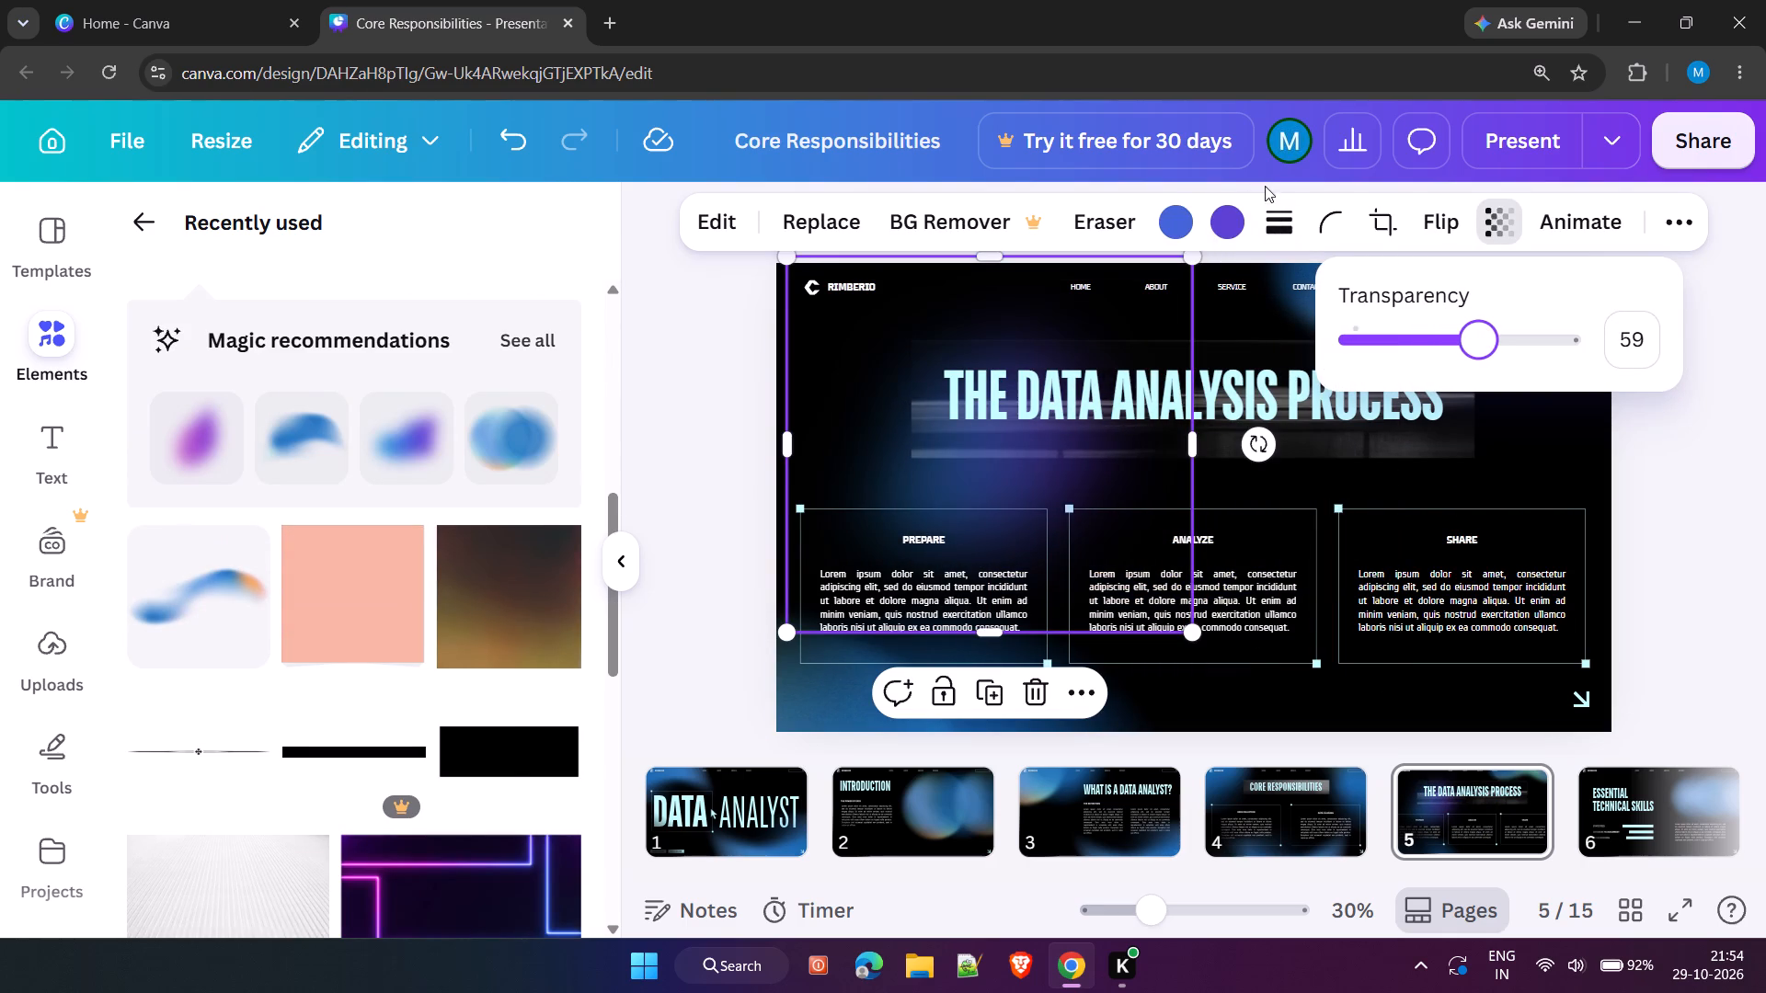
Give the blue-purple gradient a long-dash border with a stroke weight of 4.
left_click(1276, 220)
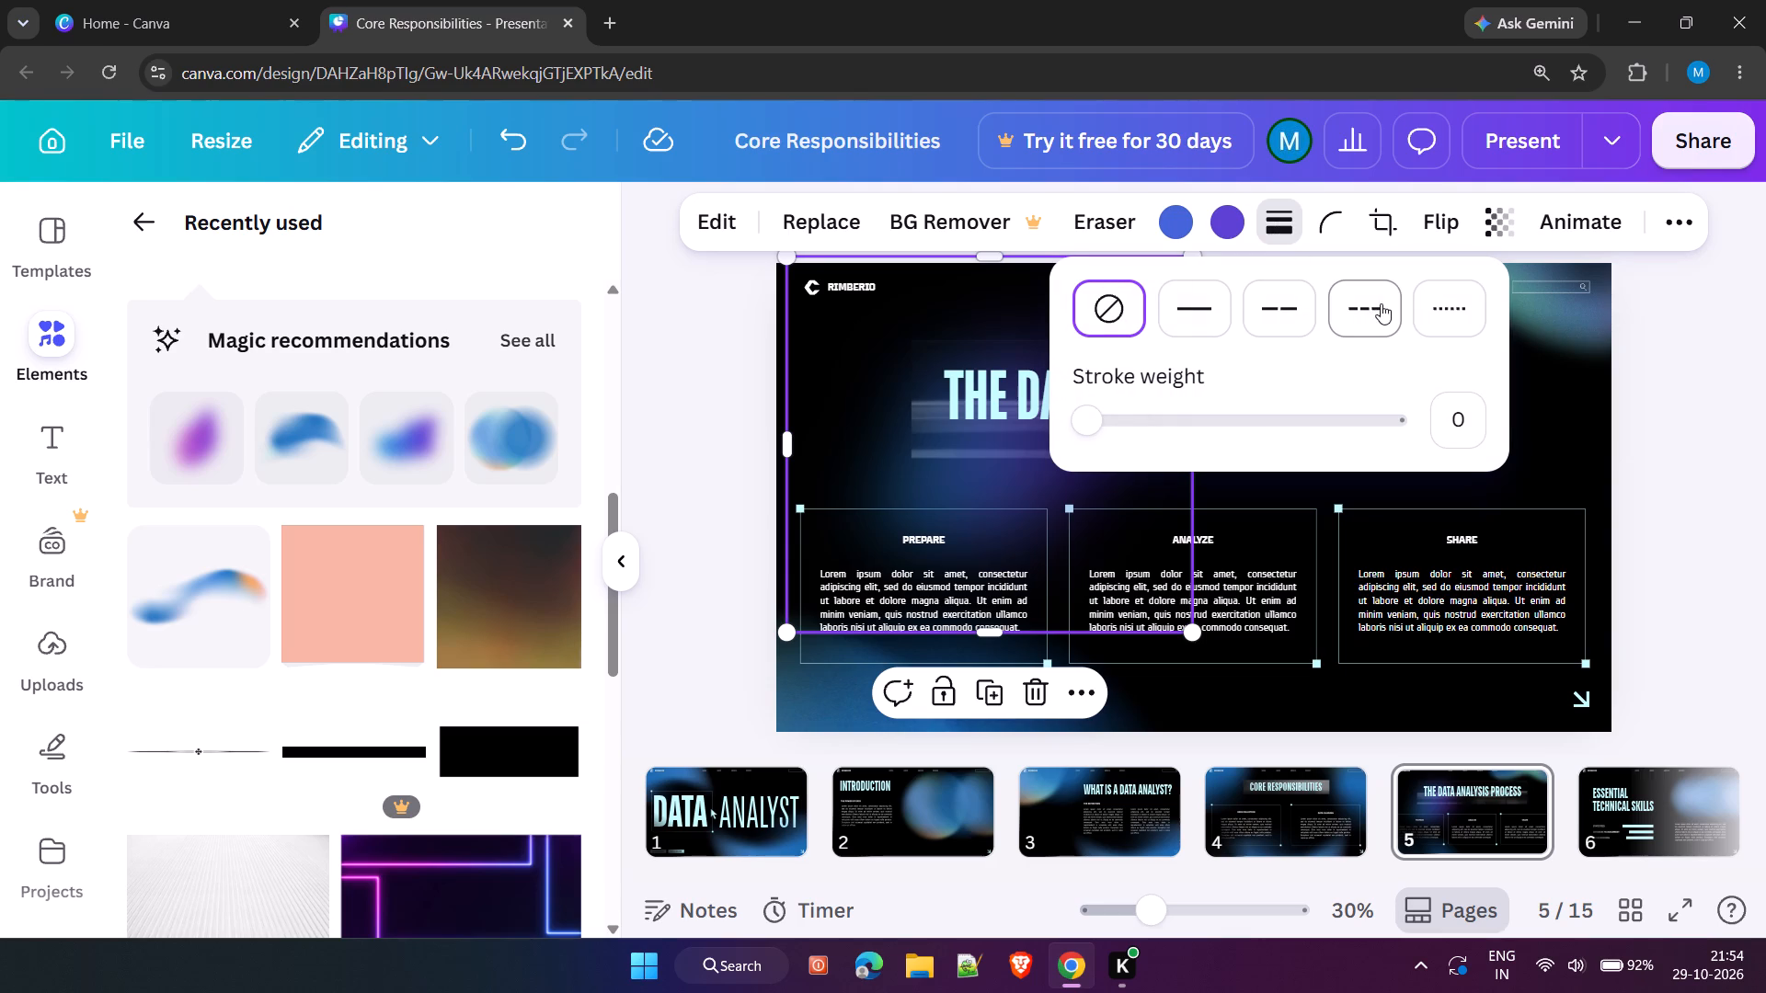
left_click(1380, 306)
left_click(1258, 315)
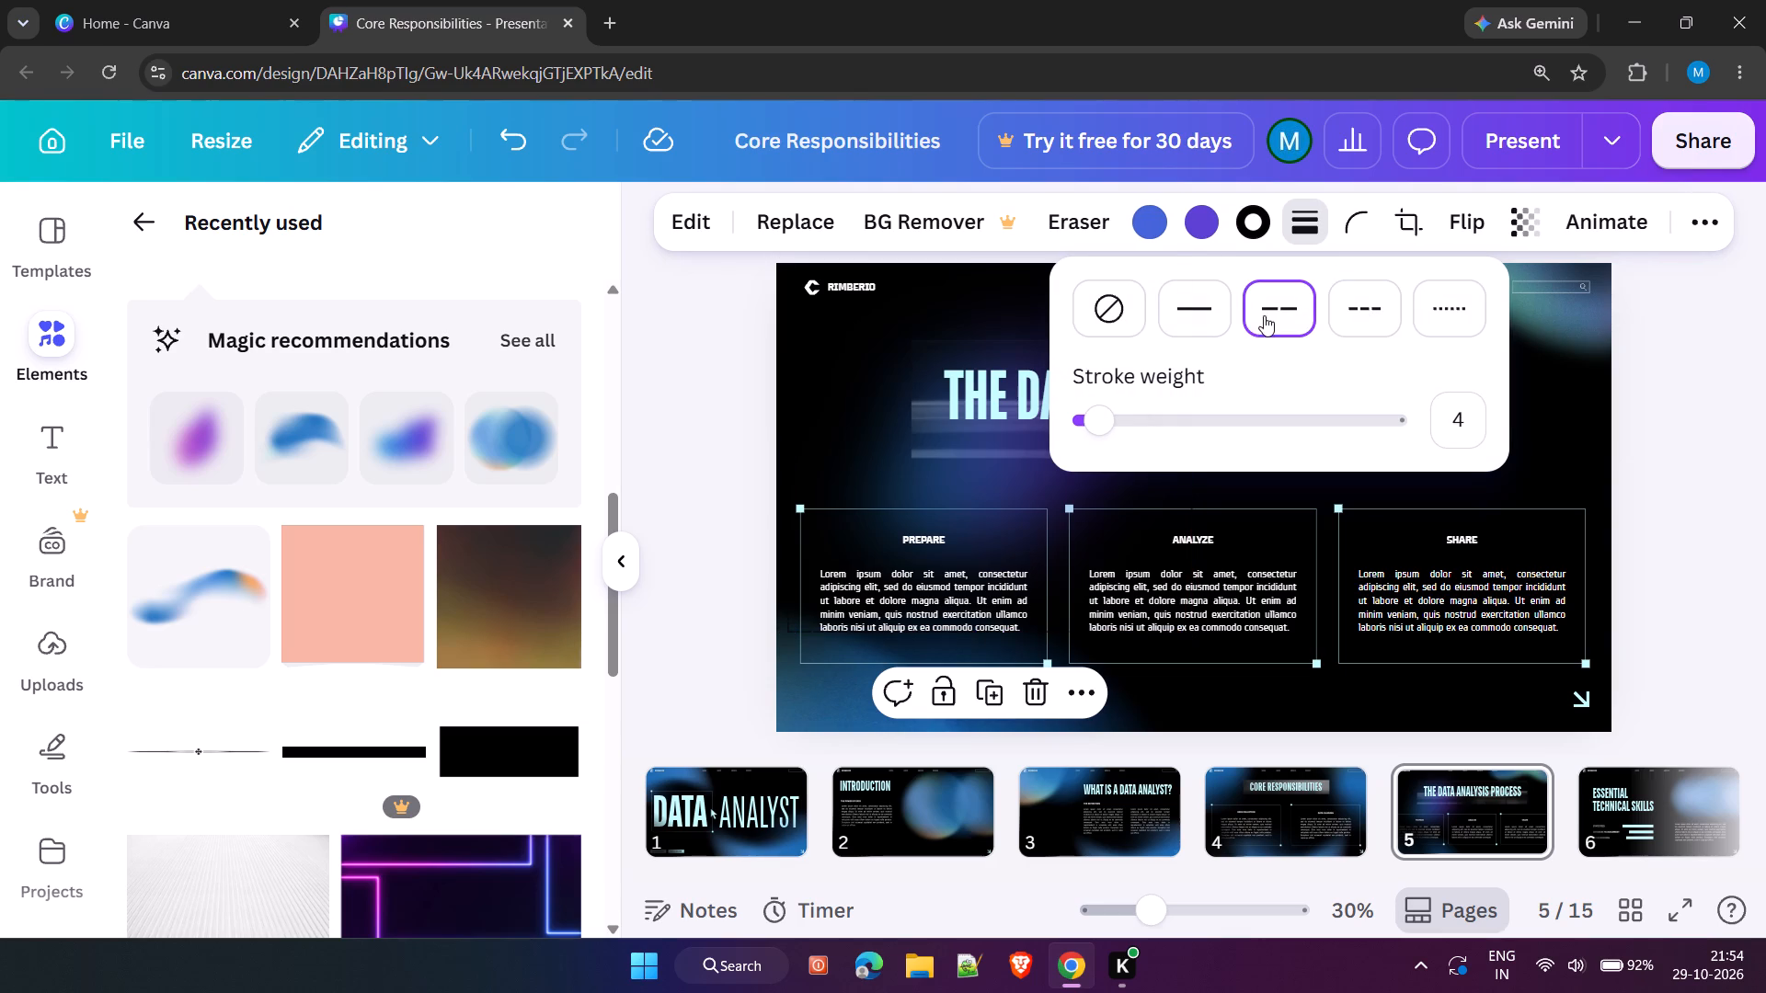
Move the blue-purple gradient into the slide's upper-left corner, around the RIMBERIO logo.
left_click_drag(984, 457, 819, 362)
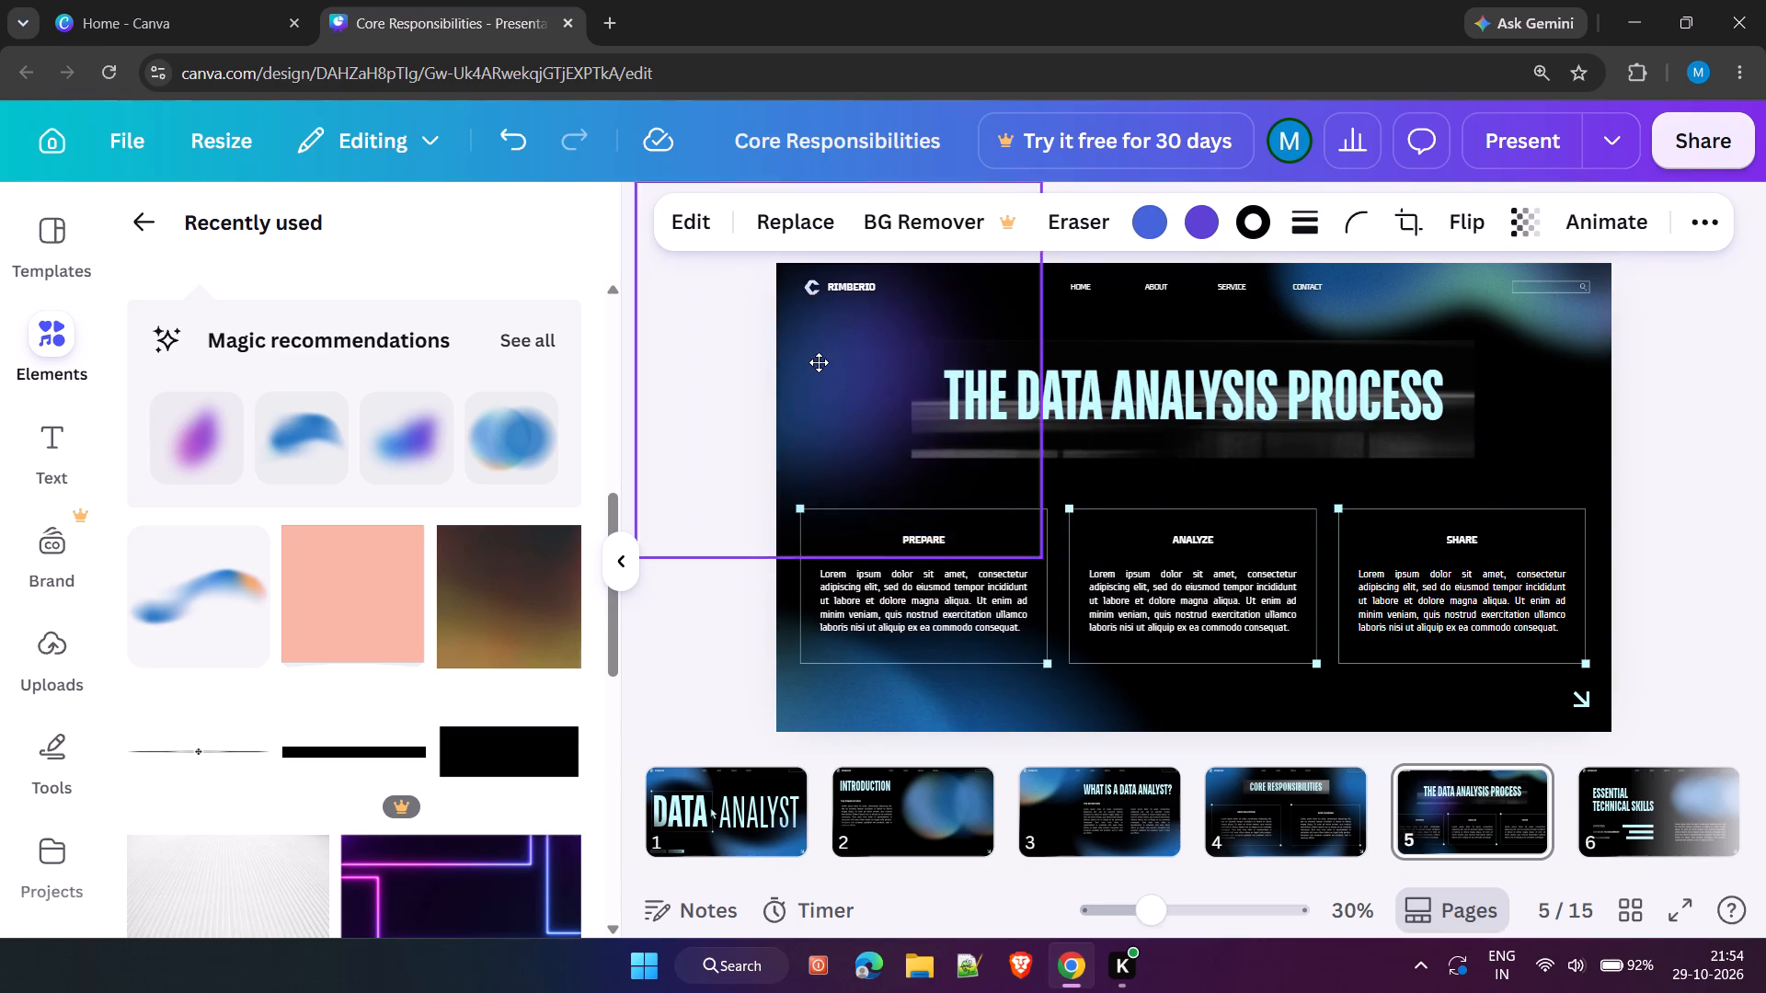
left_click_drag(819, 362, 807, 311)
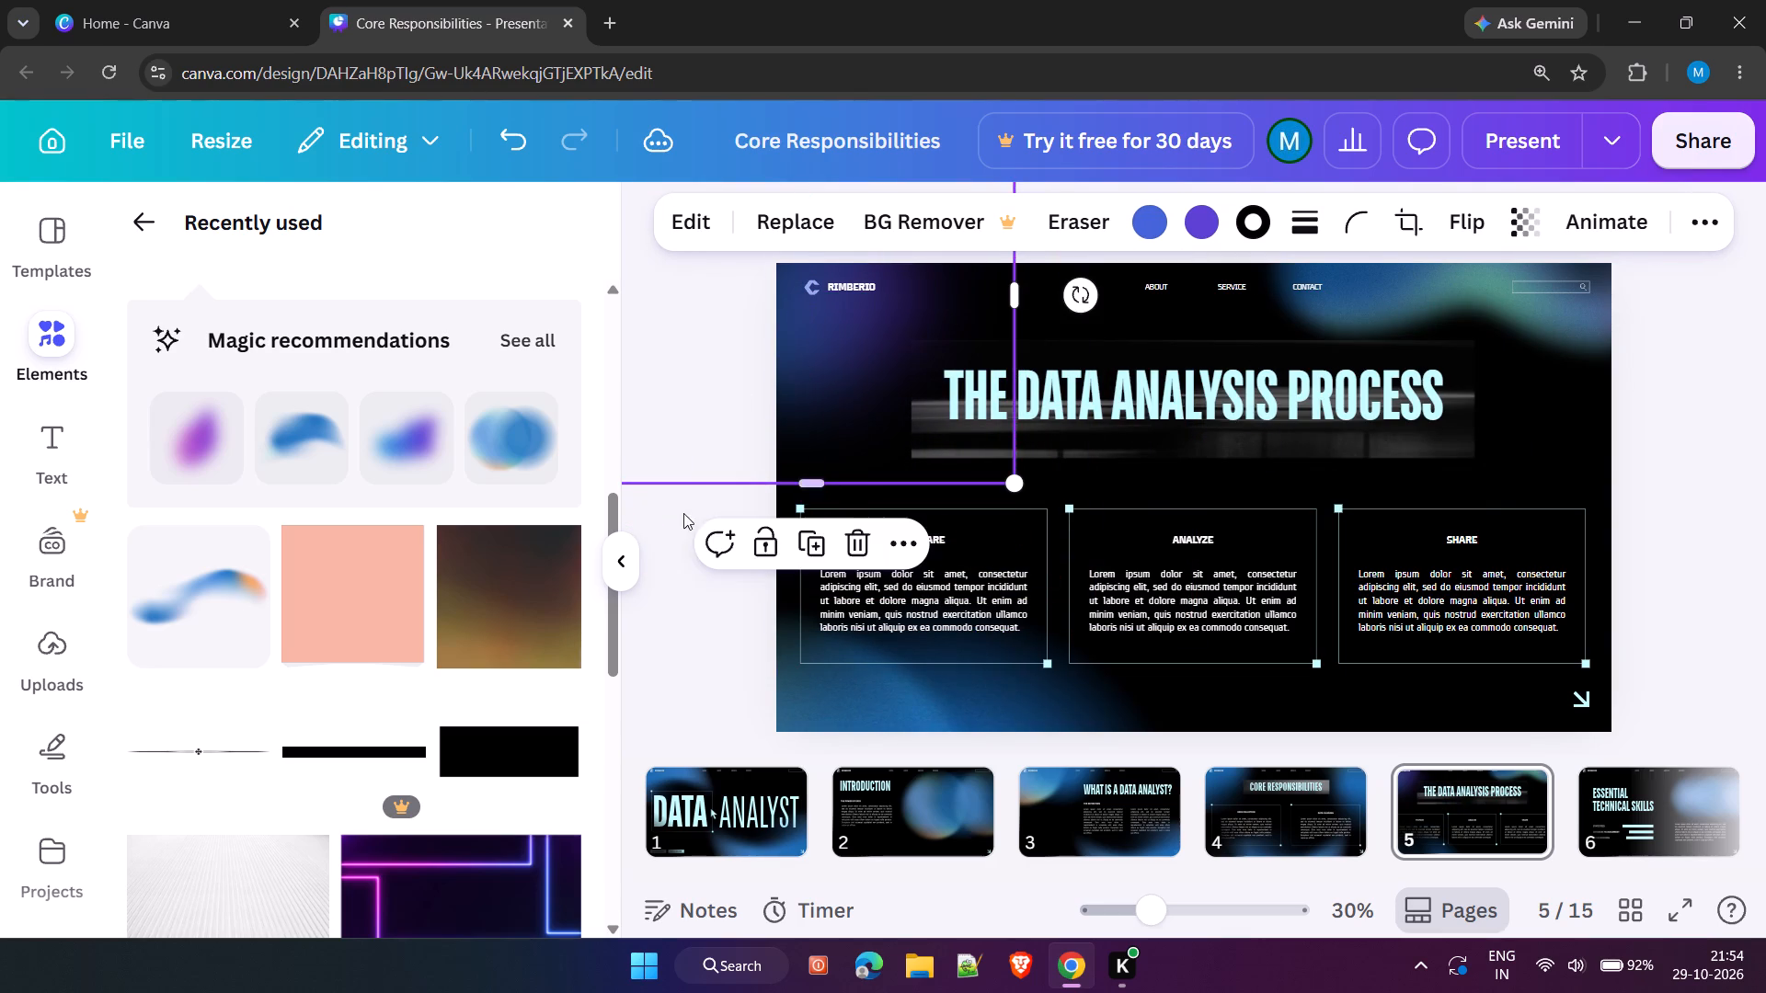
left_click(659, 655)
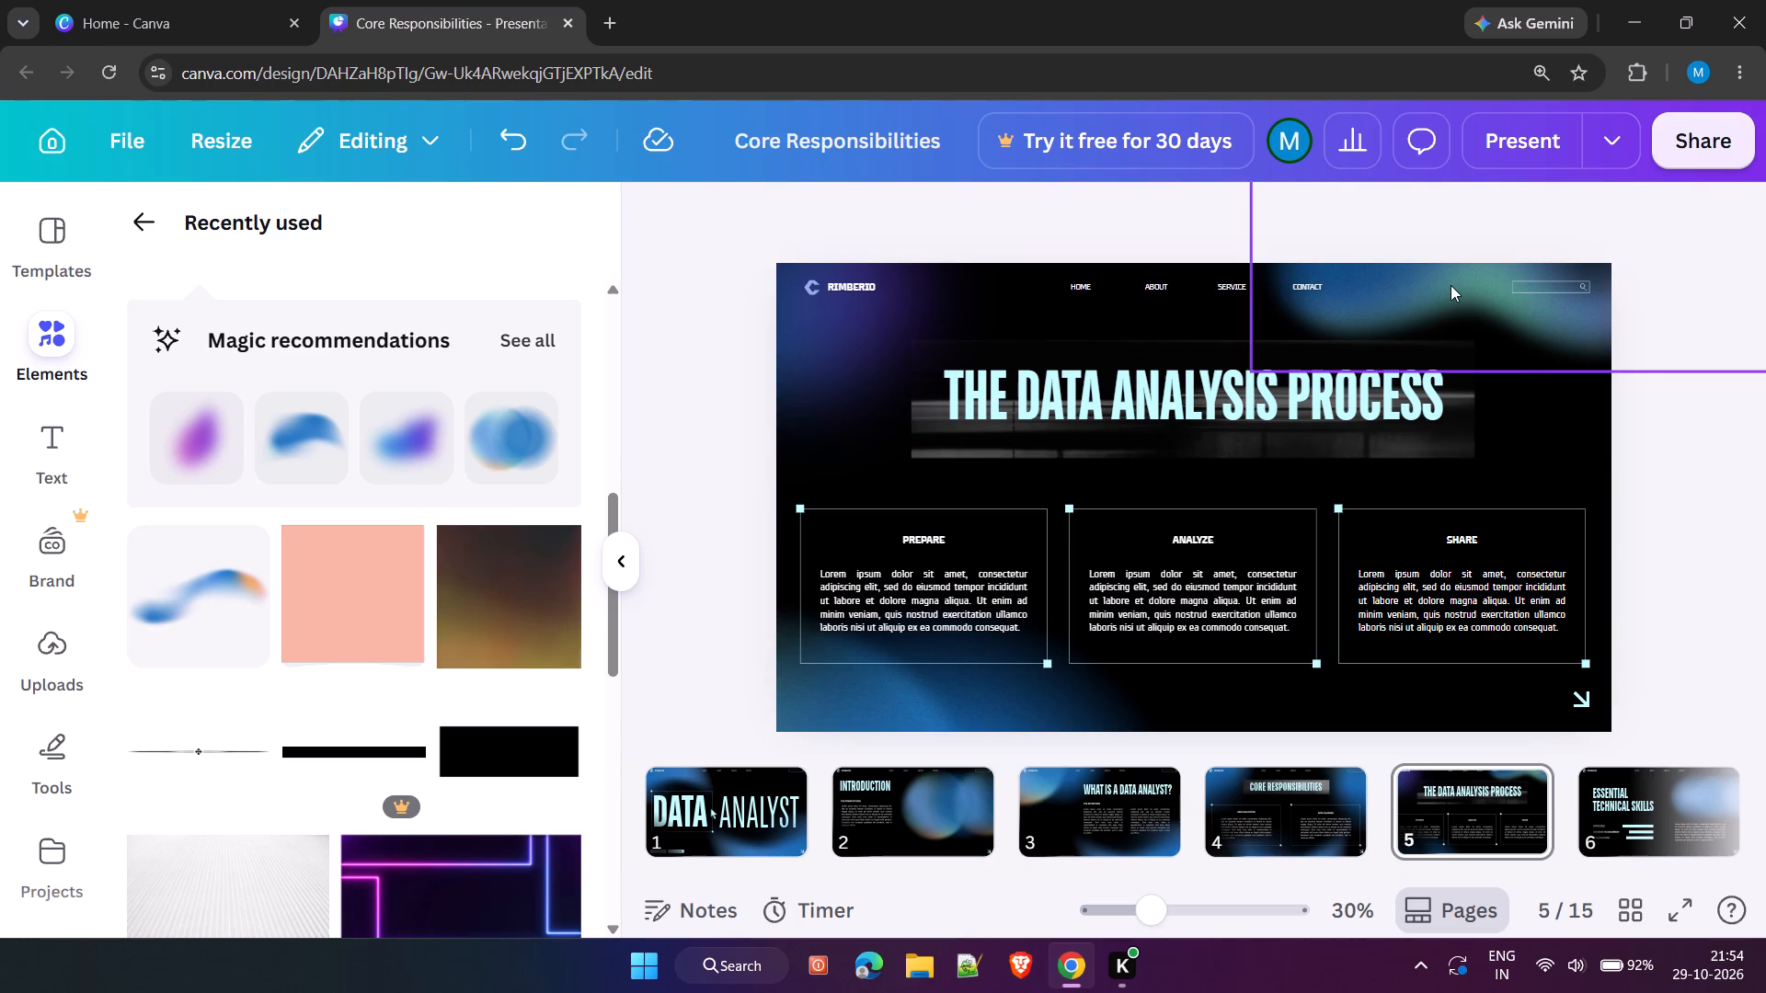
Shift the blue-green gradient slightly farther into the slide's upper-right corner and raise its transparency value.
left_click(1451, 285)
left_click_drag(1452, 286, 1471, 280)
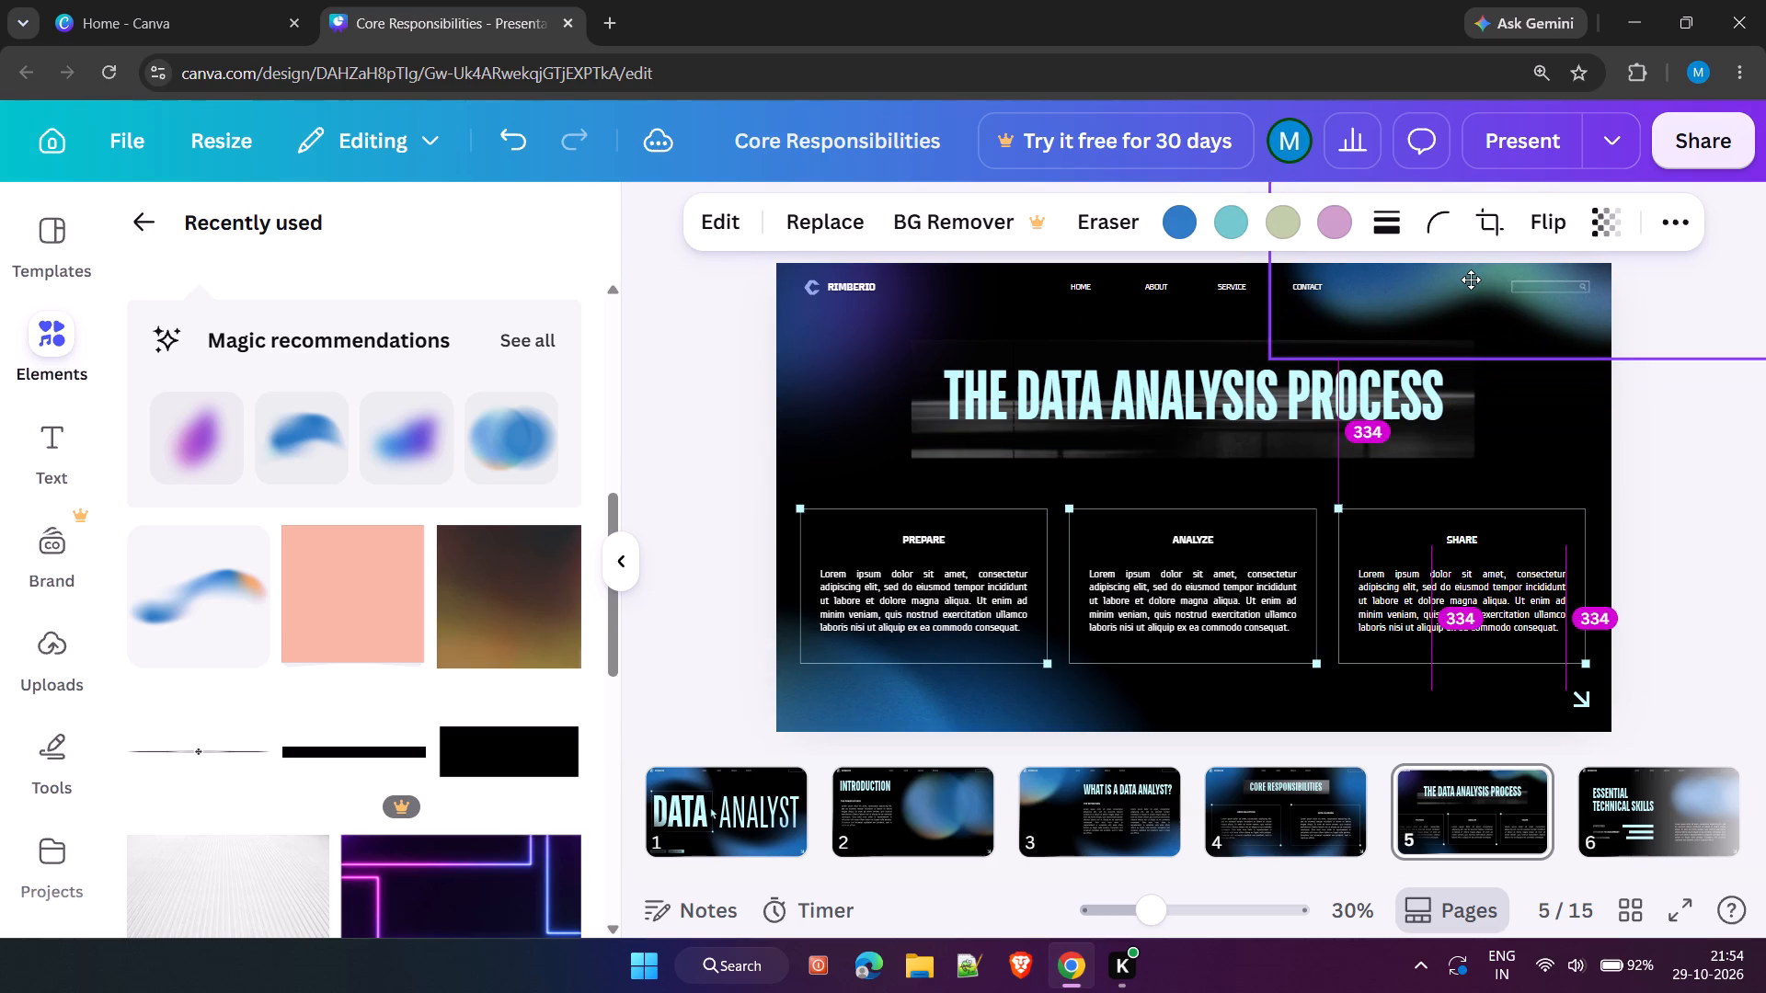
left_click_drag(1471, 280, 1468, 282)
left_click(1591, 218)
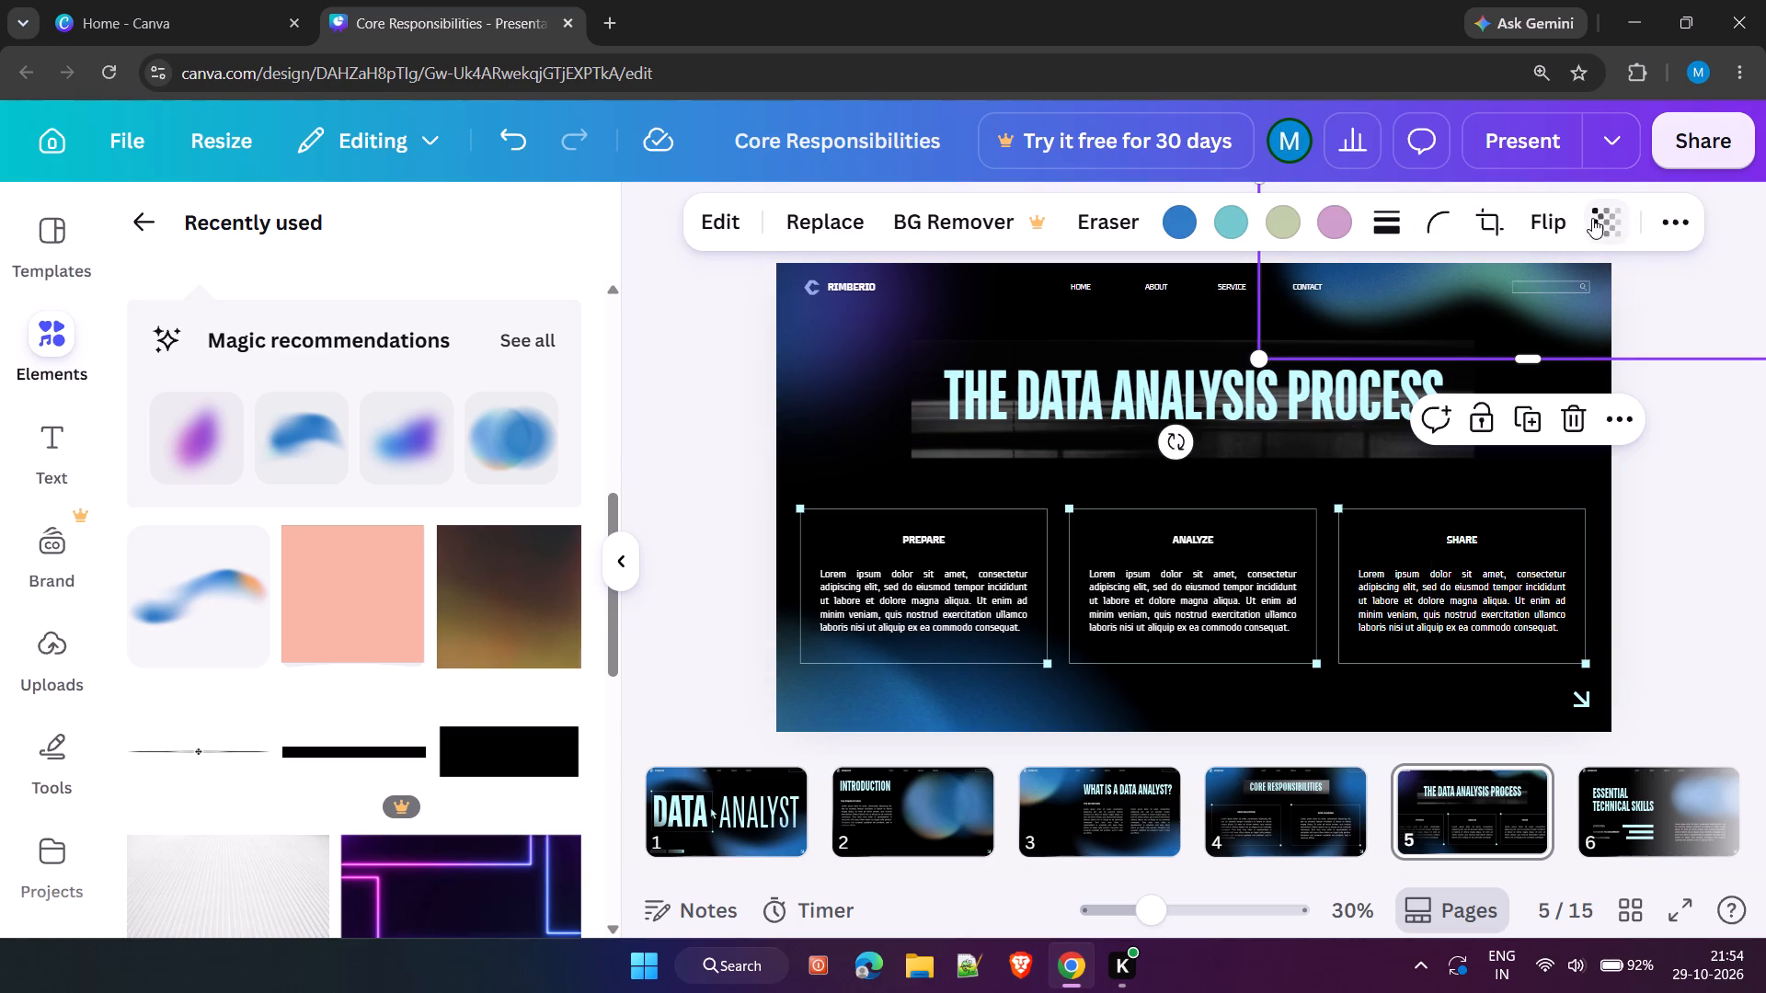
left_click_drag(1519, 335, 1578, 337)
left_click(900, 486)
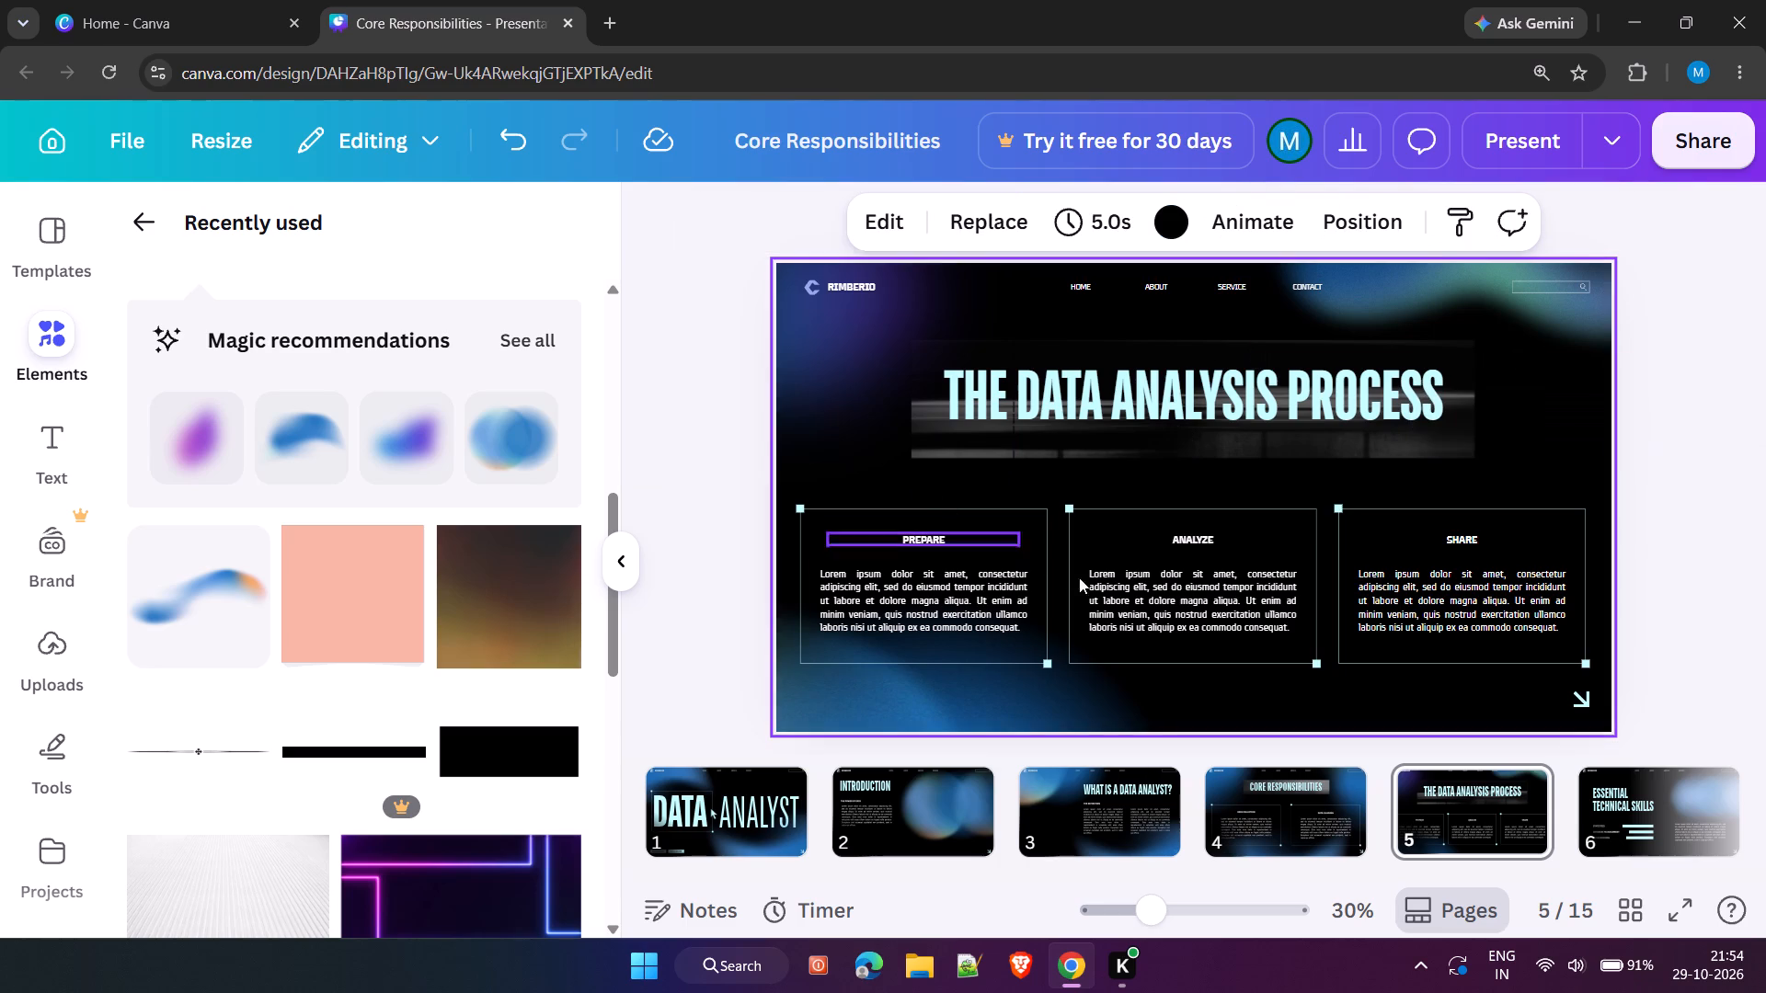
Crop the streaked image band from below so it ends just under THE DATA ANALYSIS PROCESS title.
left_click(1177, 448)
left_click_drag(1184, 457, 1184, 430)
left_click(1153, 490)
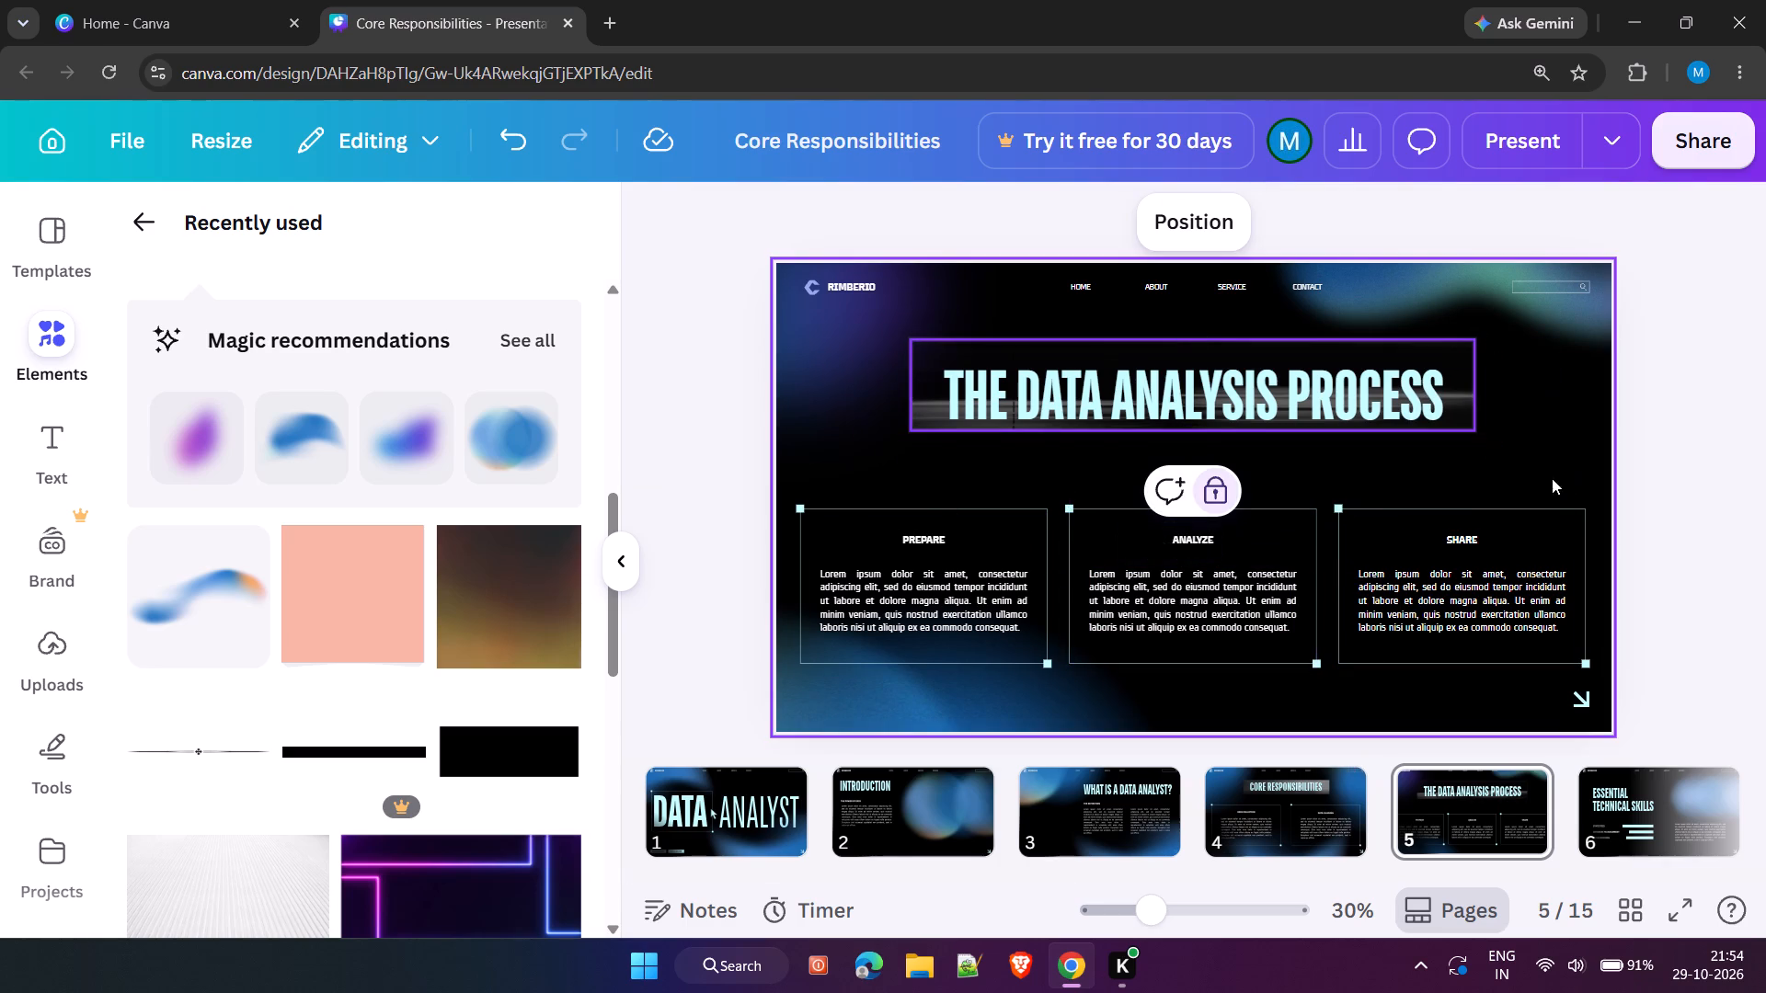
left_click(1537, 482)
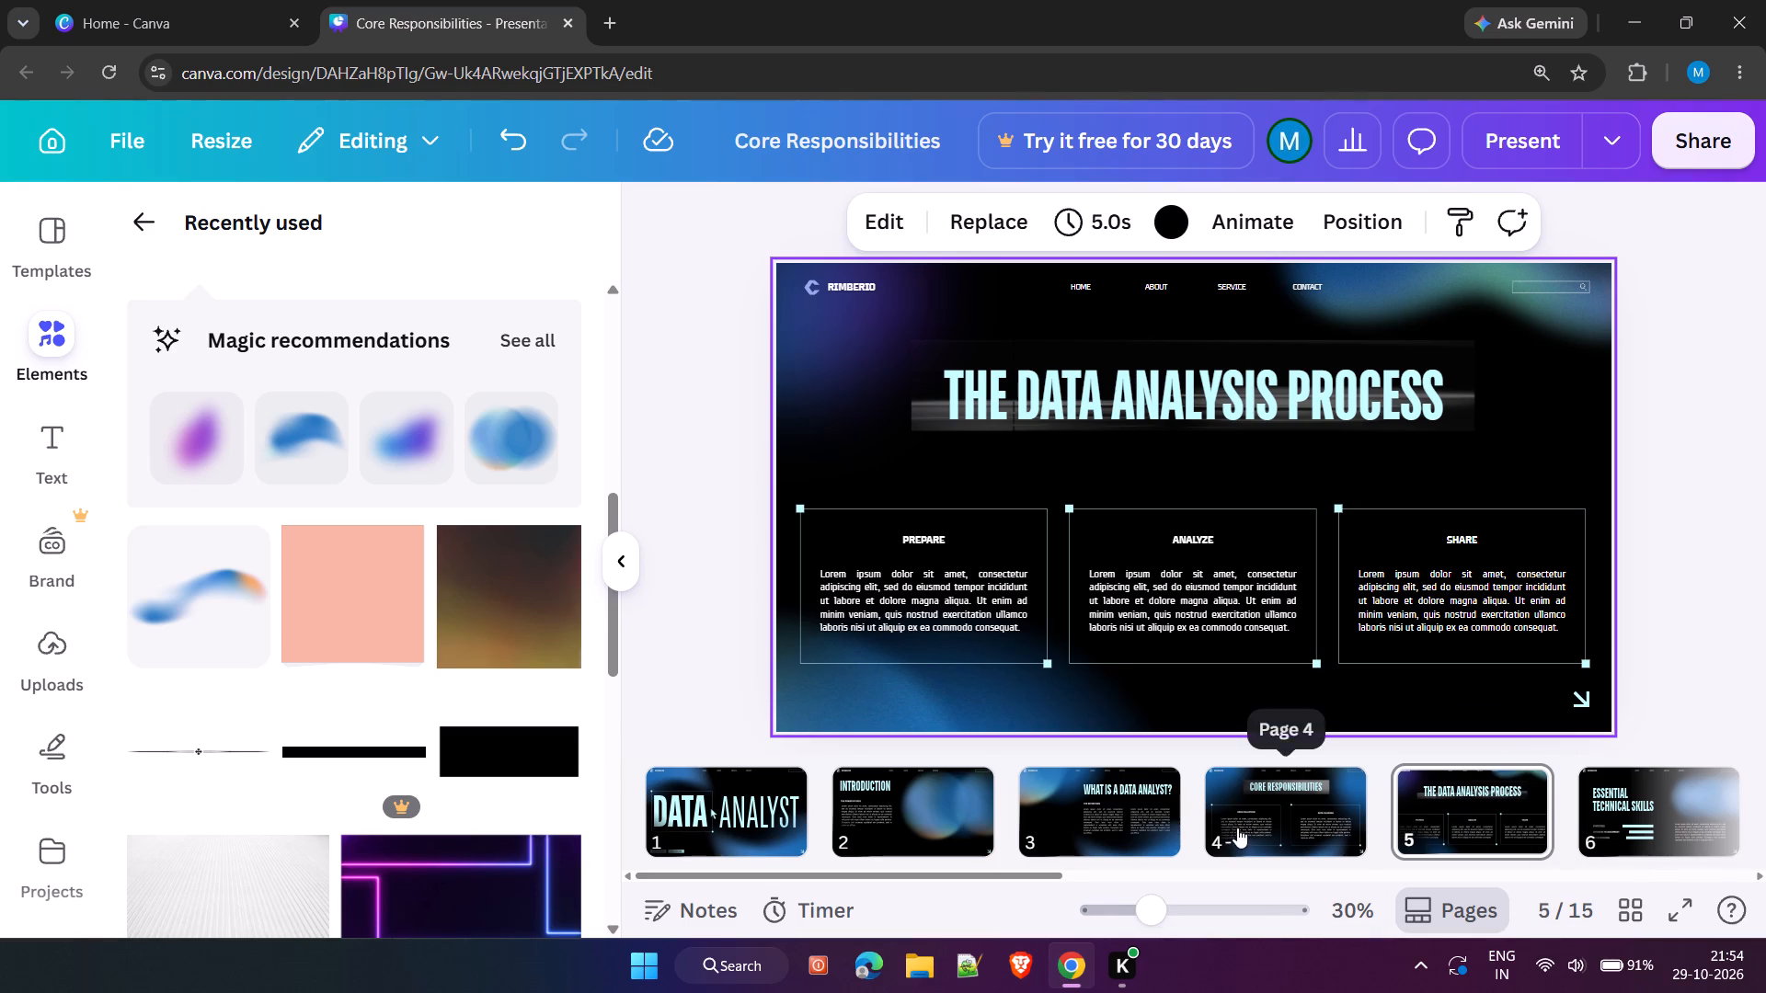
Open page 6, the ESSENTIAL TECHNICAL SKILLS slide.
left_click(1493, 810)
scroll(1470, 819, "up", 1)
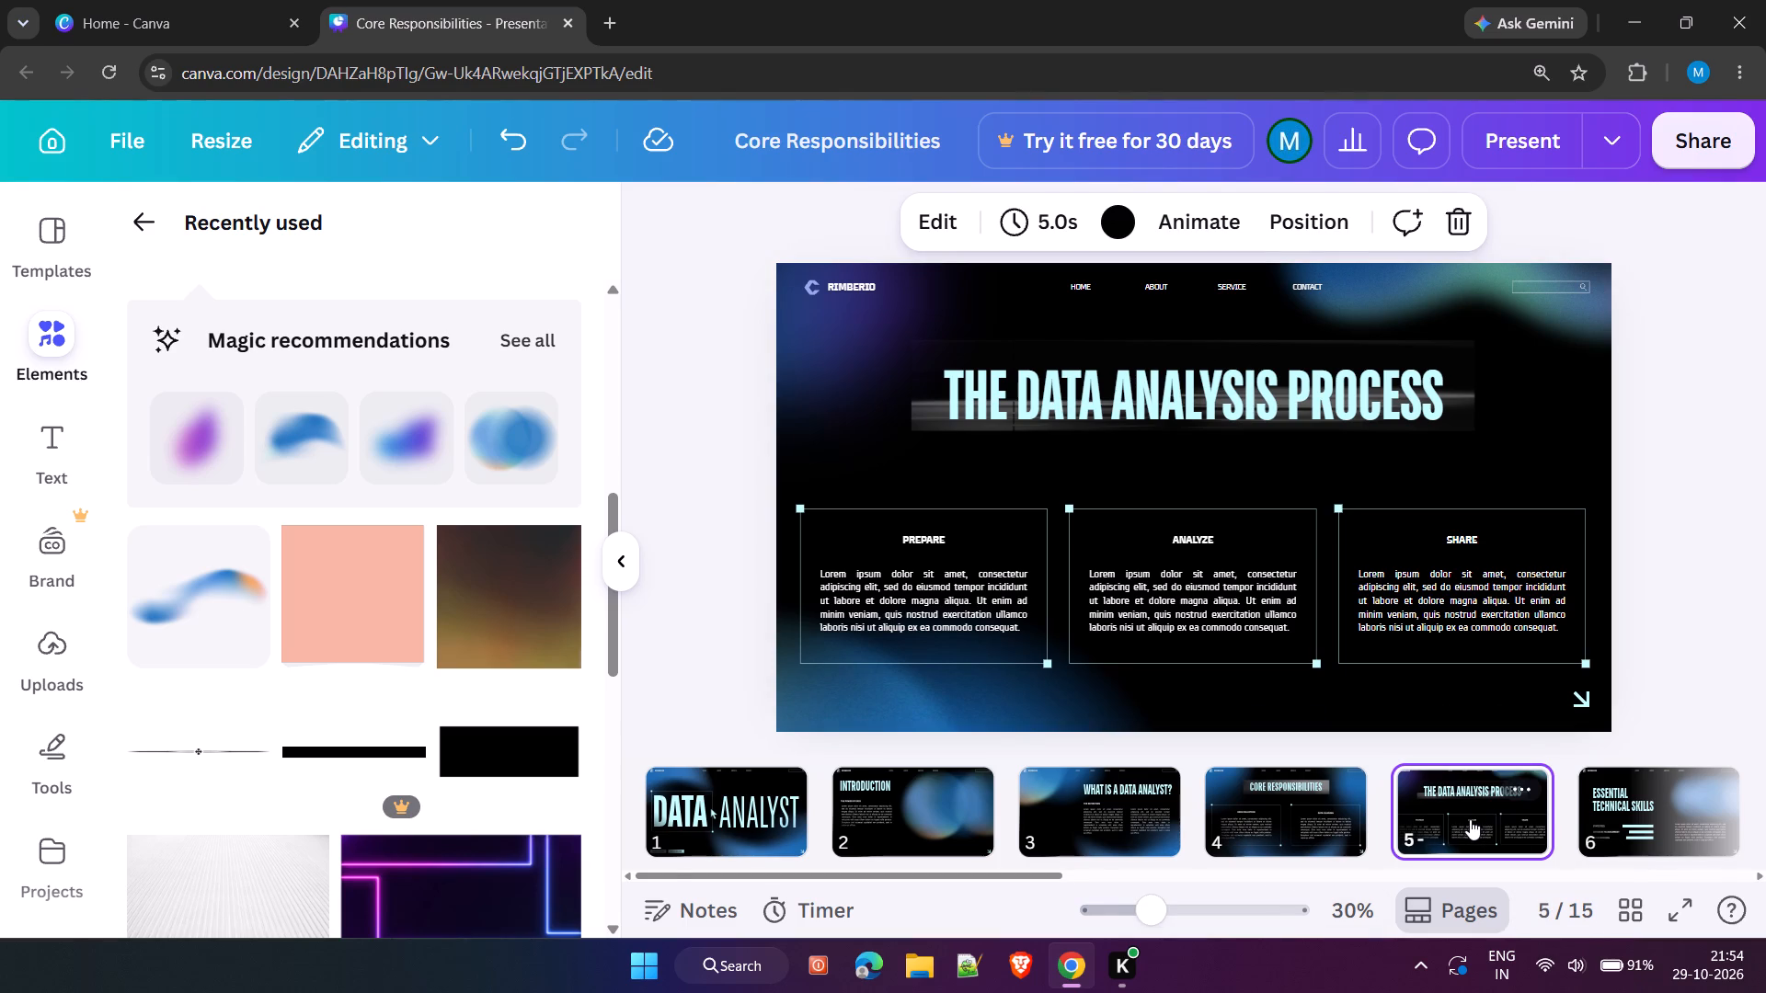
scroll(1470, 819, "down", 1)
left_click(1489, 804)
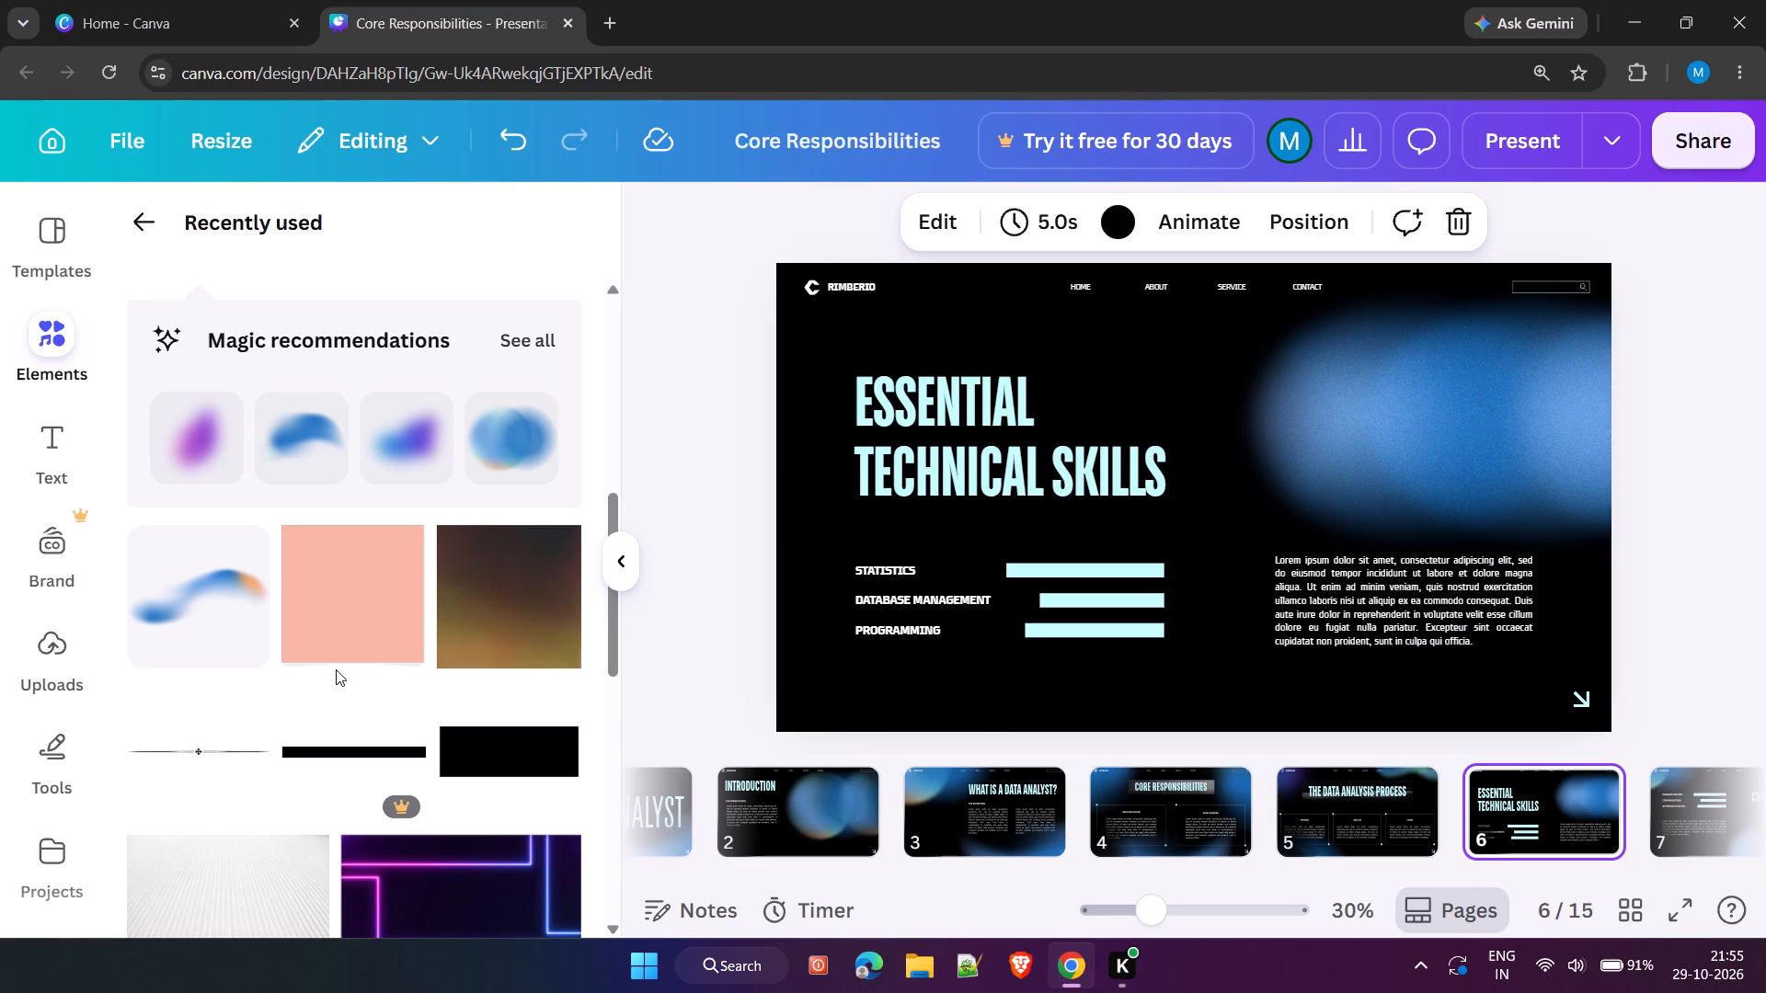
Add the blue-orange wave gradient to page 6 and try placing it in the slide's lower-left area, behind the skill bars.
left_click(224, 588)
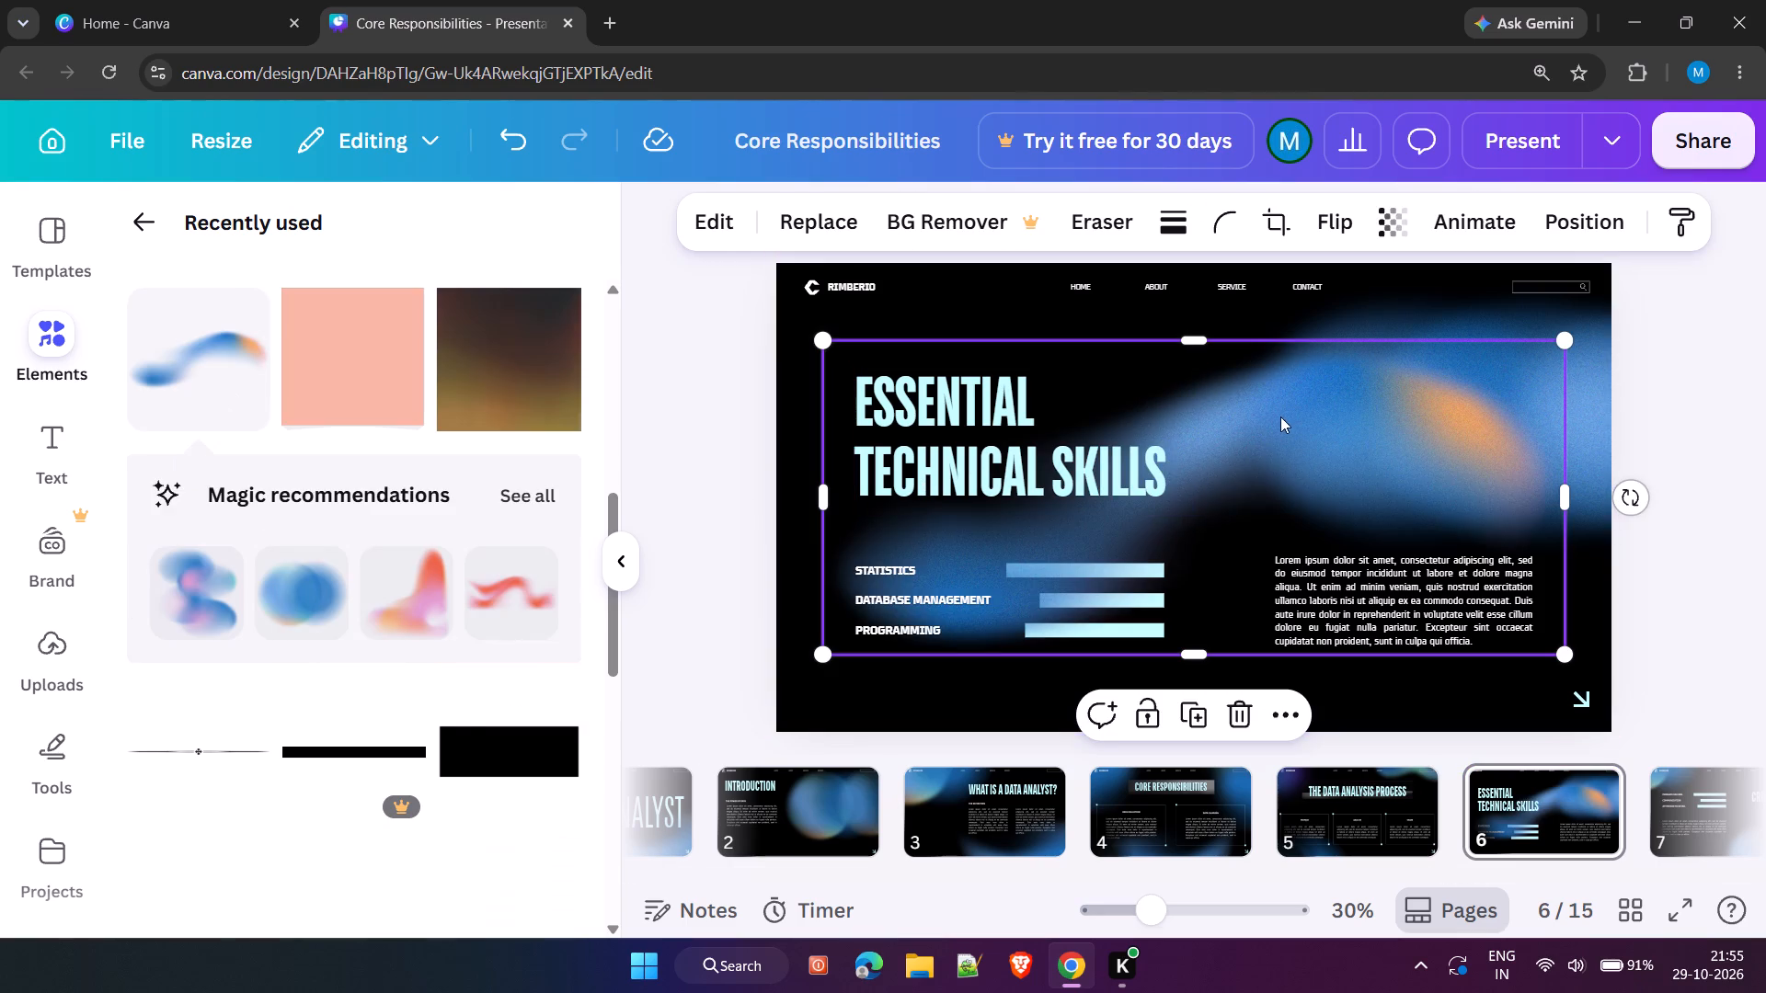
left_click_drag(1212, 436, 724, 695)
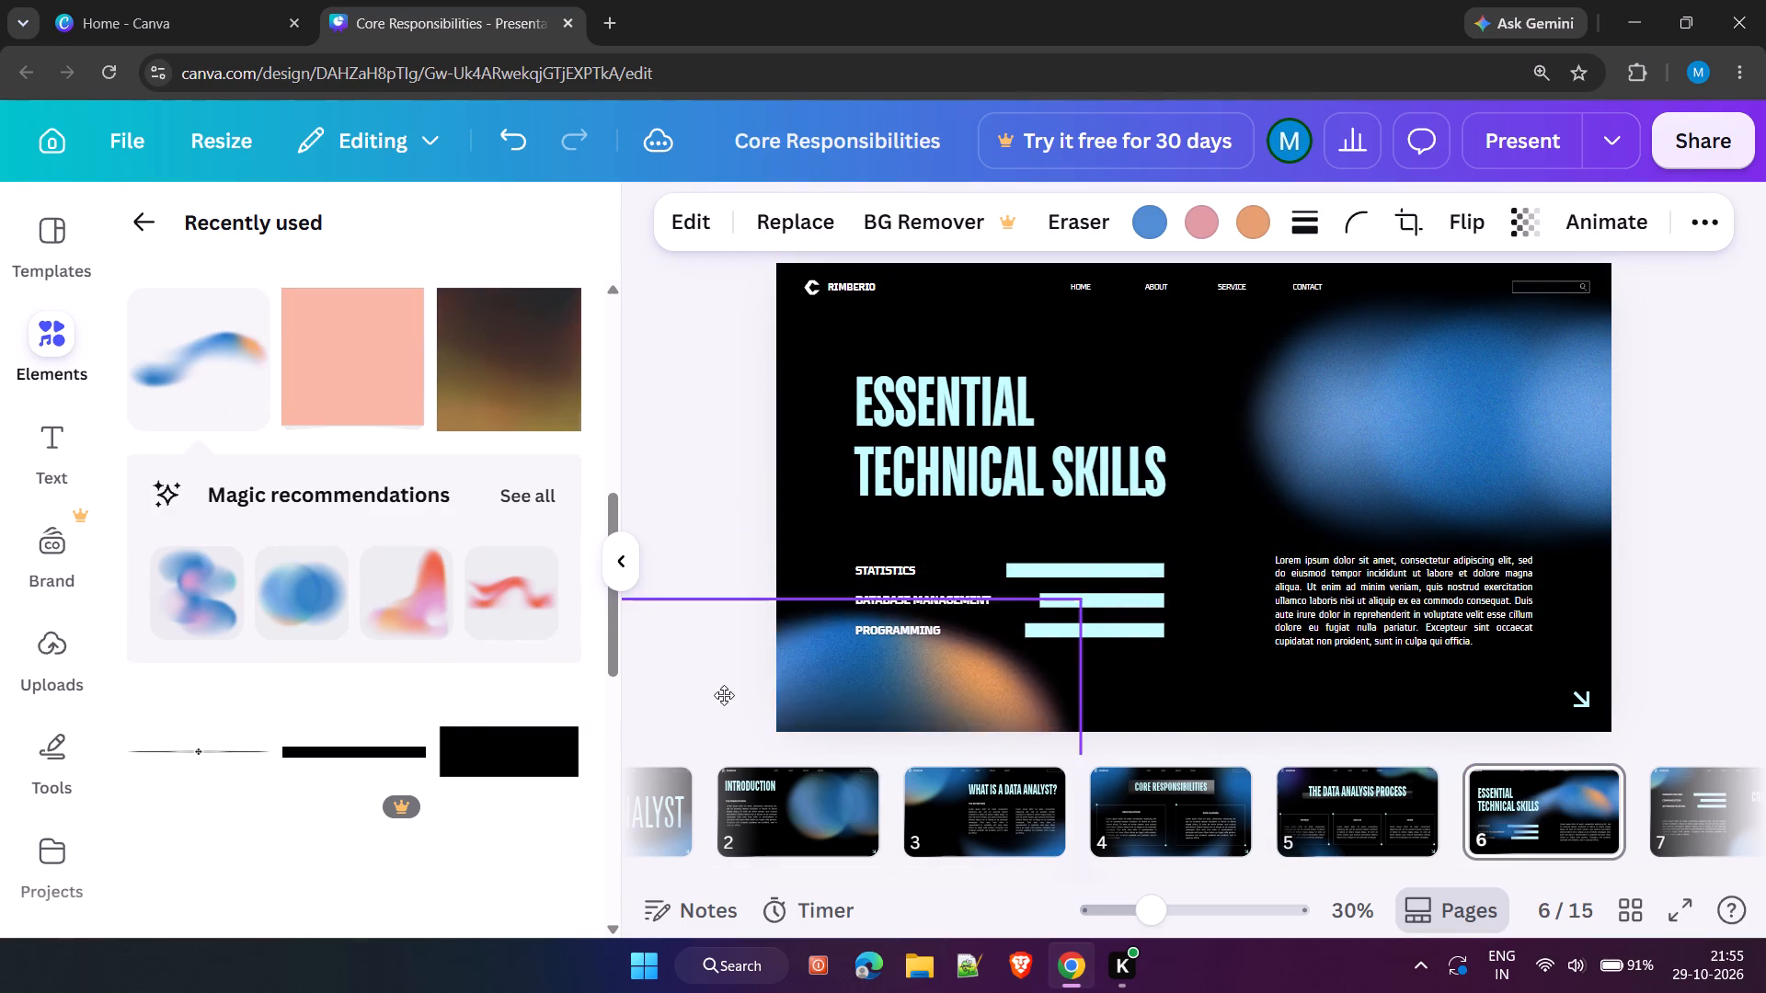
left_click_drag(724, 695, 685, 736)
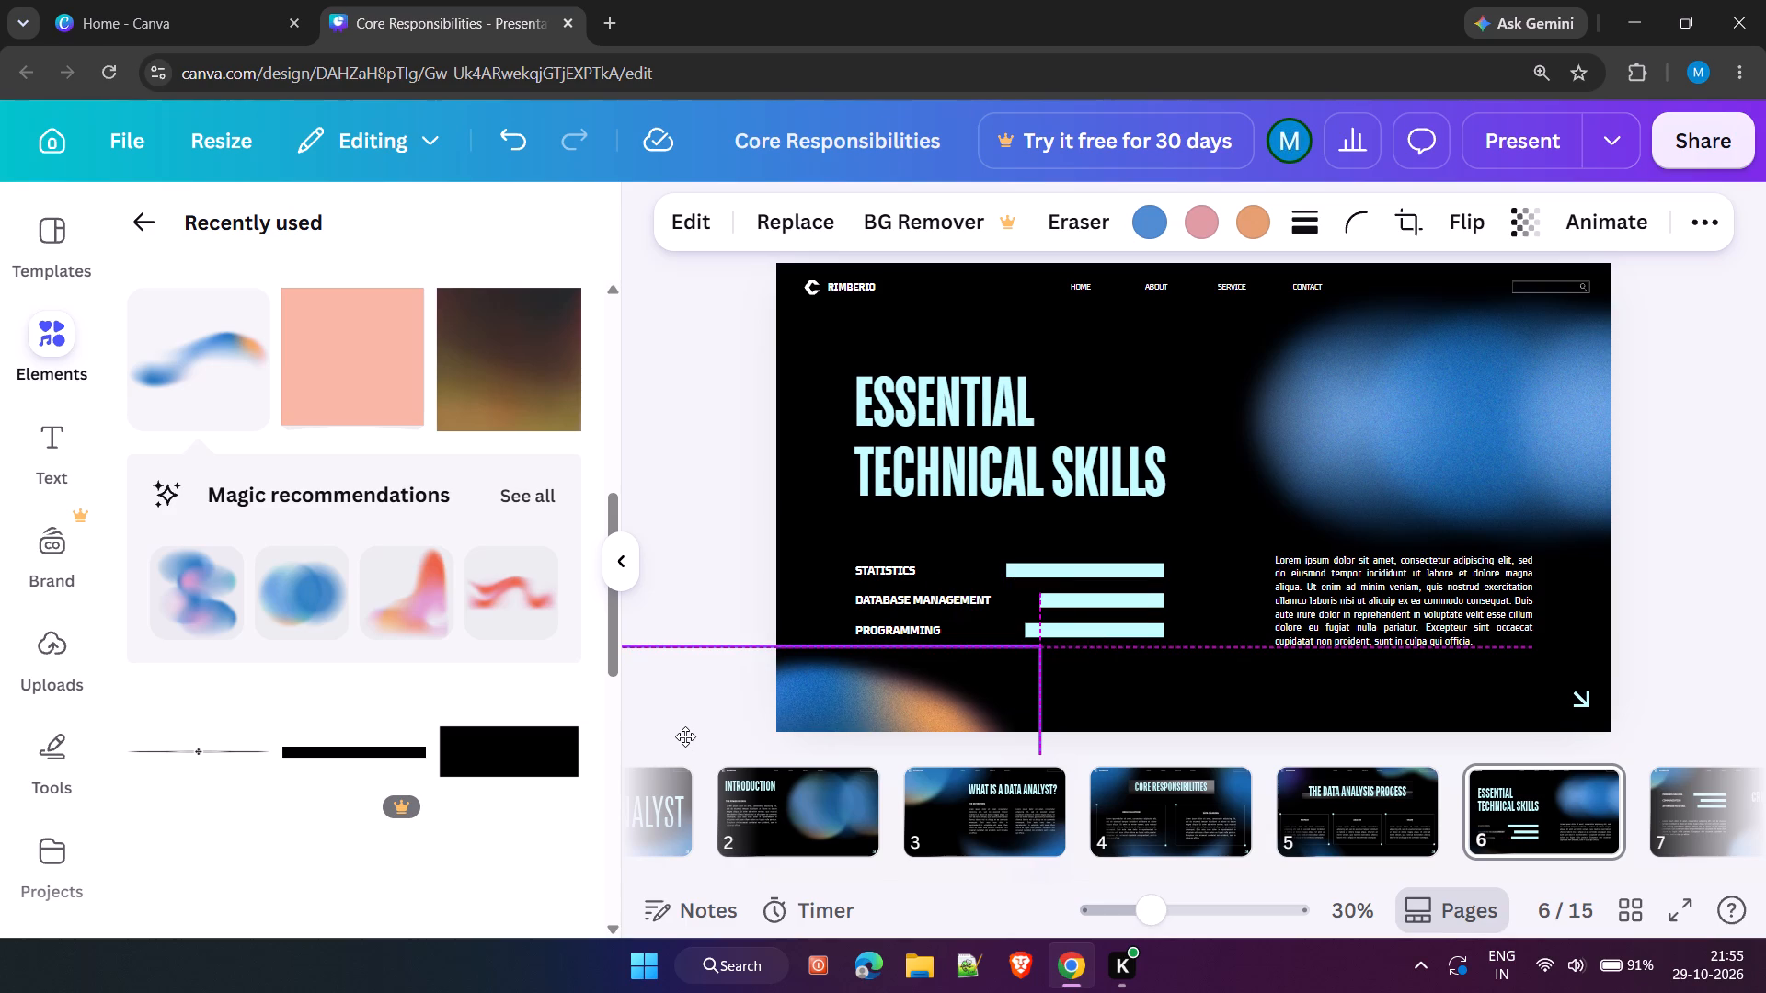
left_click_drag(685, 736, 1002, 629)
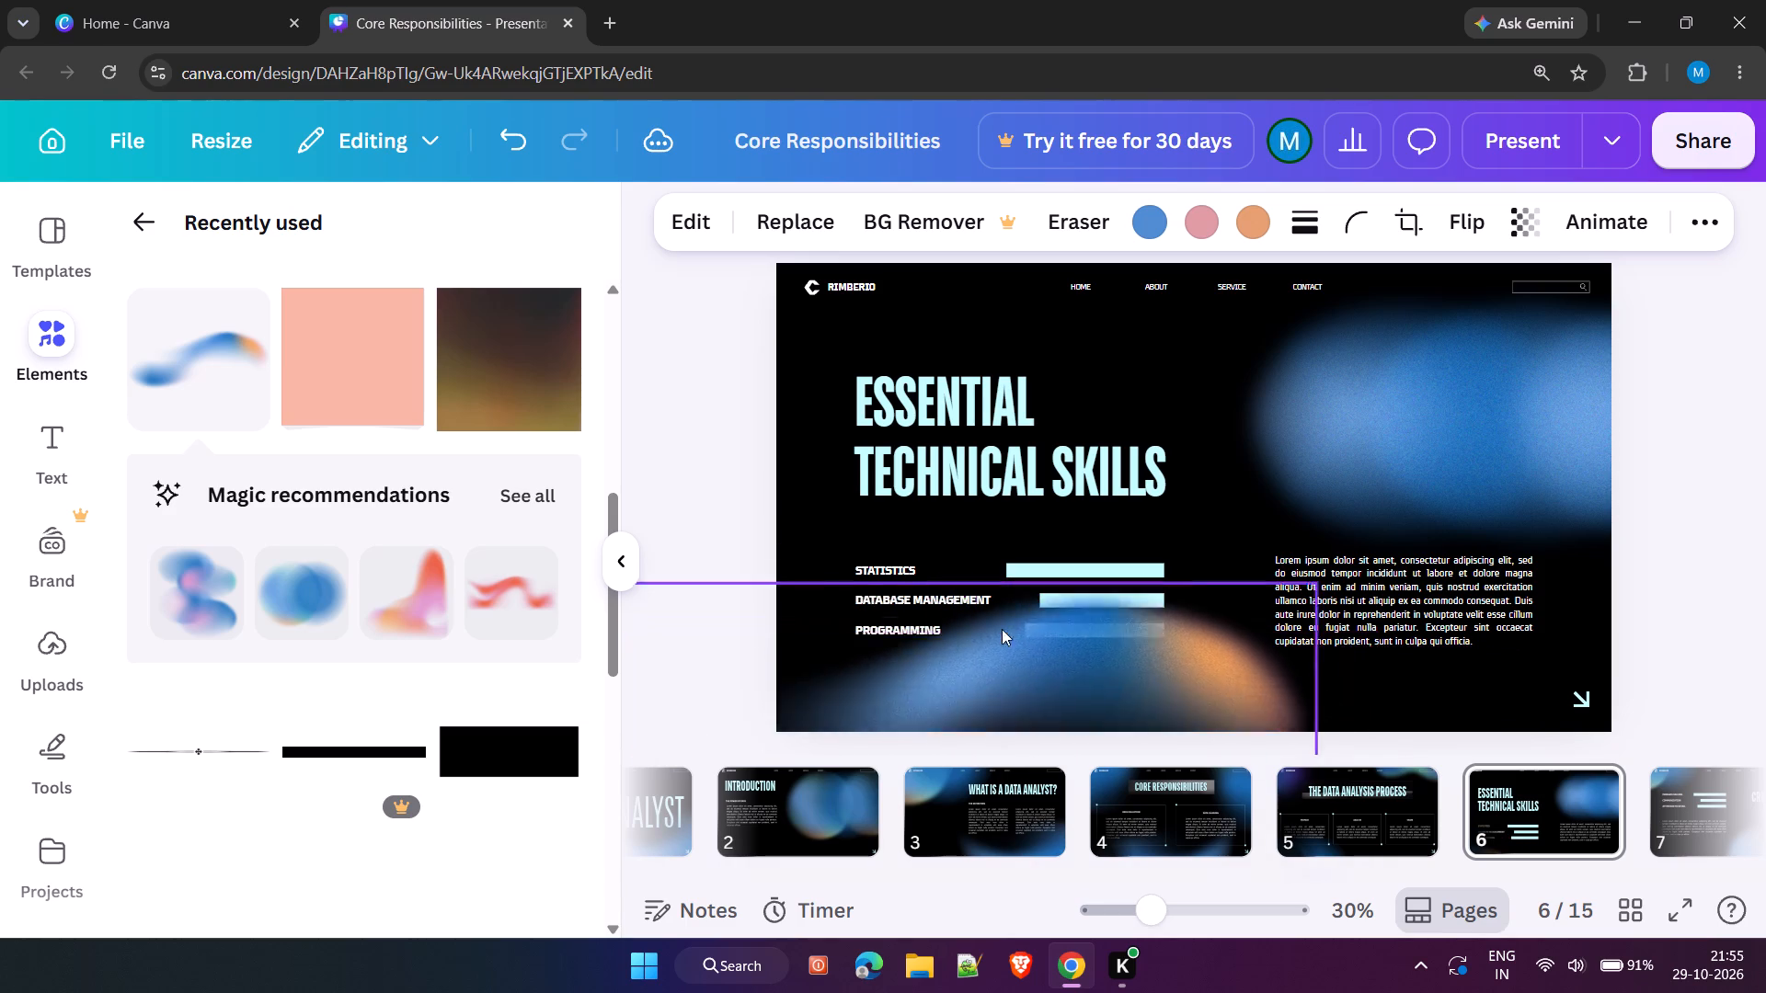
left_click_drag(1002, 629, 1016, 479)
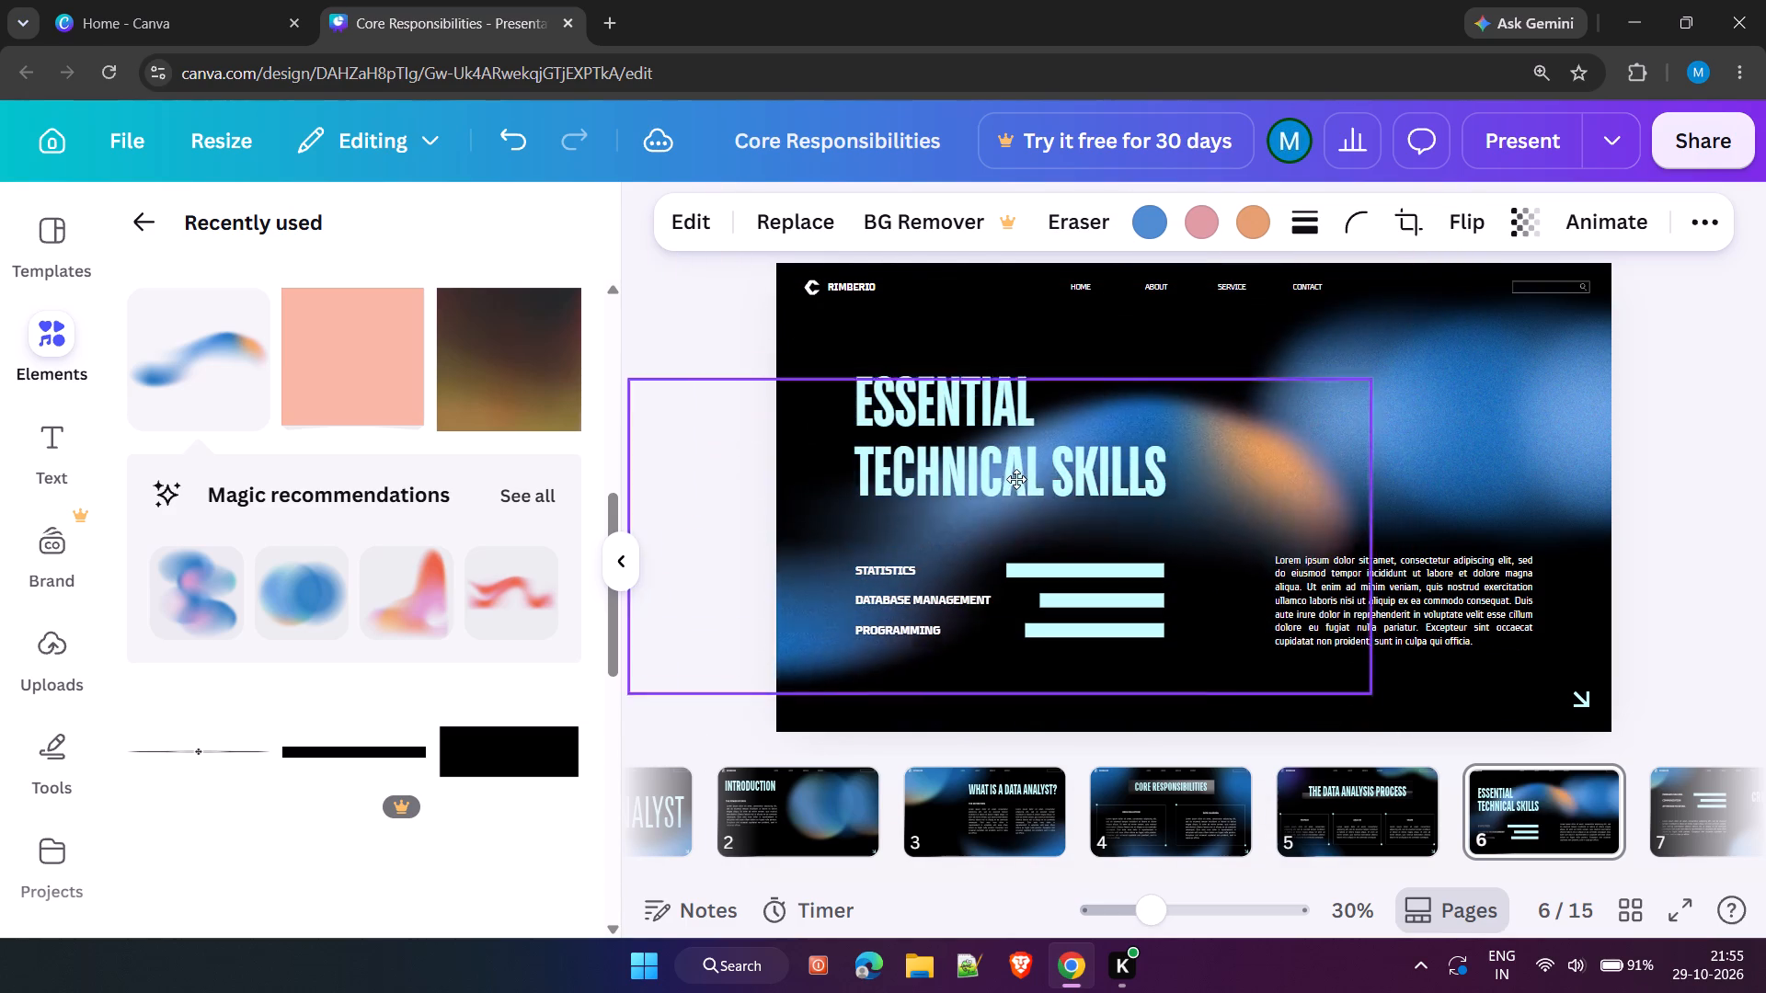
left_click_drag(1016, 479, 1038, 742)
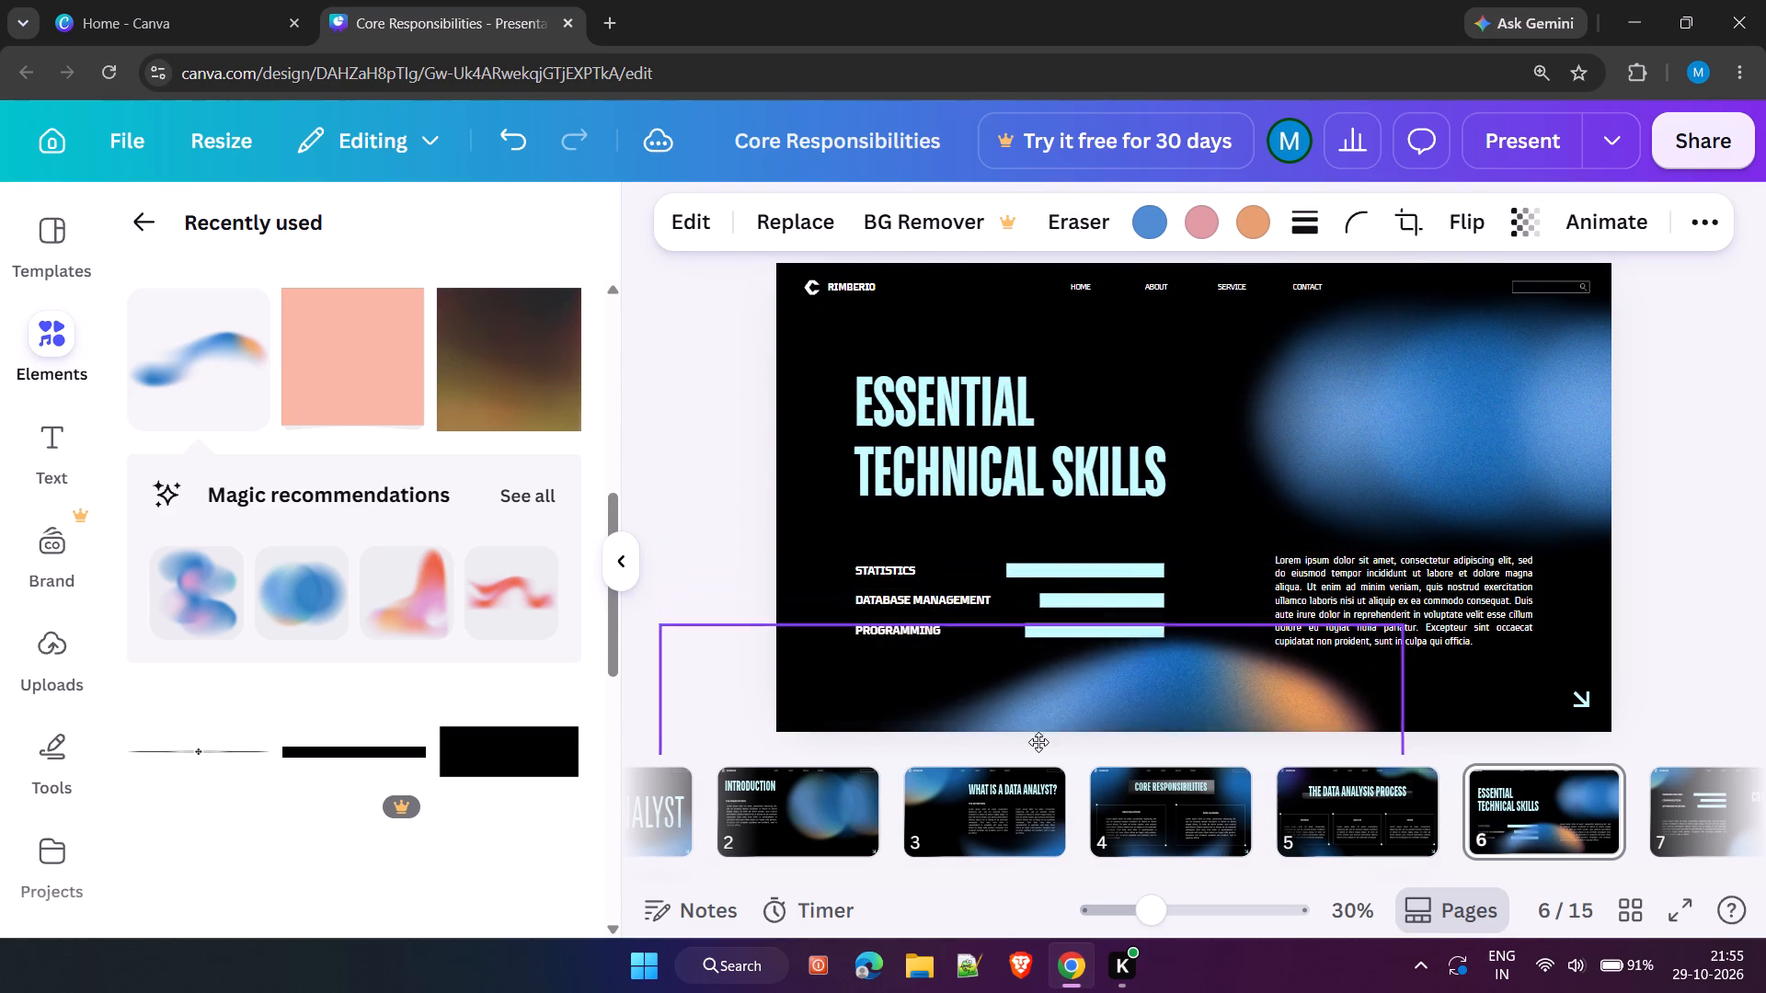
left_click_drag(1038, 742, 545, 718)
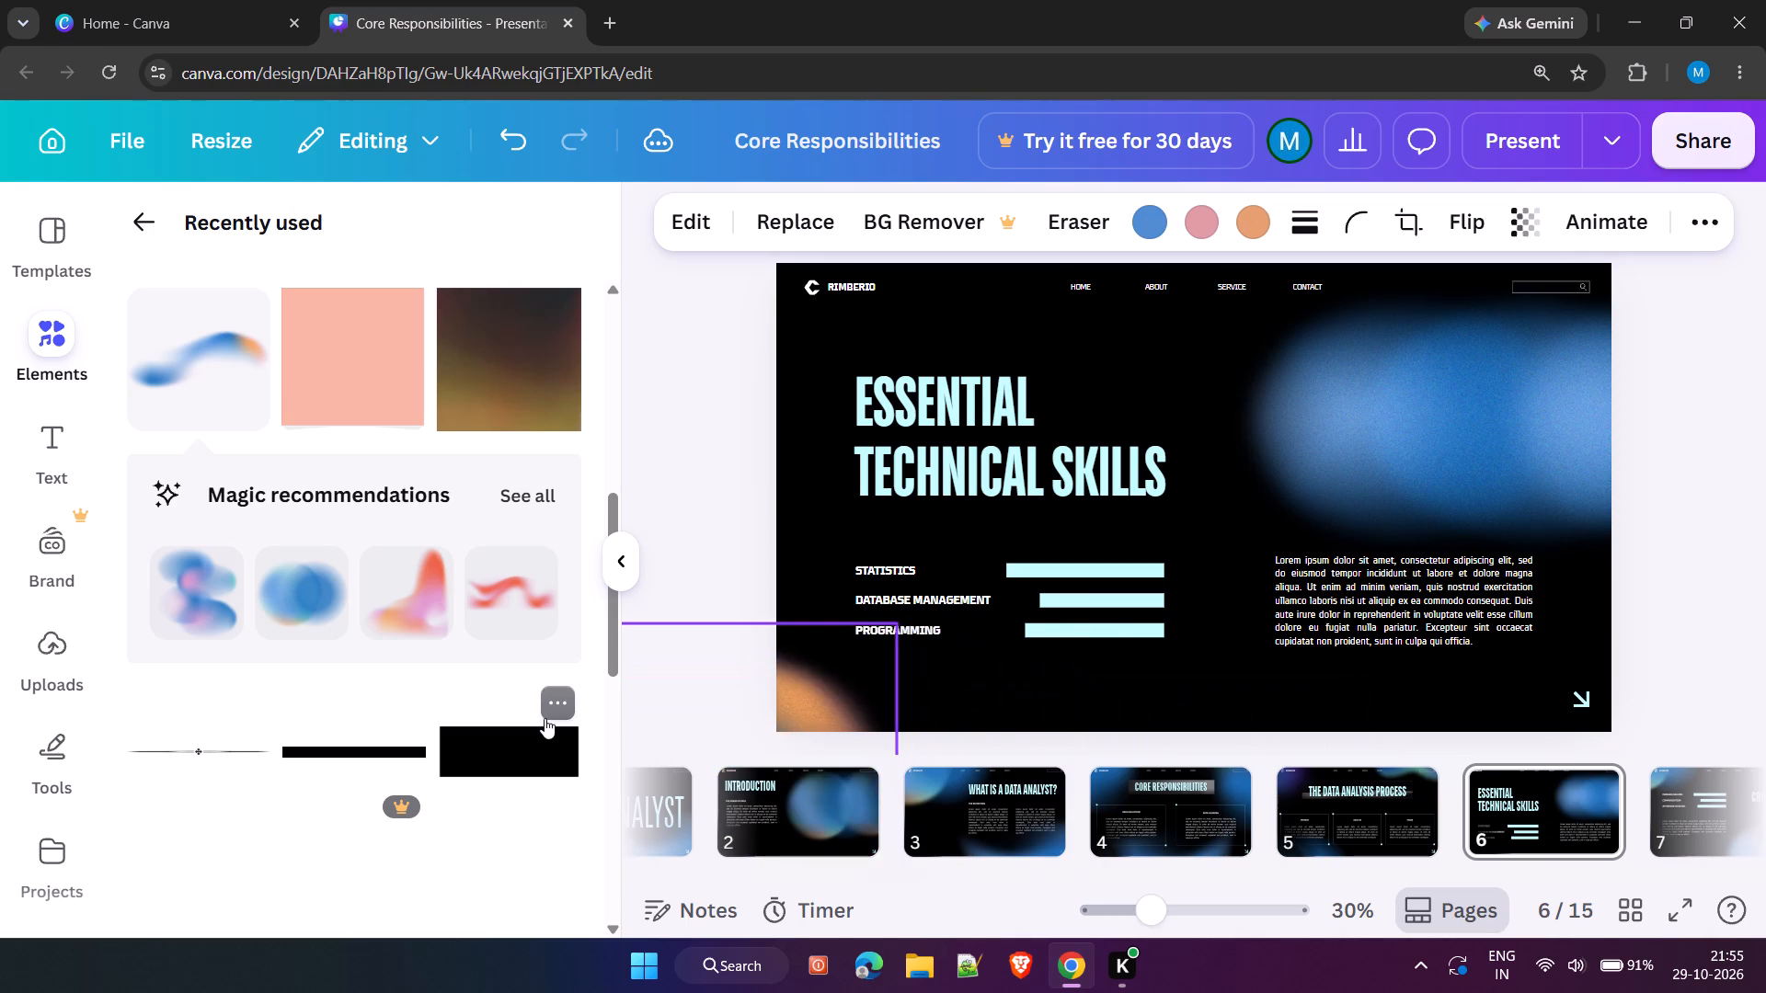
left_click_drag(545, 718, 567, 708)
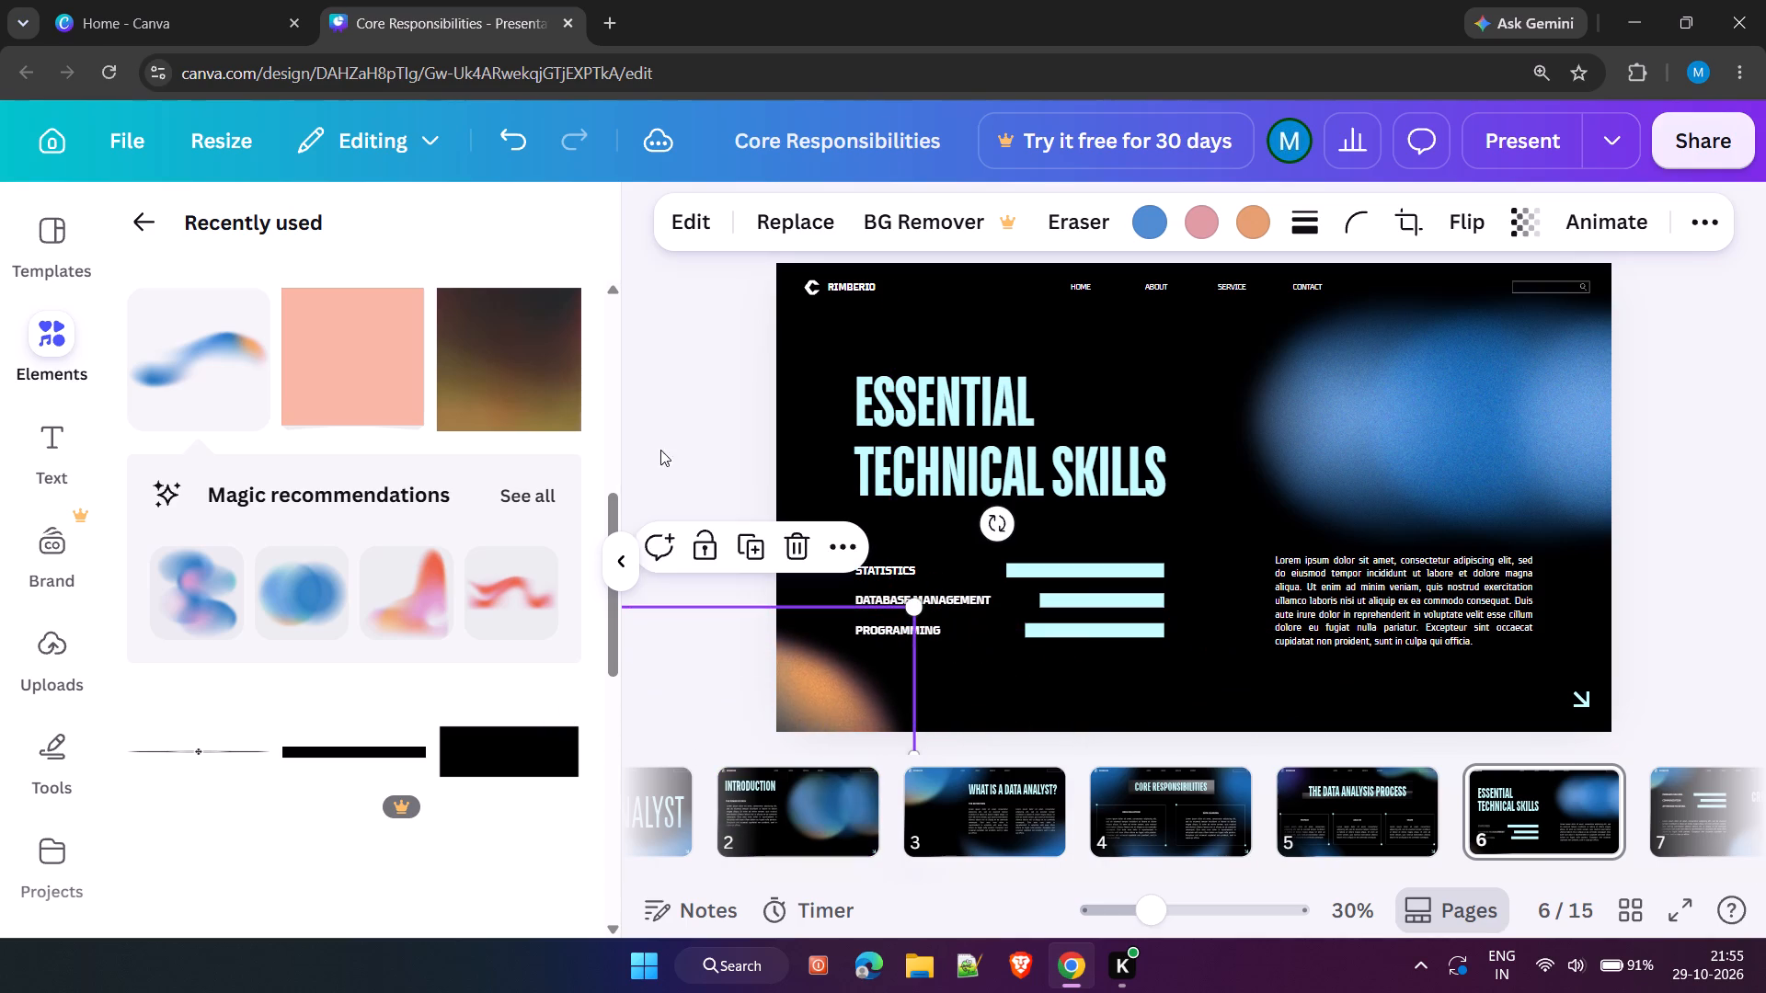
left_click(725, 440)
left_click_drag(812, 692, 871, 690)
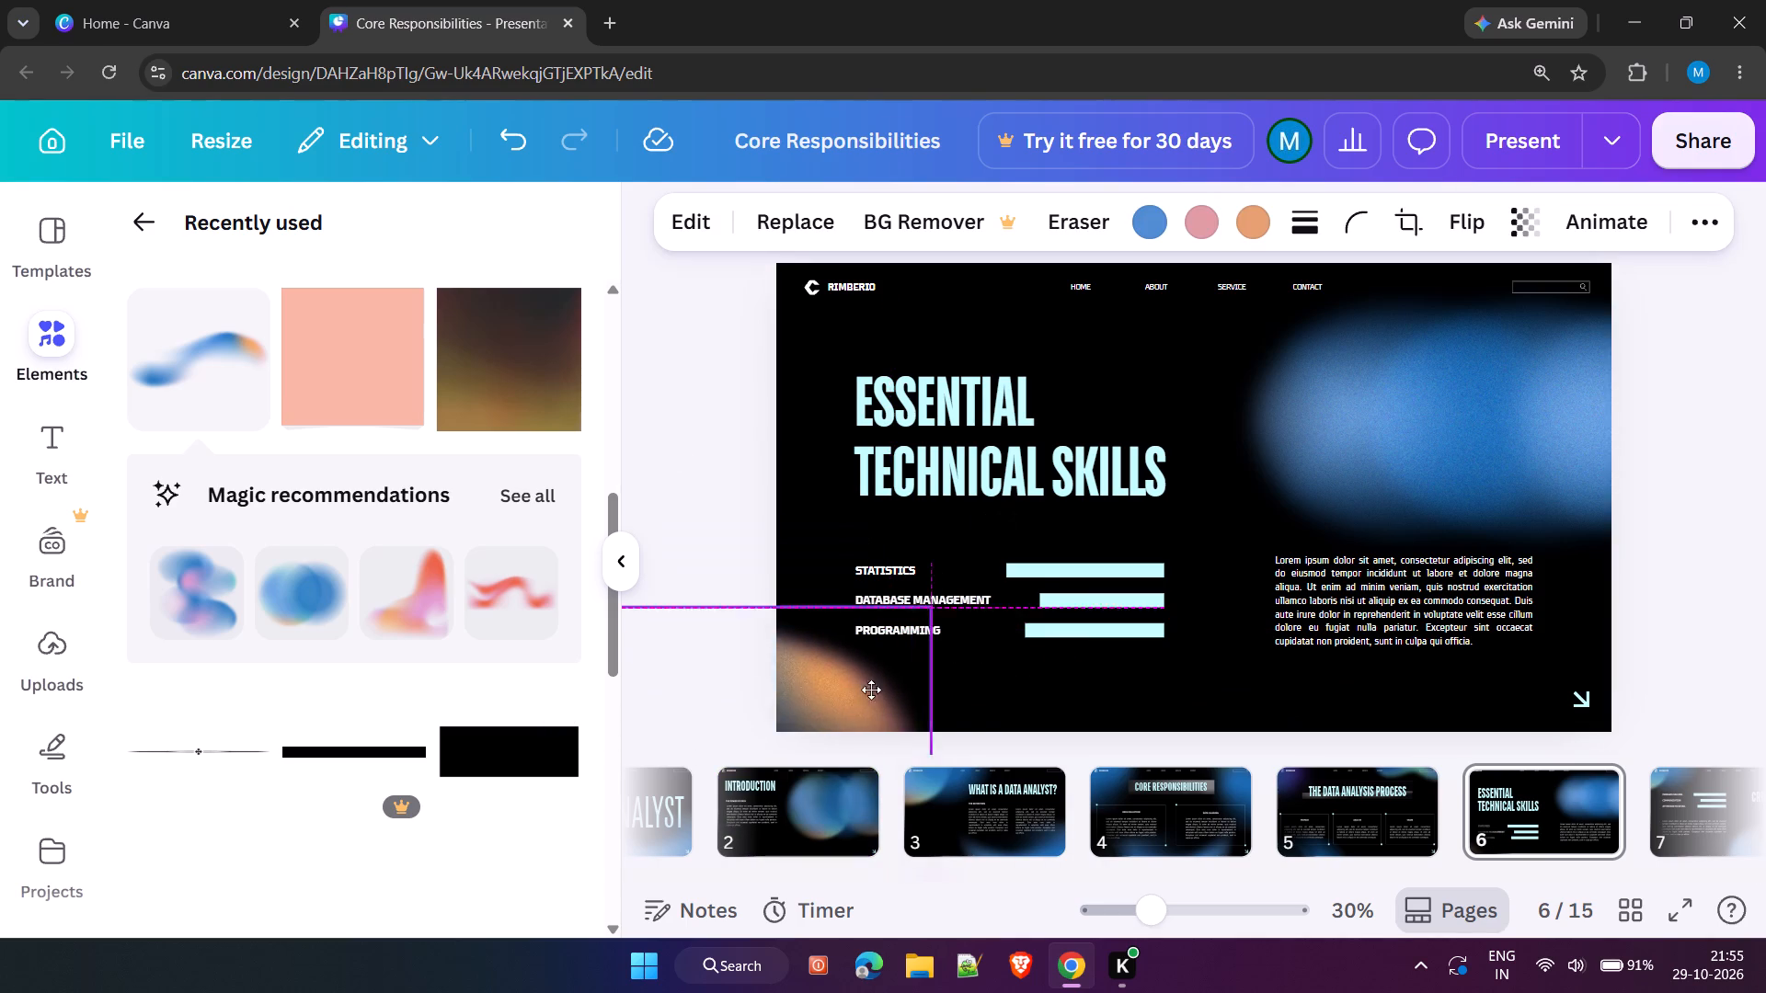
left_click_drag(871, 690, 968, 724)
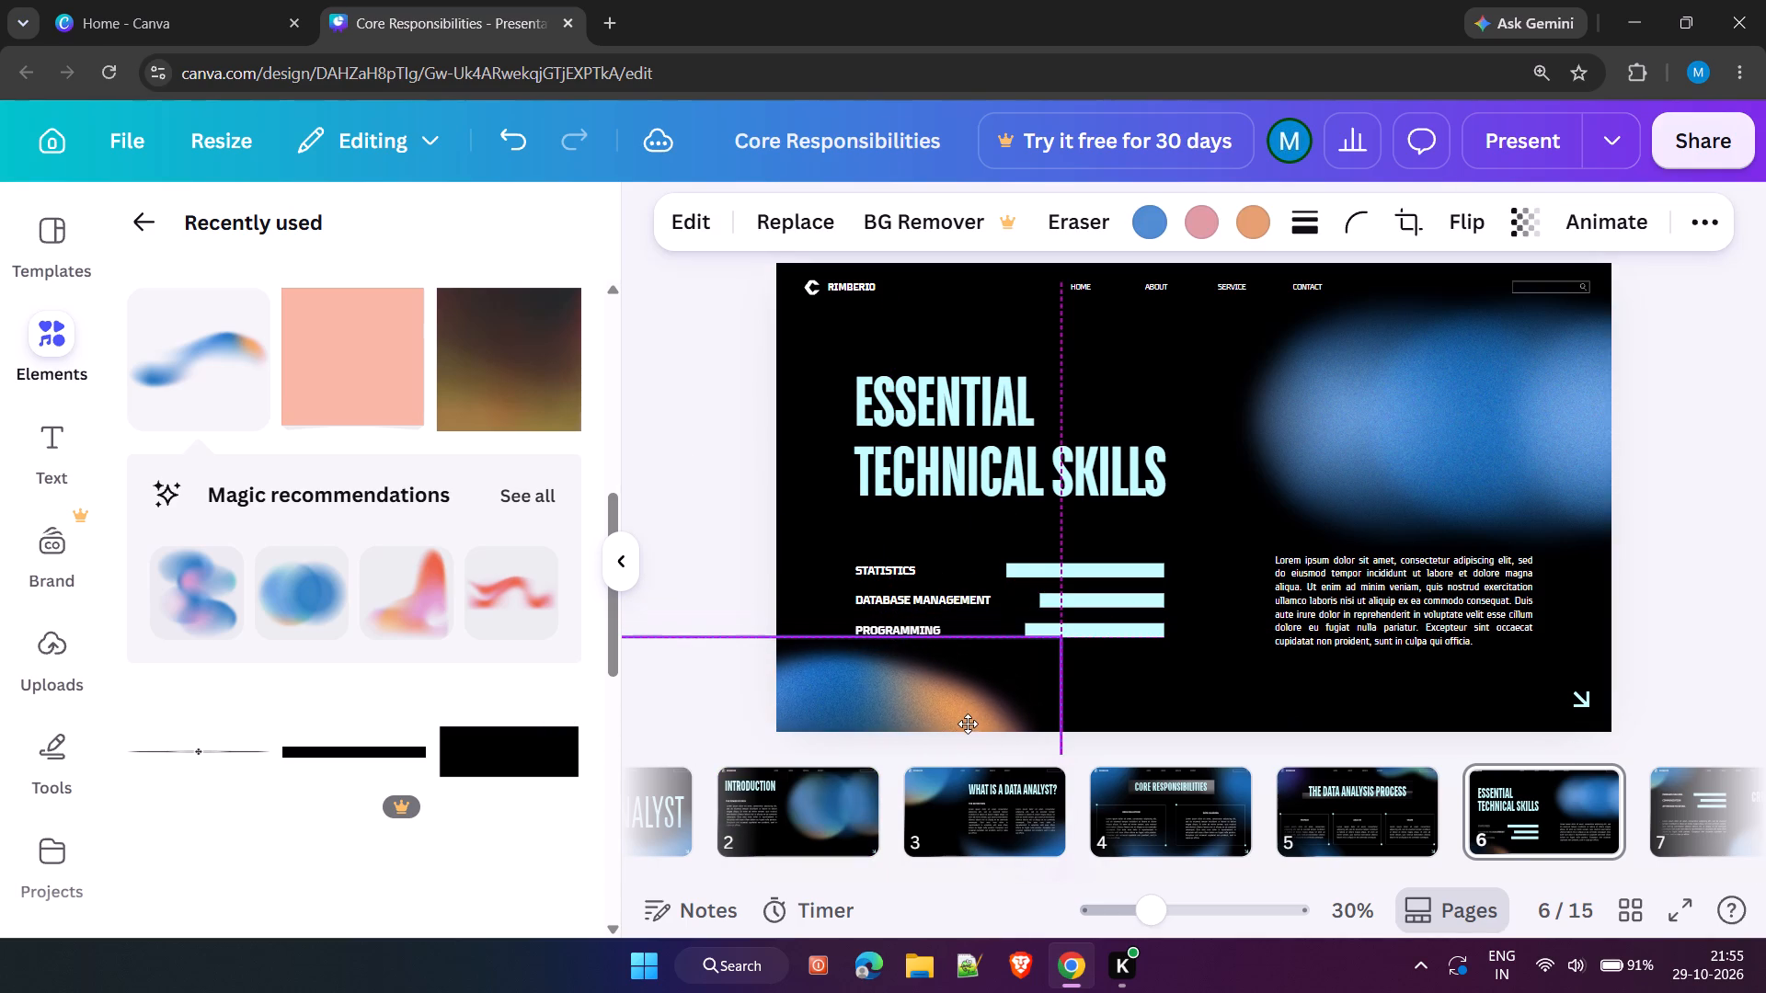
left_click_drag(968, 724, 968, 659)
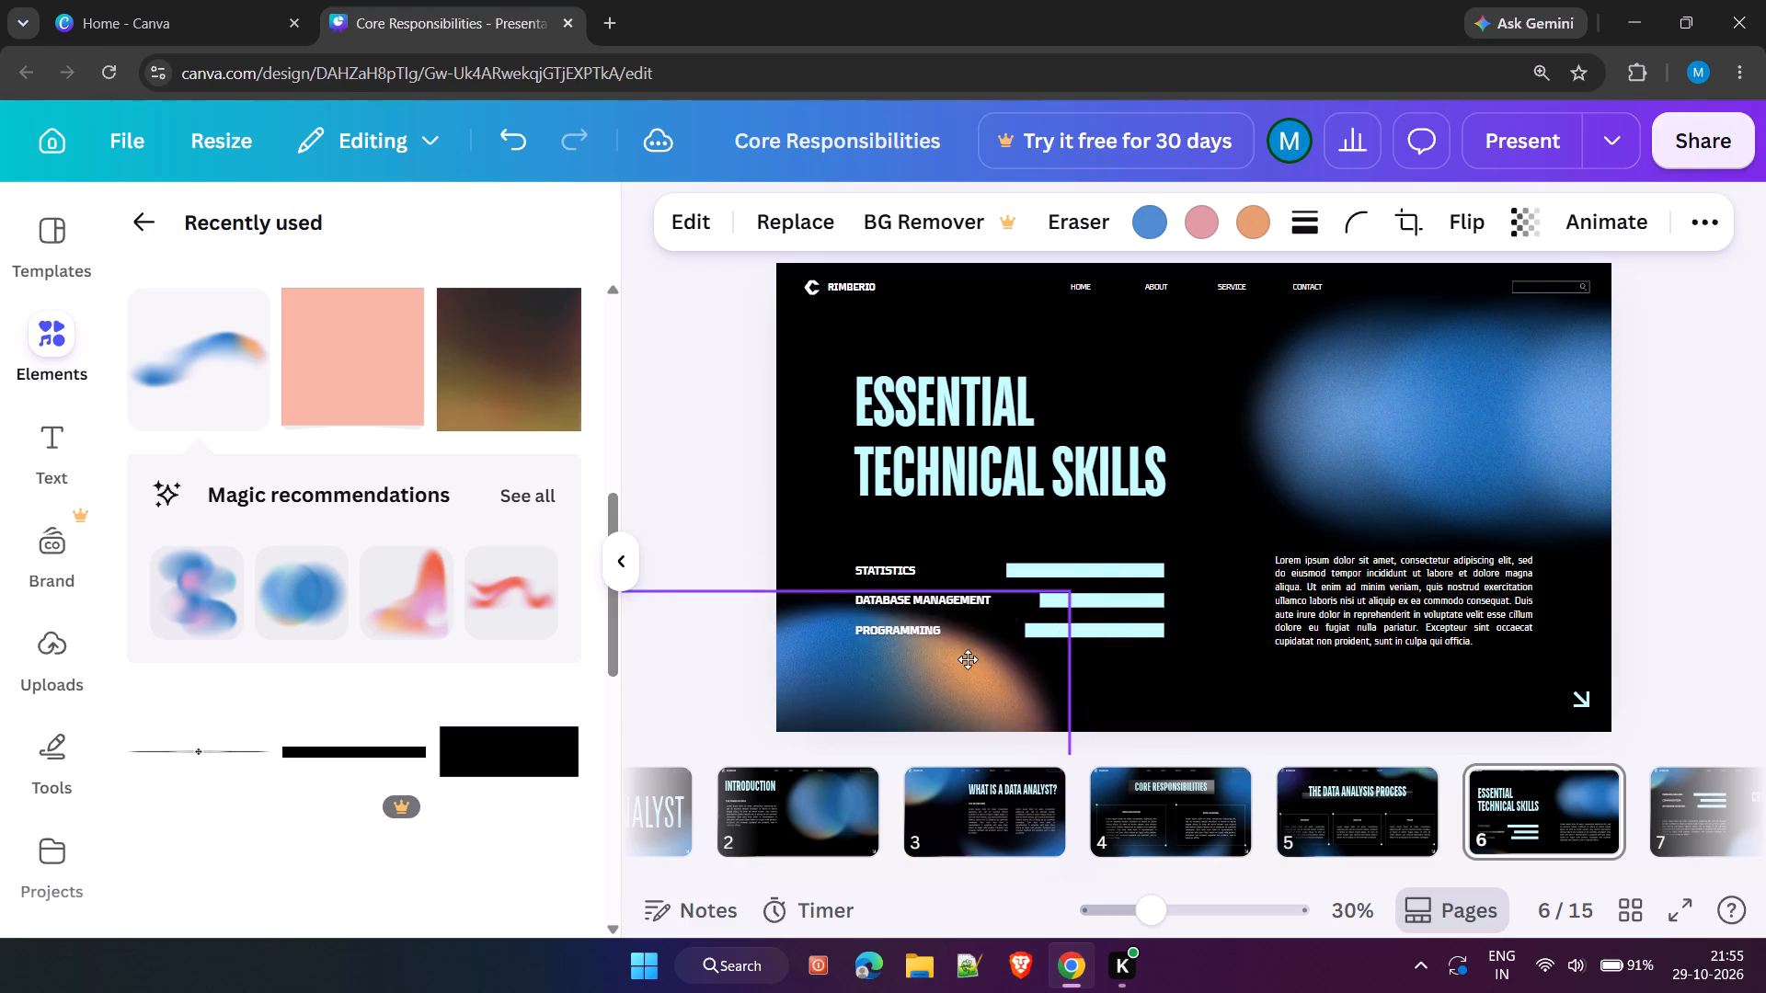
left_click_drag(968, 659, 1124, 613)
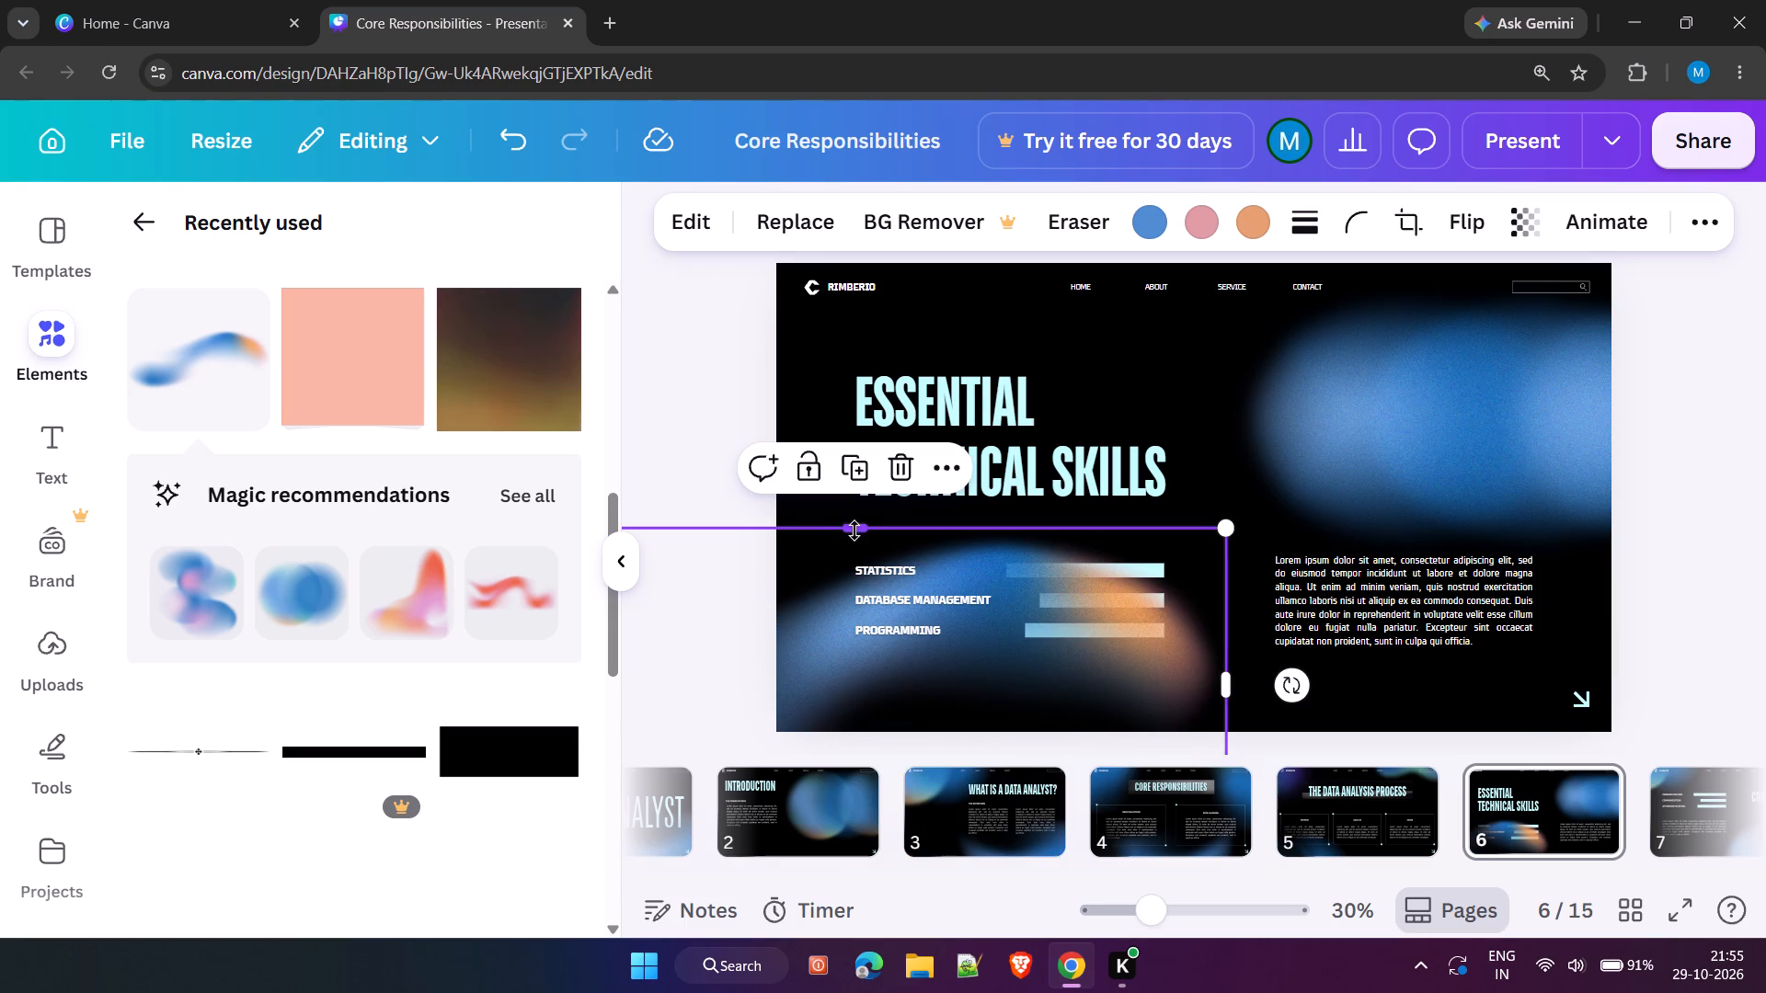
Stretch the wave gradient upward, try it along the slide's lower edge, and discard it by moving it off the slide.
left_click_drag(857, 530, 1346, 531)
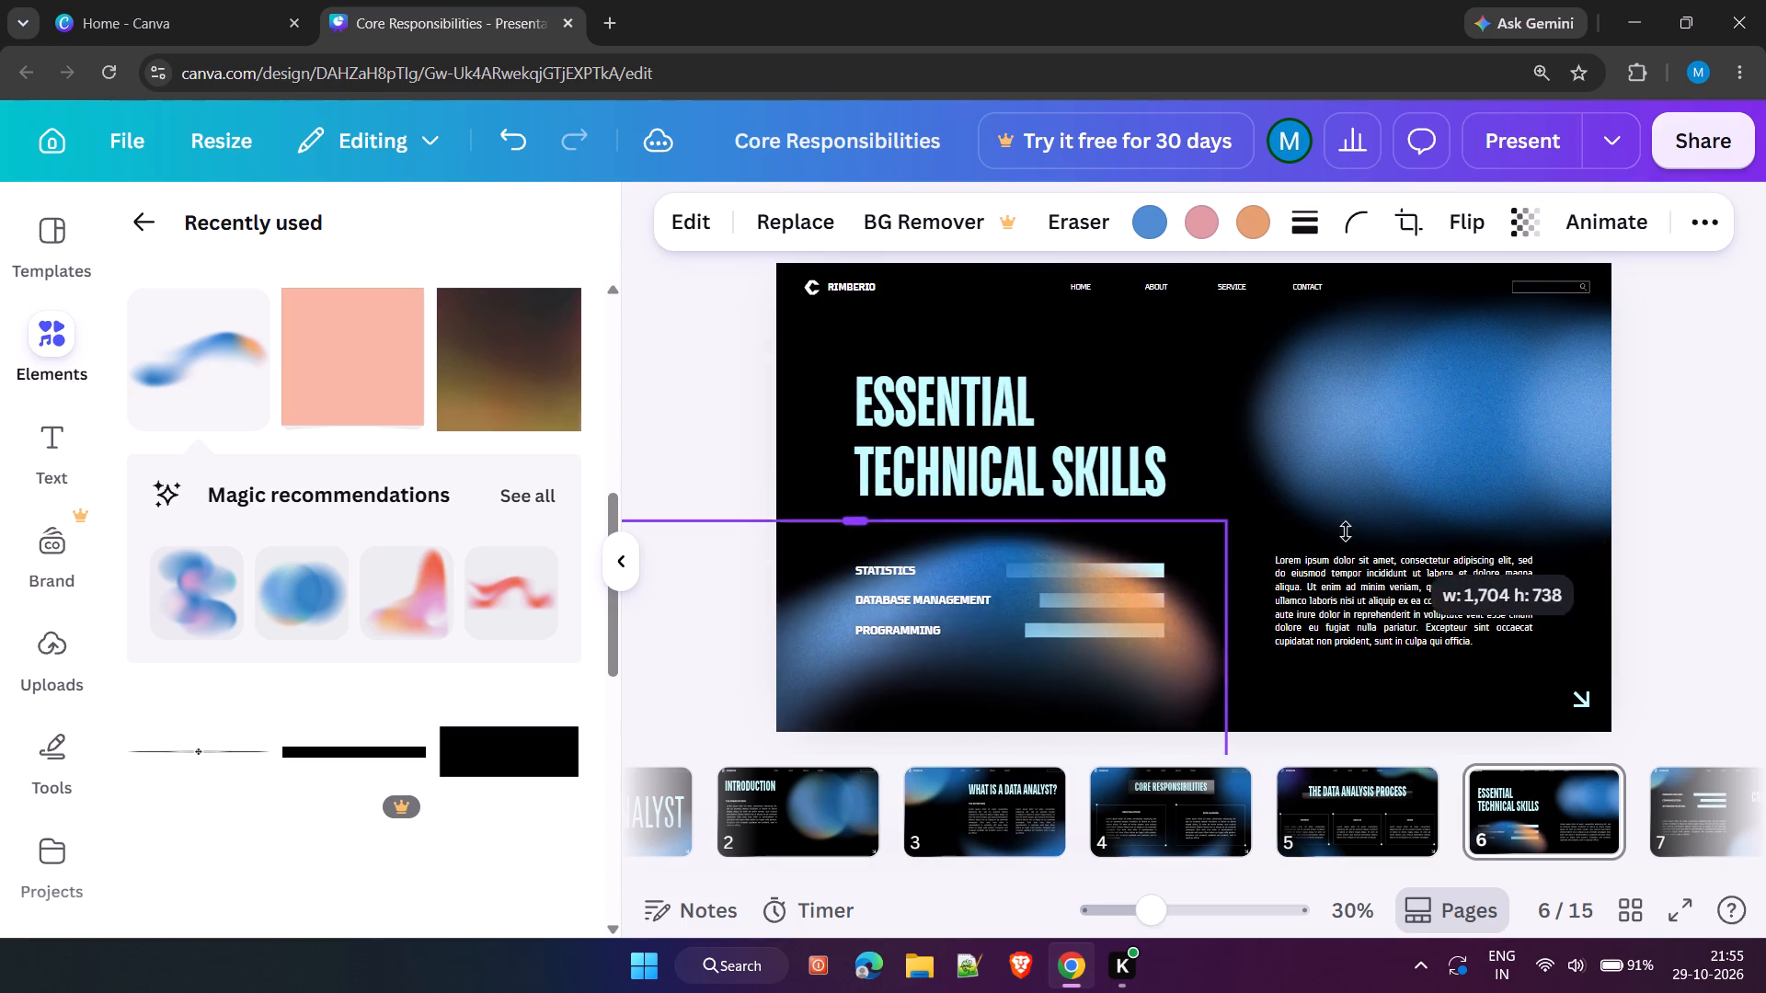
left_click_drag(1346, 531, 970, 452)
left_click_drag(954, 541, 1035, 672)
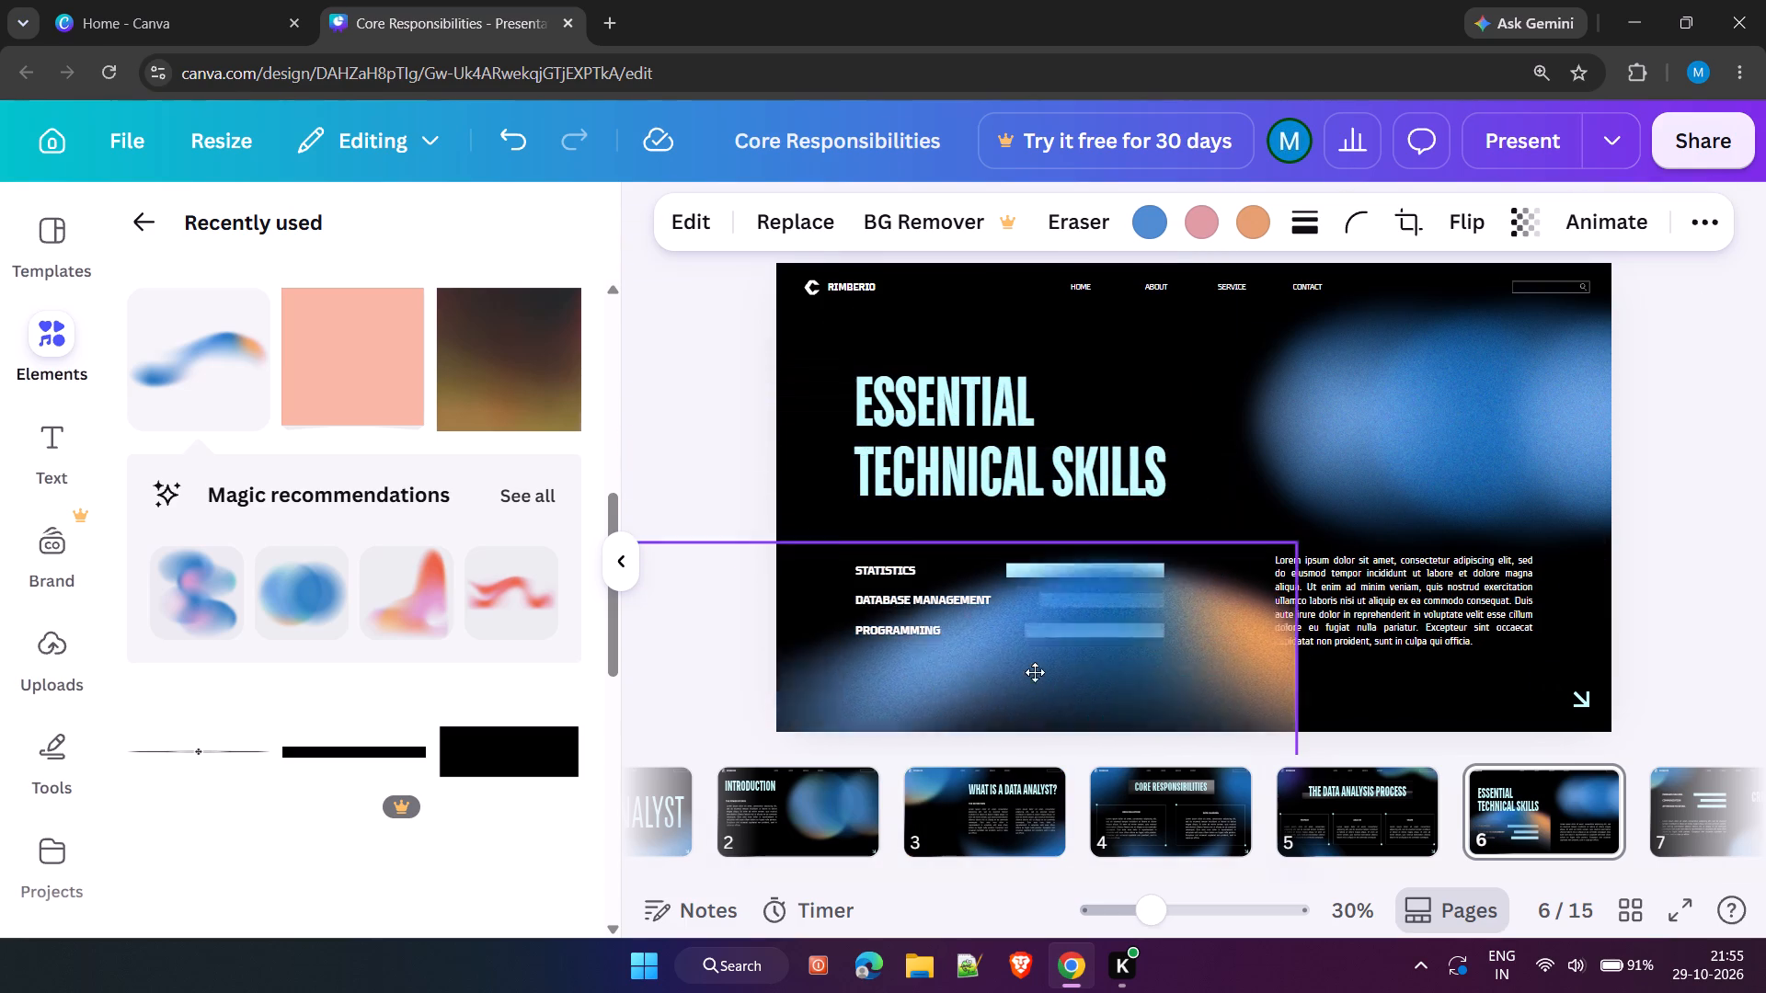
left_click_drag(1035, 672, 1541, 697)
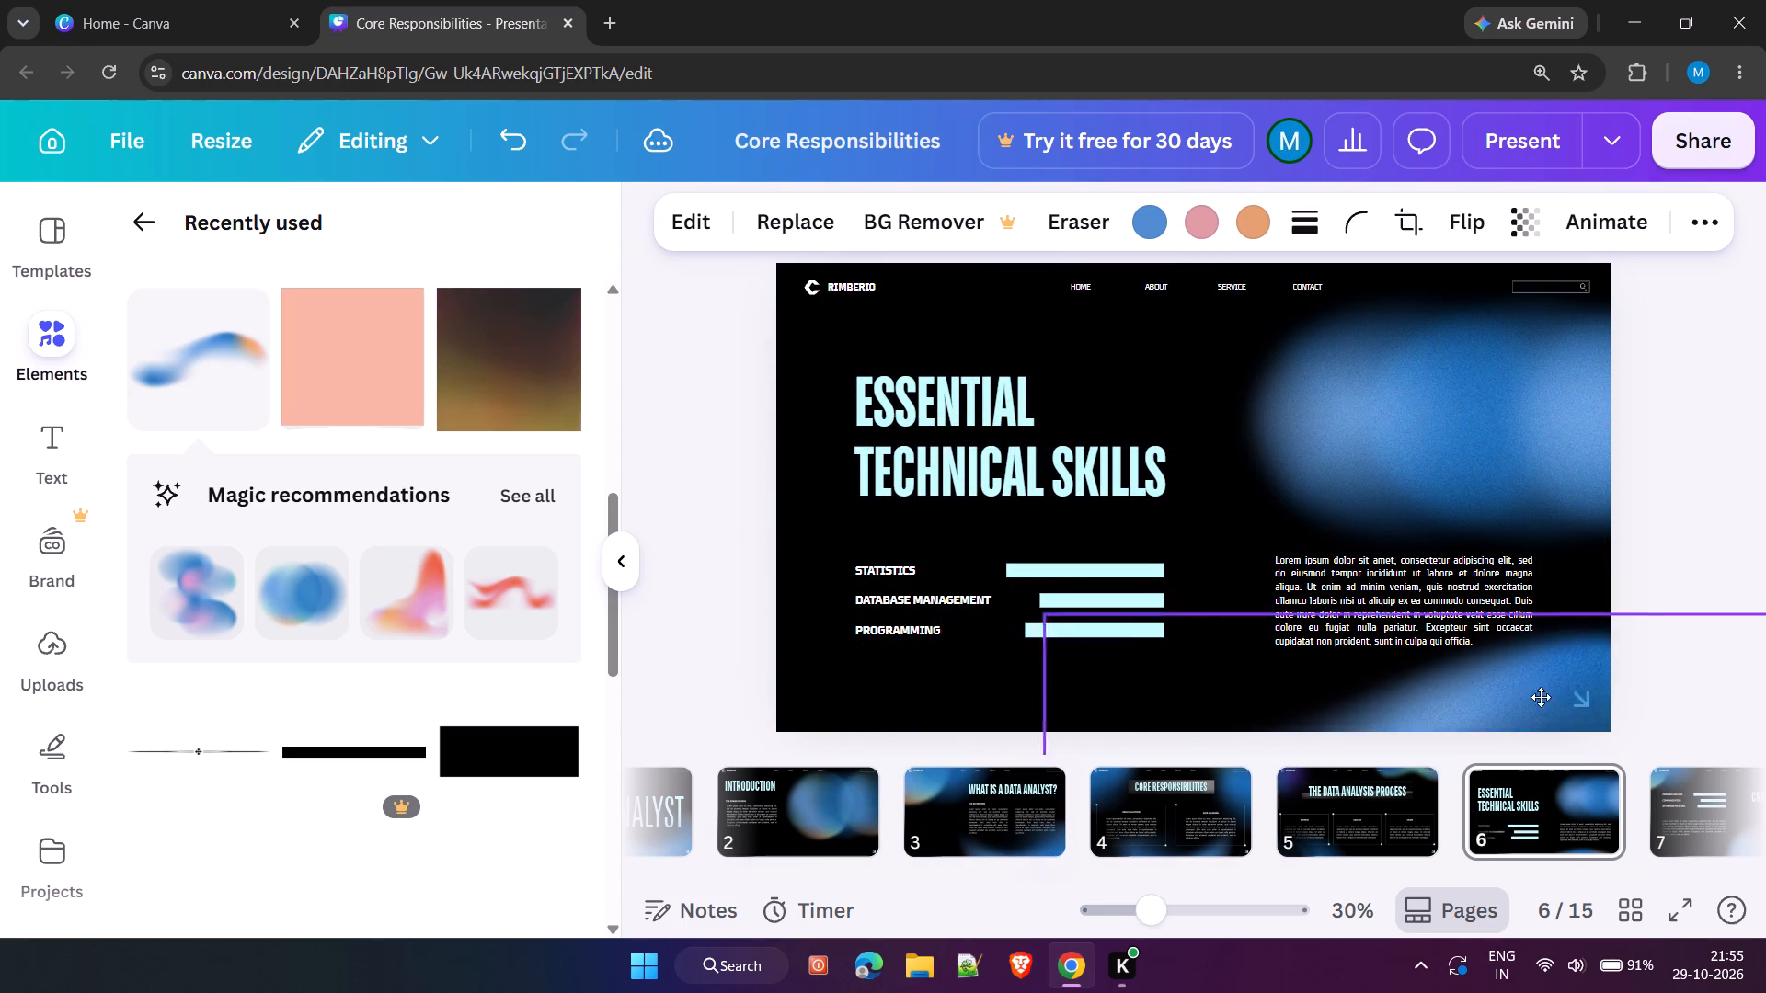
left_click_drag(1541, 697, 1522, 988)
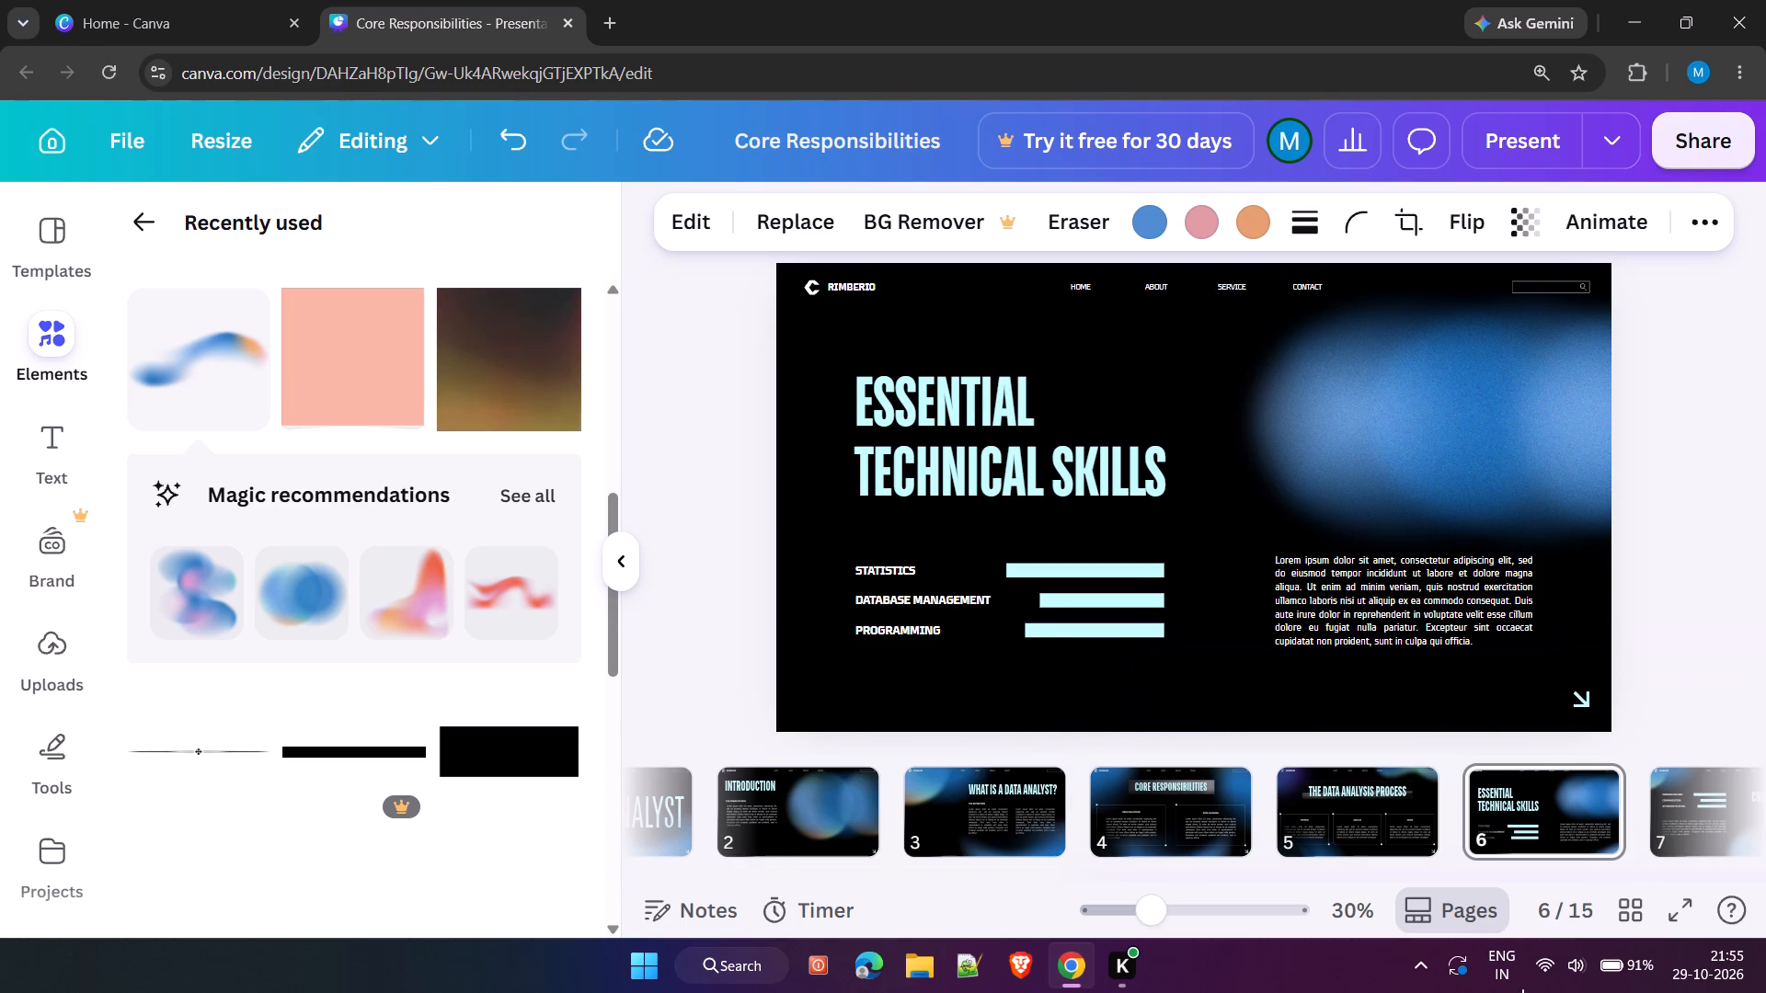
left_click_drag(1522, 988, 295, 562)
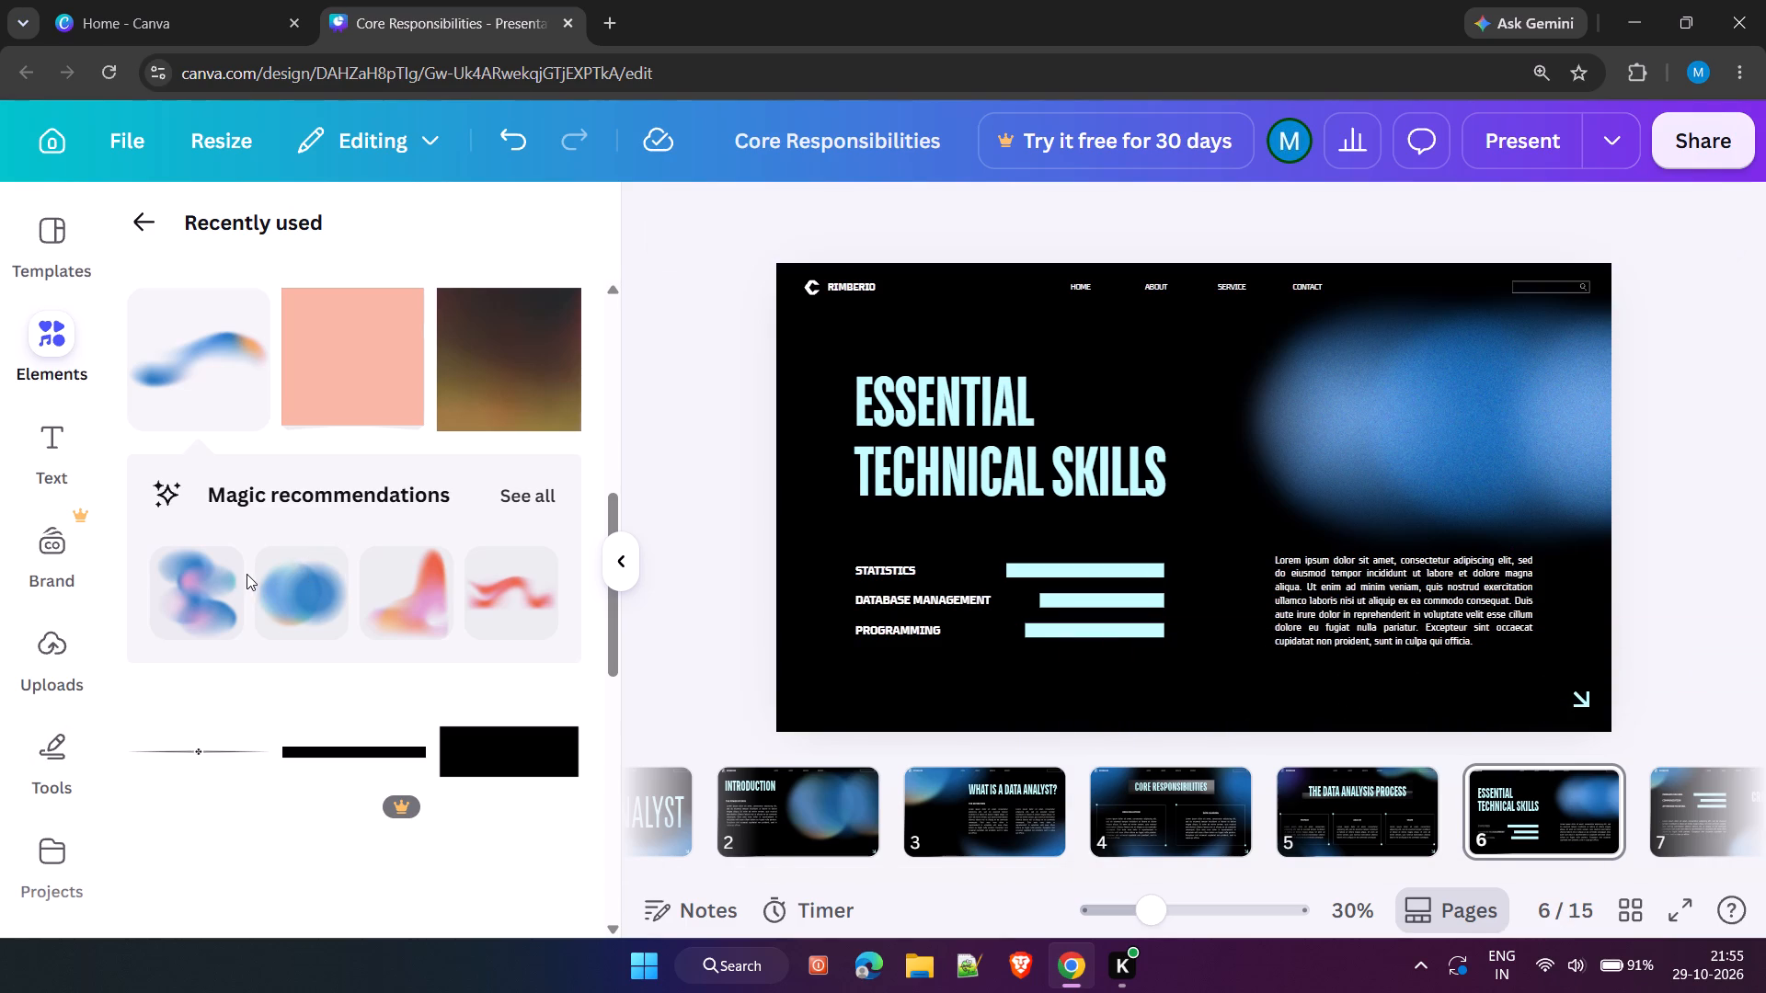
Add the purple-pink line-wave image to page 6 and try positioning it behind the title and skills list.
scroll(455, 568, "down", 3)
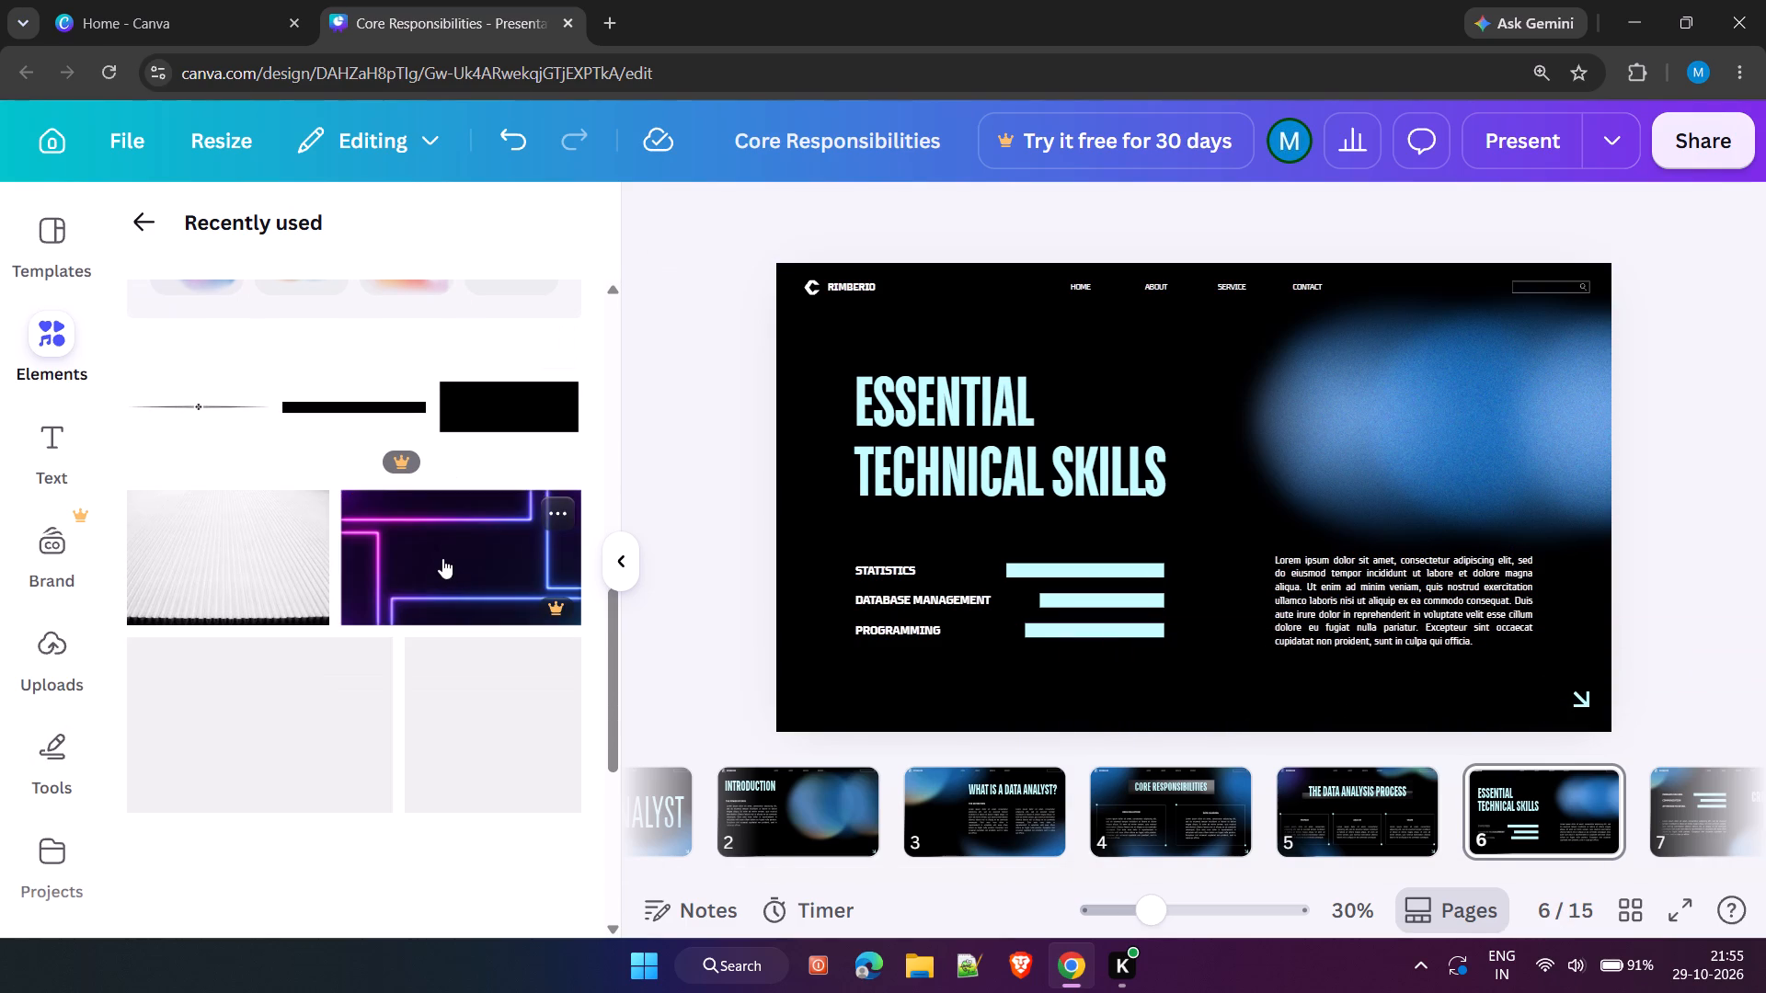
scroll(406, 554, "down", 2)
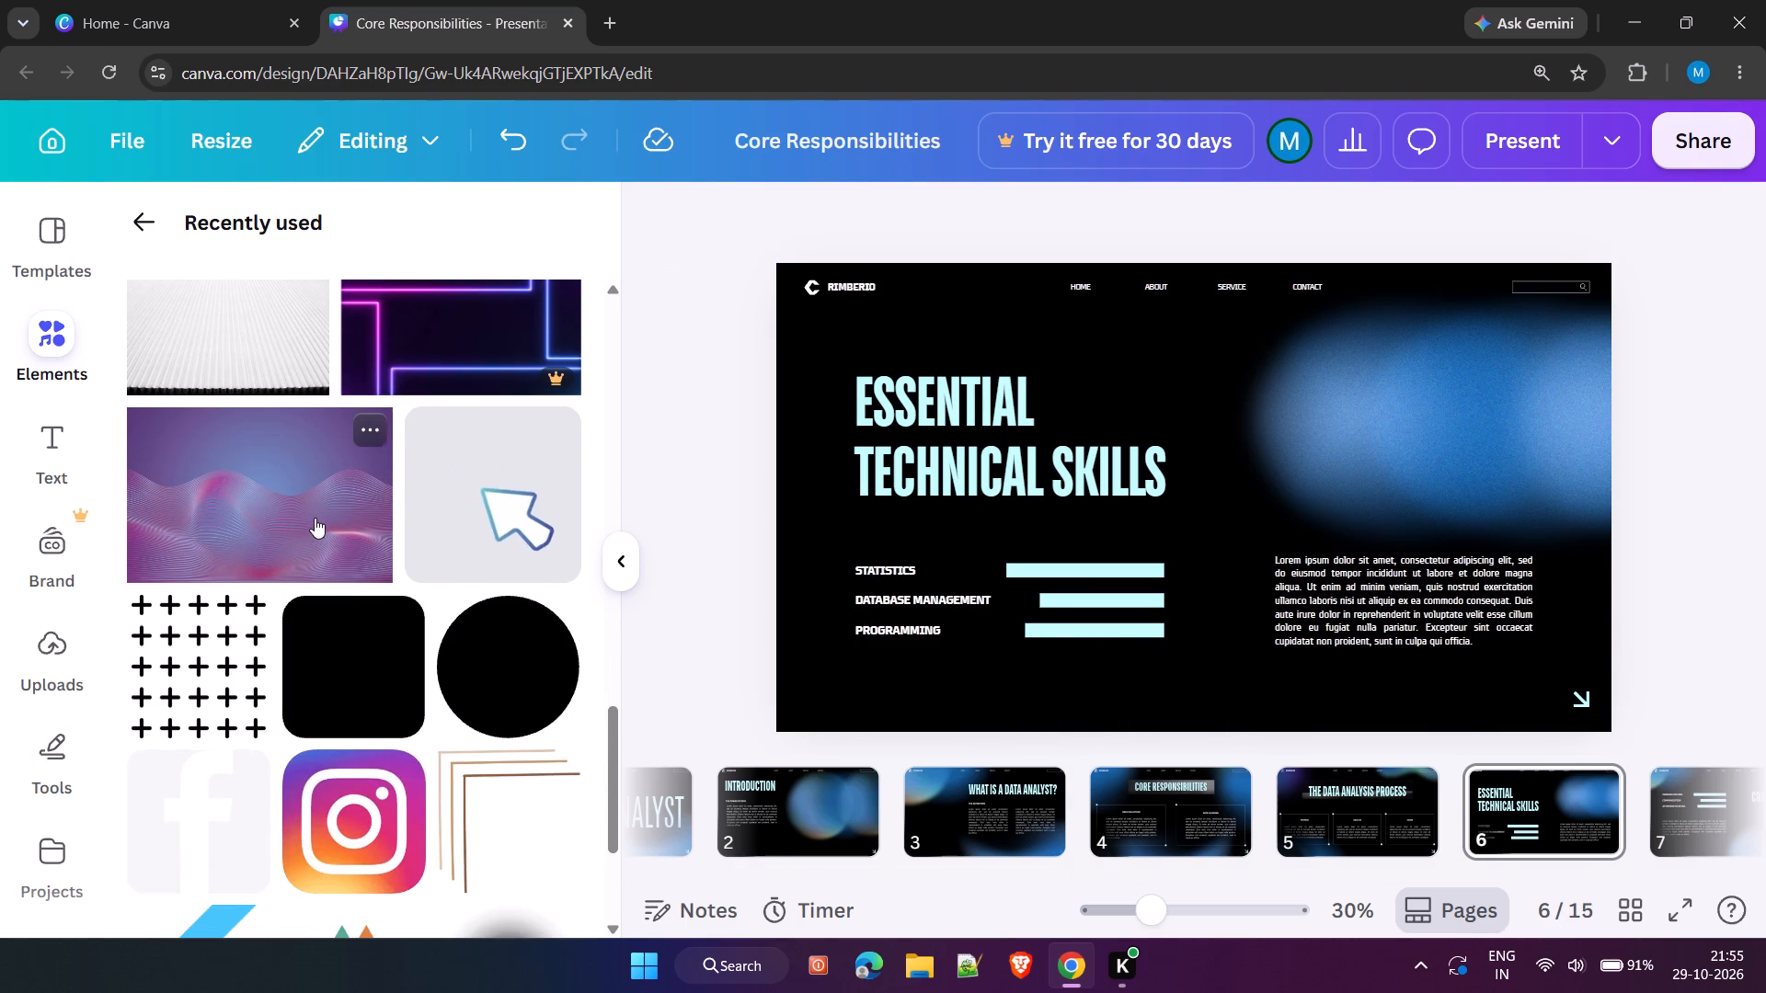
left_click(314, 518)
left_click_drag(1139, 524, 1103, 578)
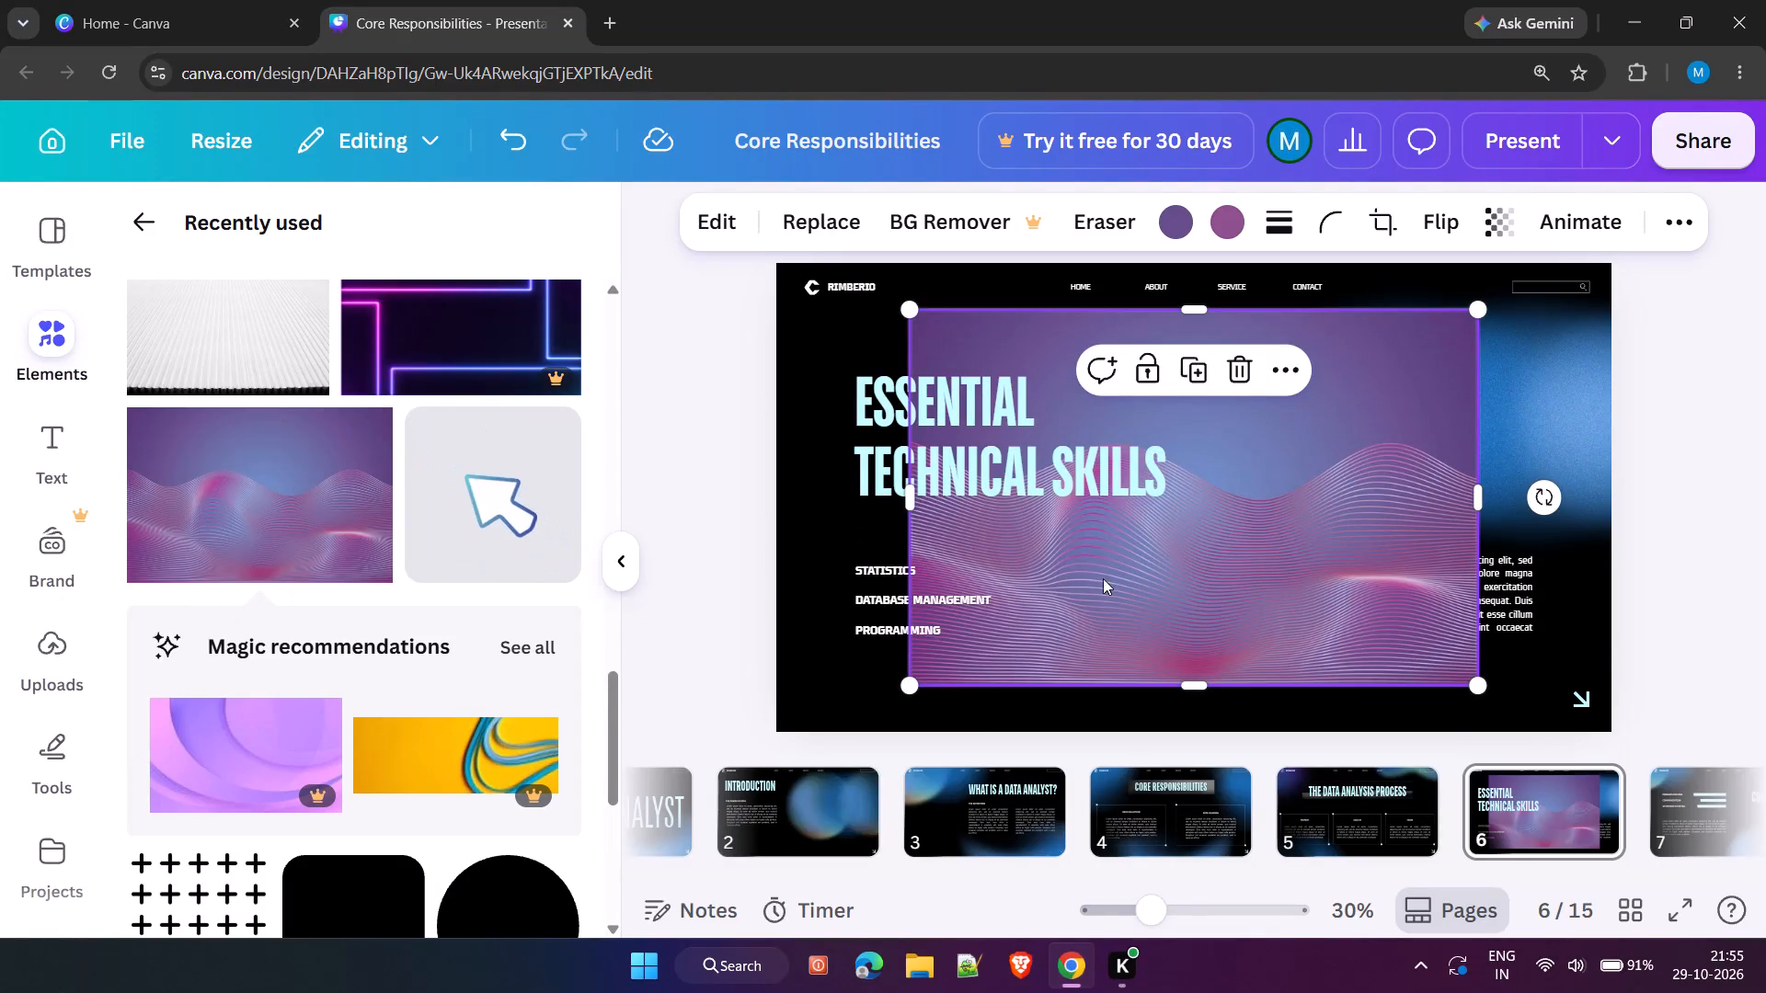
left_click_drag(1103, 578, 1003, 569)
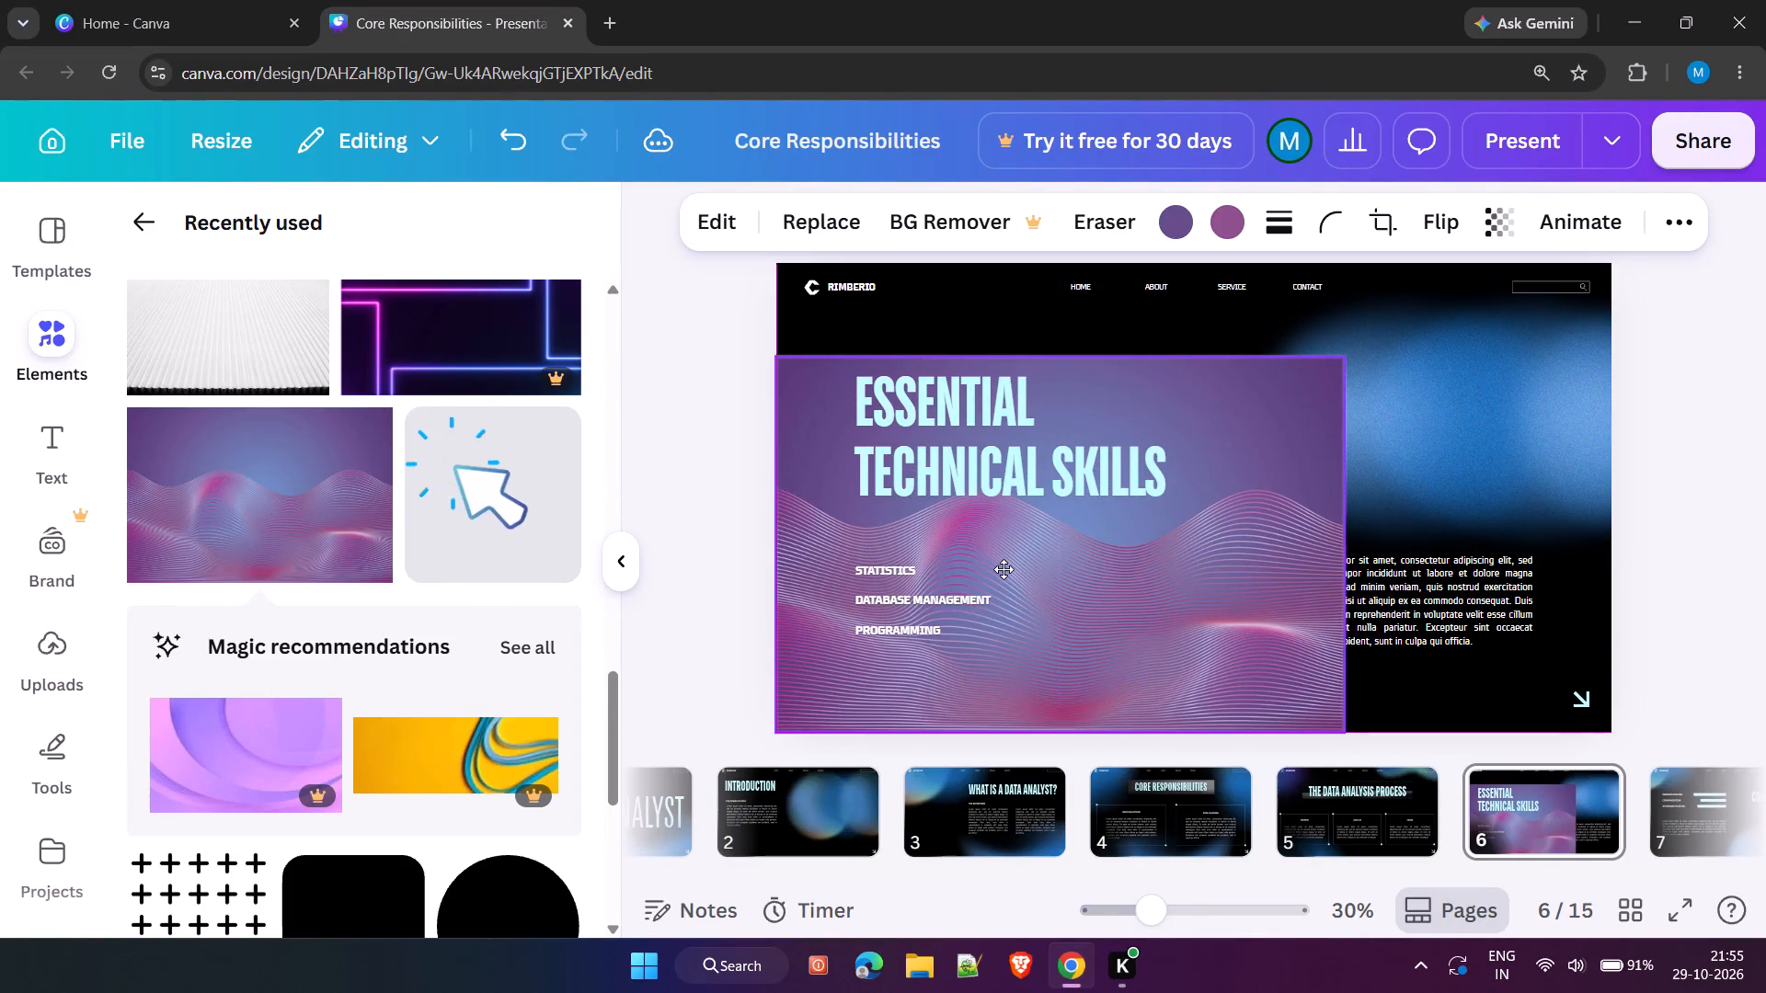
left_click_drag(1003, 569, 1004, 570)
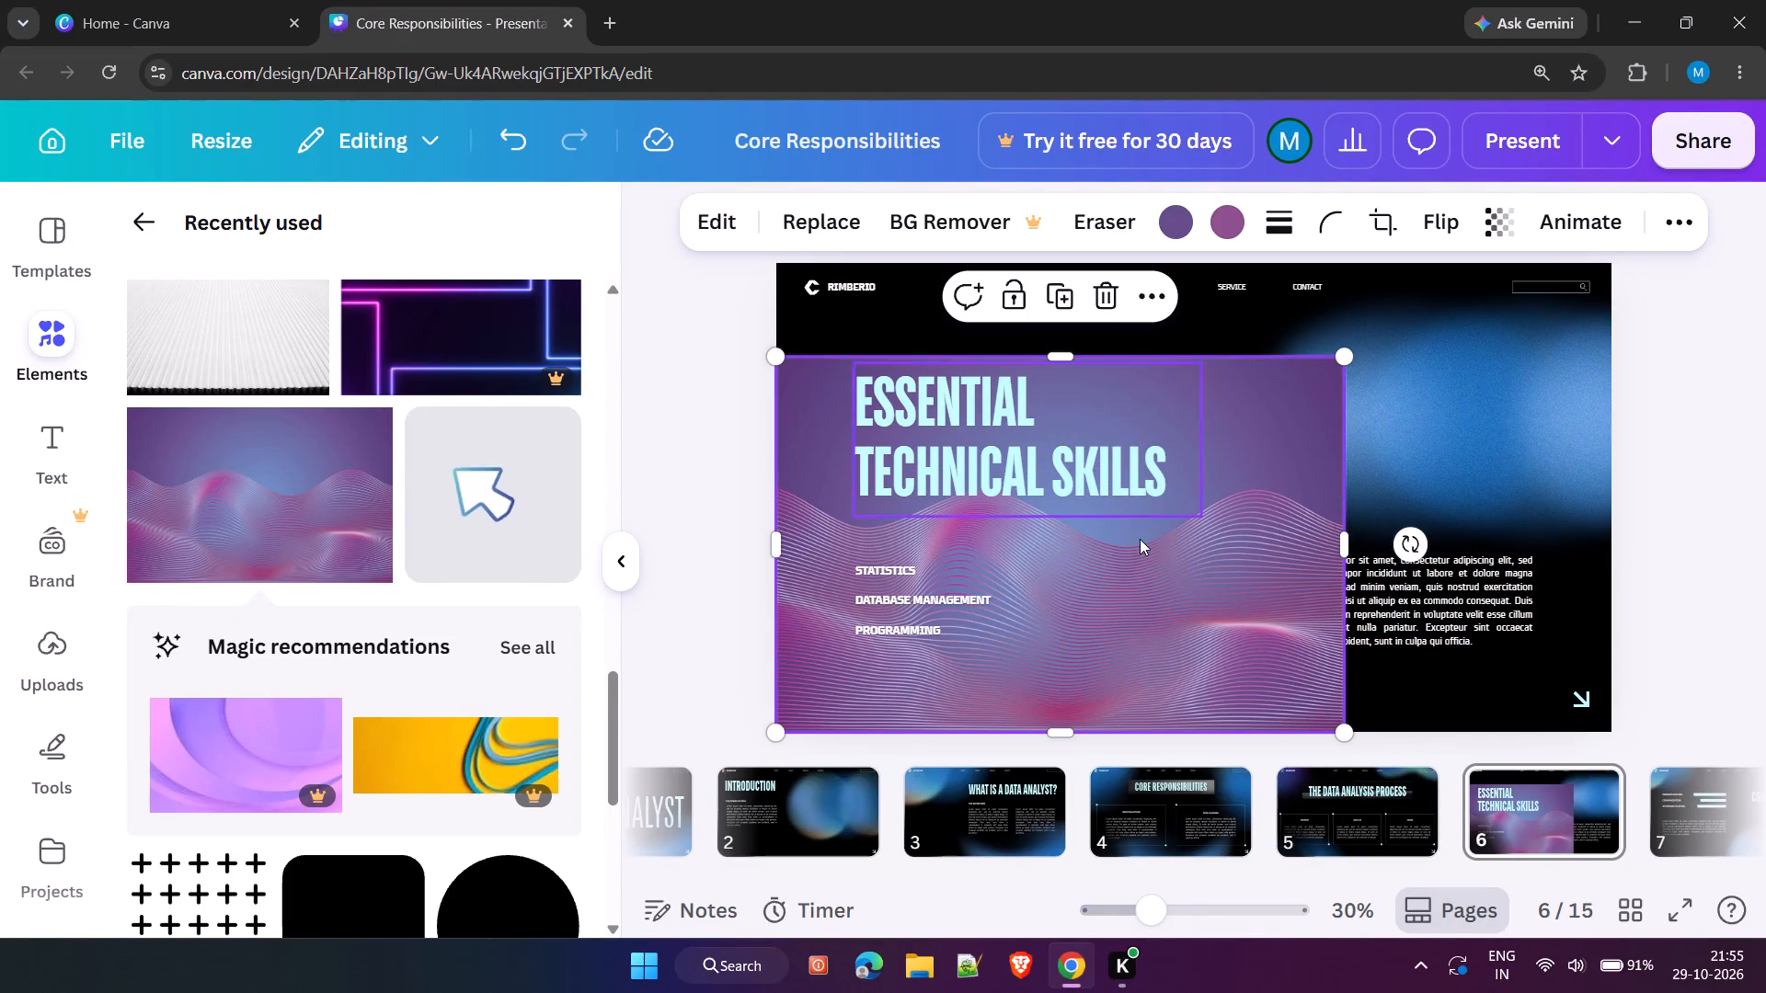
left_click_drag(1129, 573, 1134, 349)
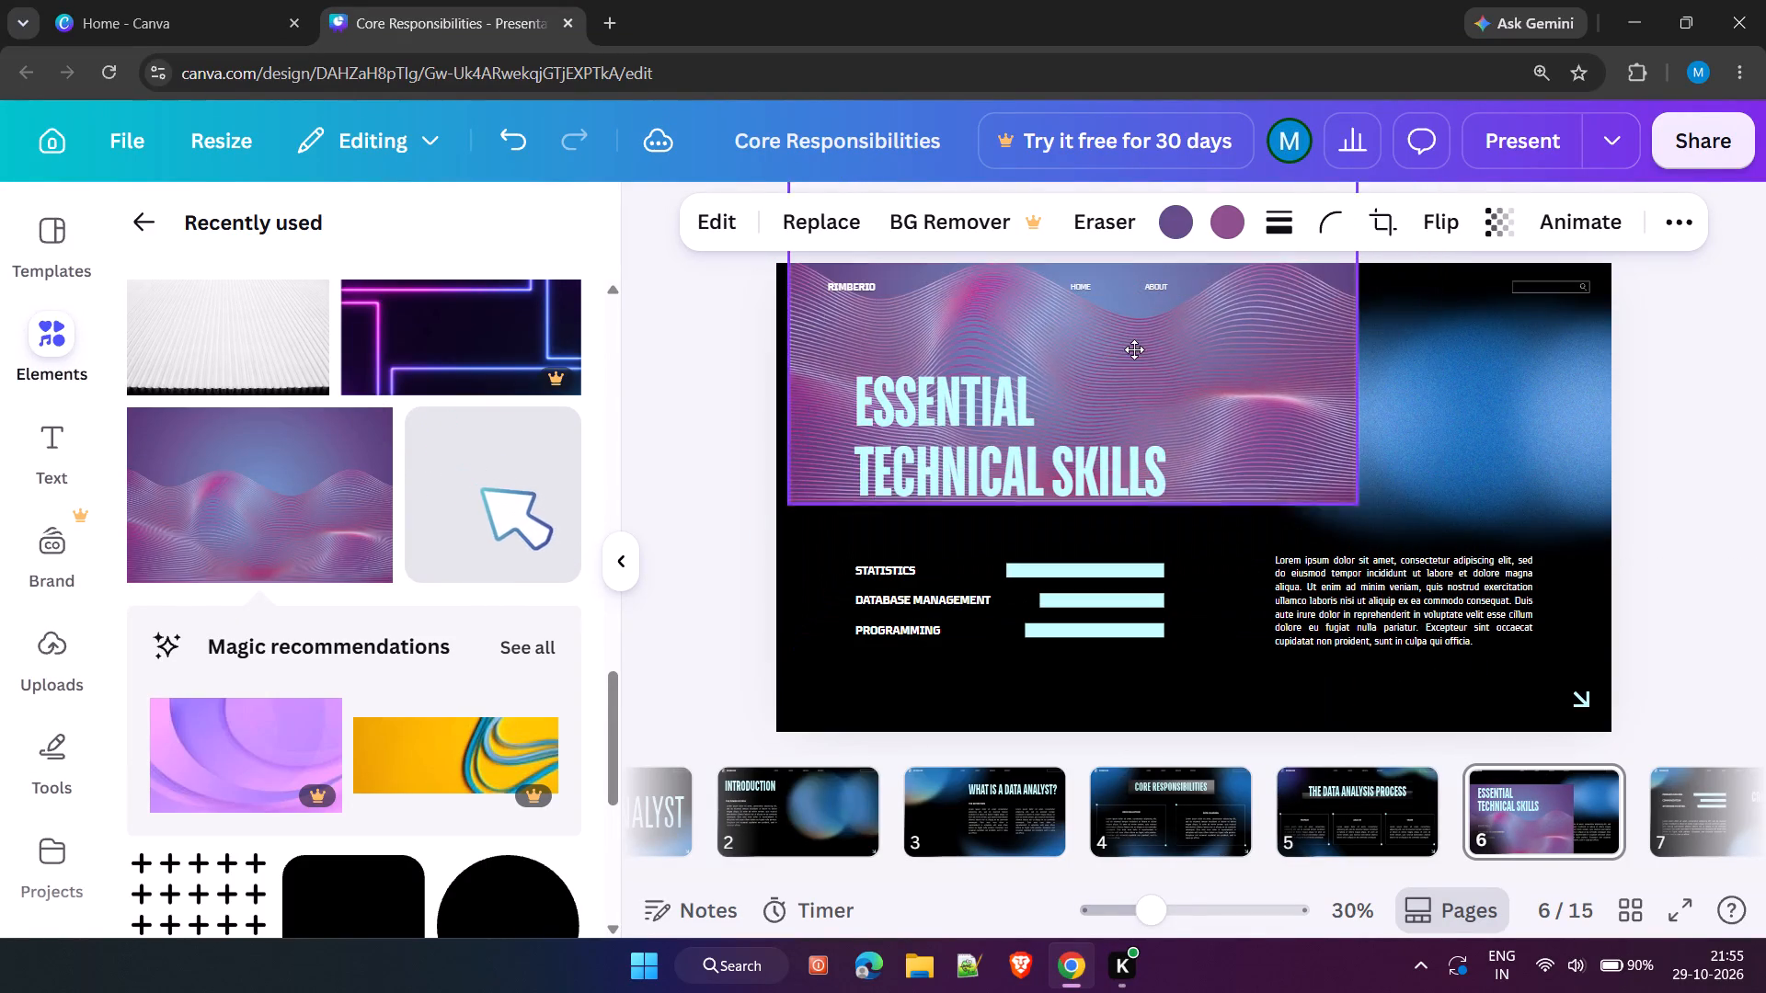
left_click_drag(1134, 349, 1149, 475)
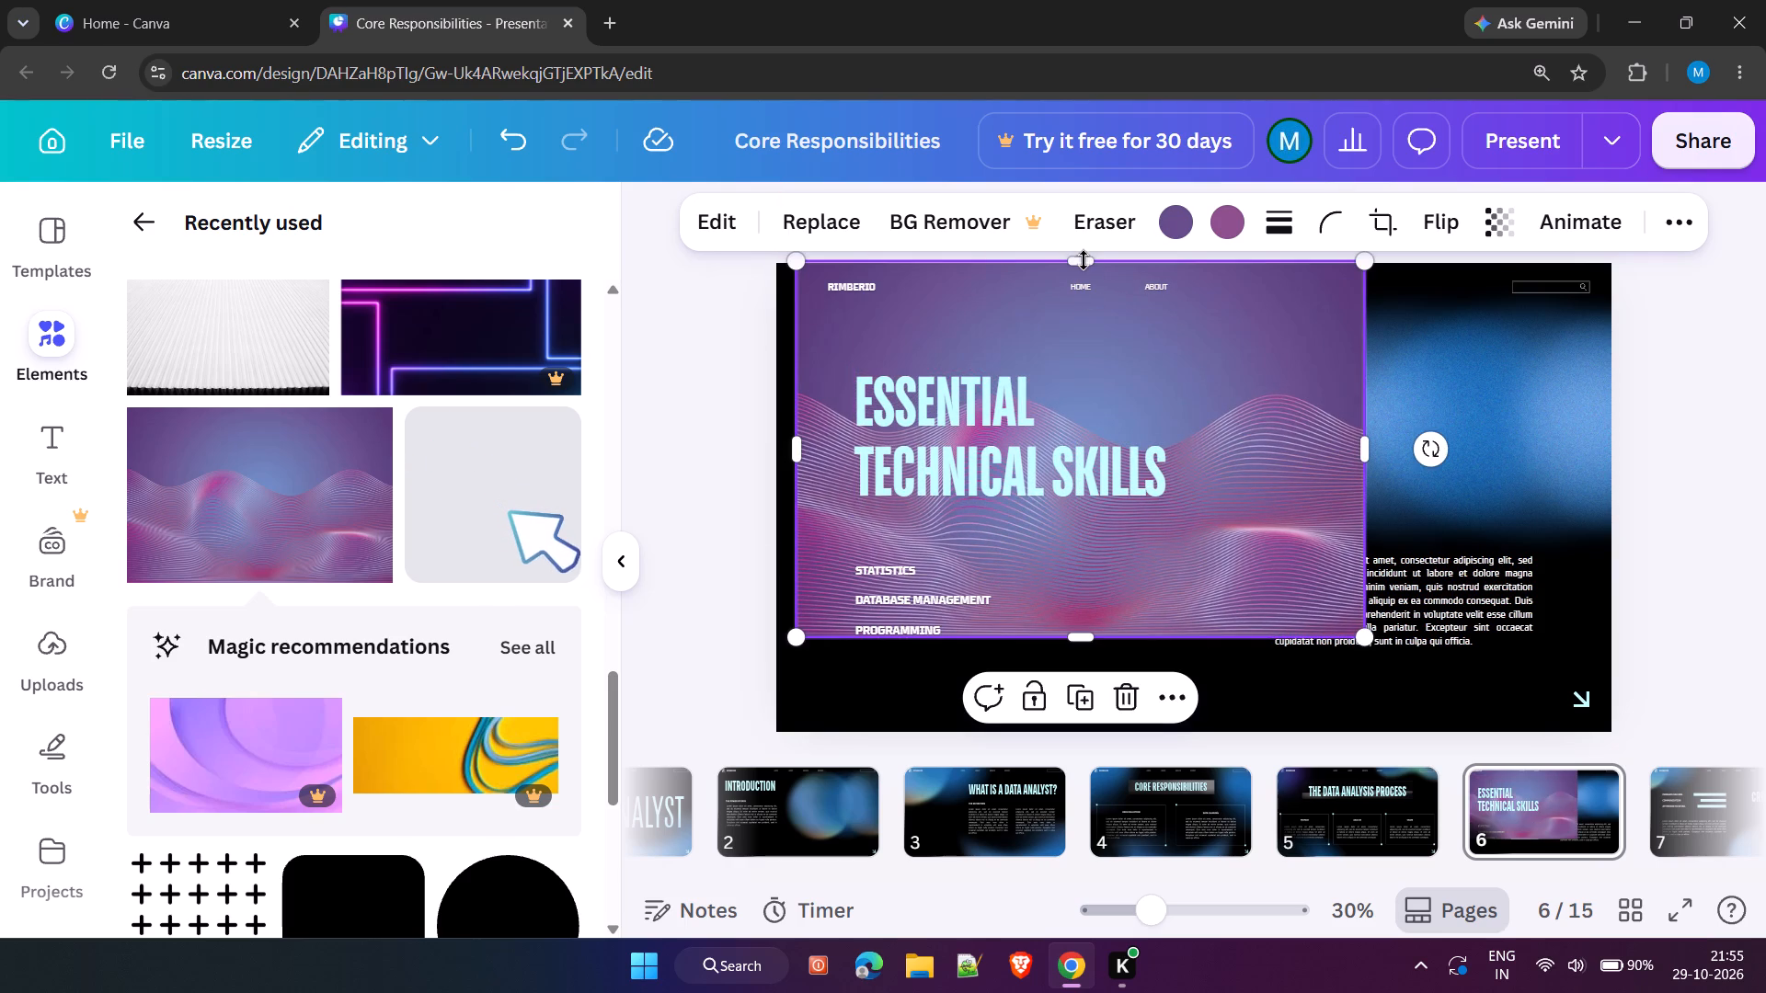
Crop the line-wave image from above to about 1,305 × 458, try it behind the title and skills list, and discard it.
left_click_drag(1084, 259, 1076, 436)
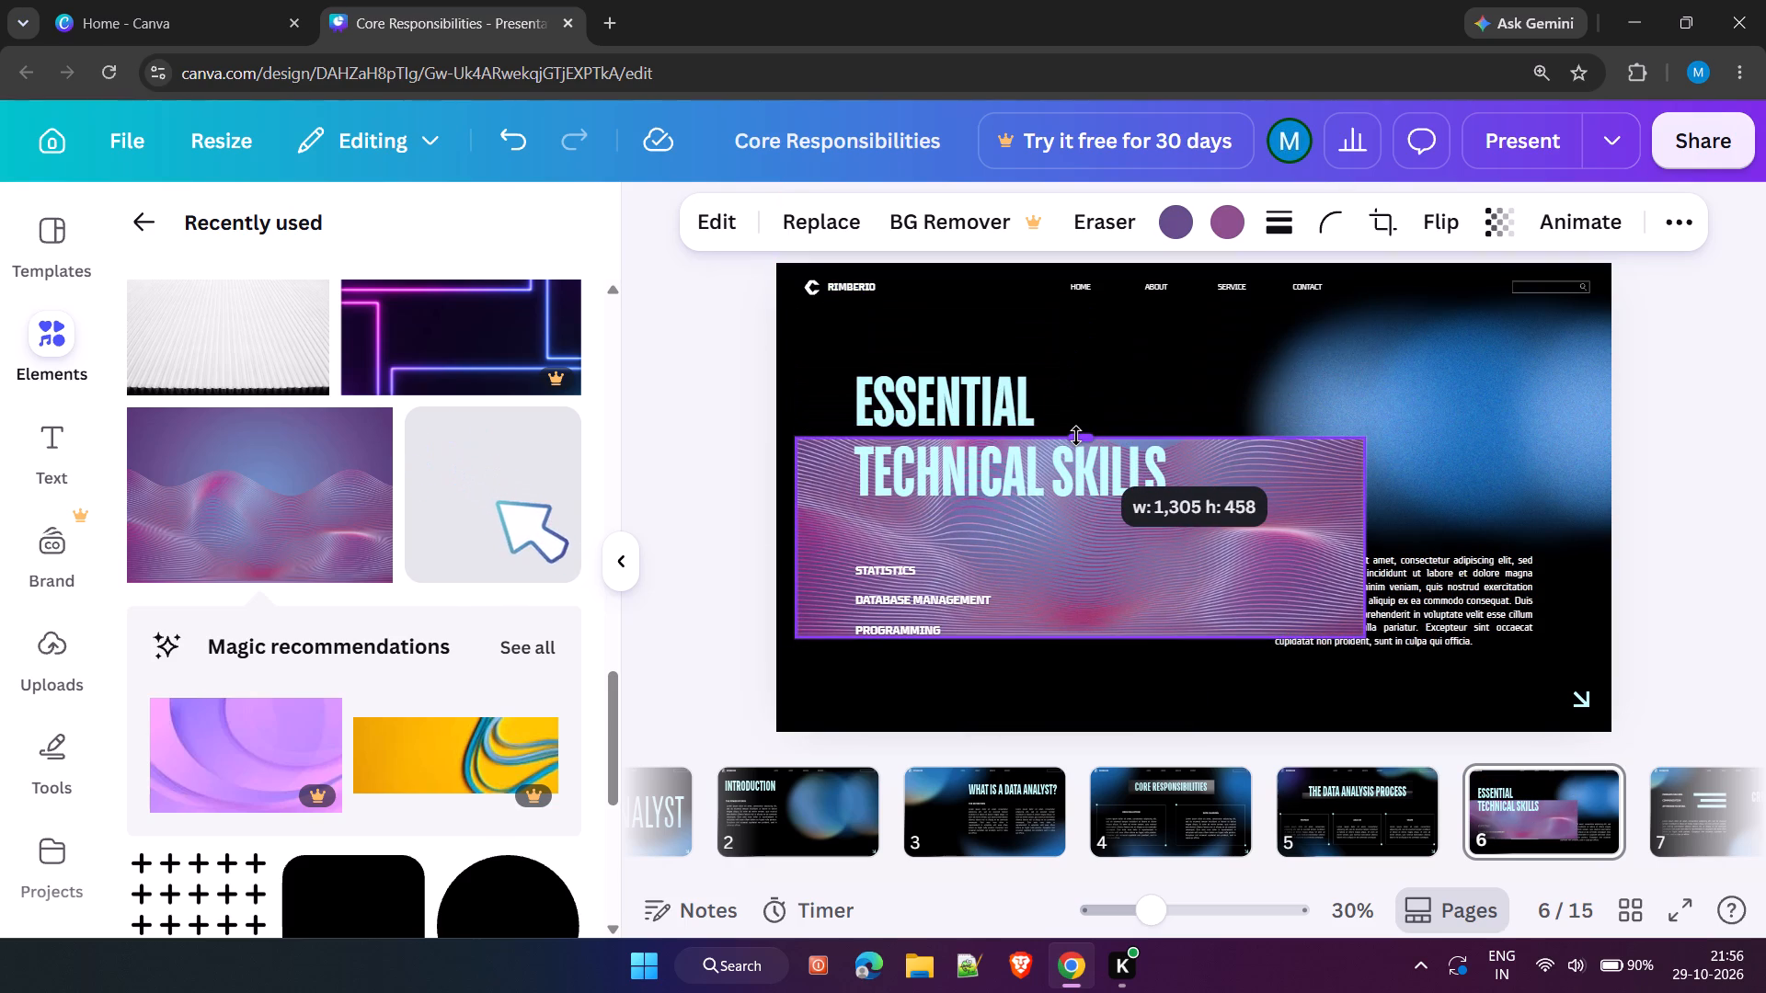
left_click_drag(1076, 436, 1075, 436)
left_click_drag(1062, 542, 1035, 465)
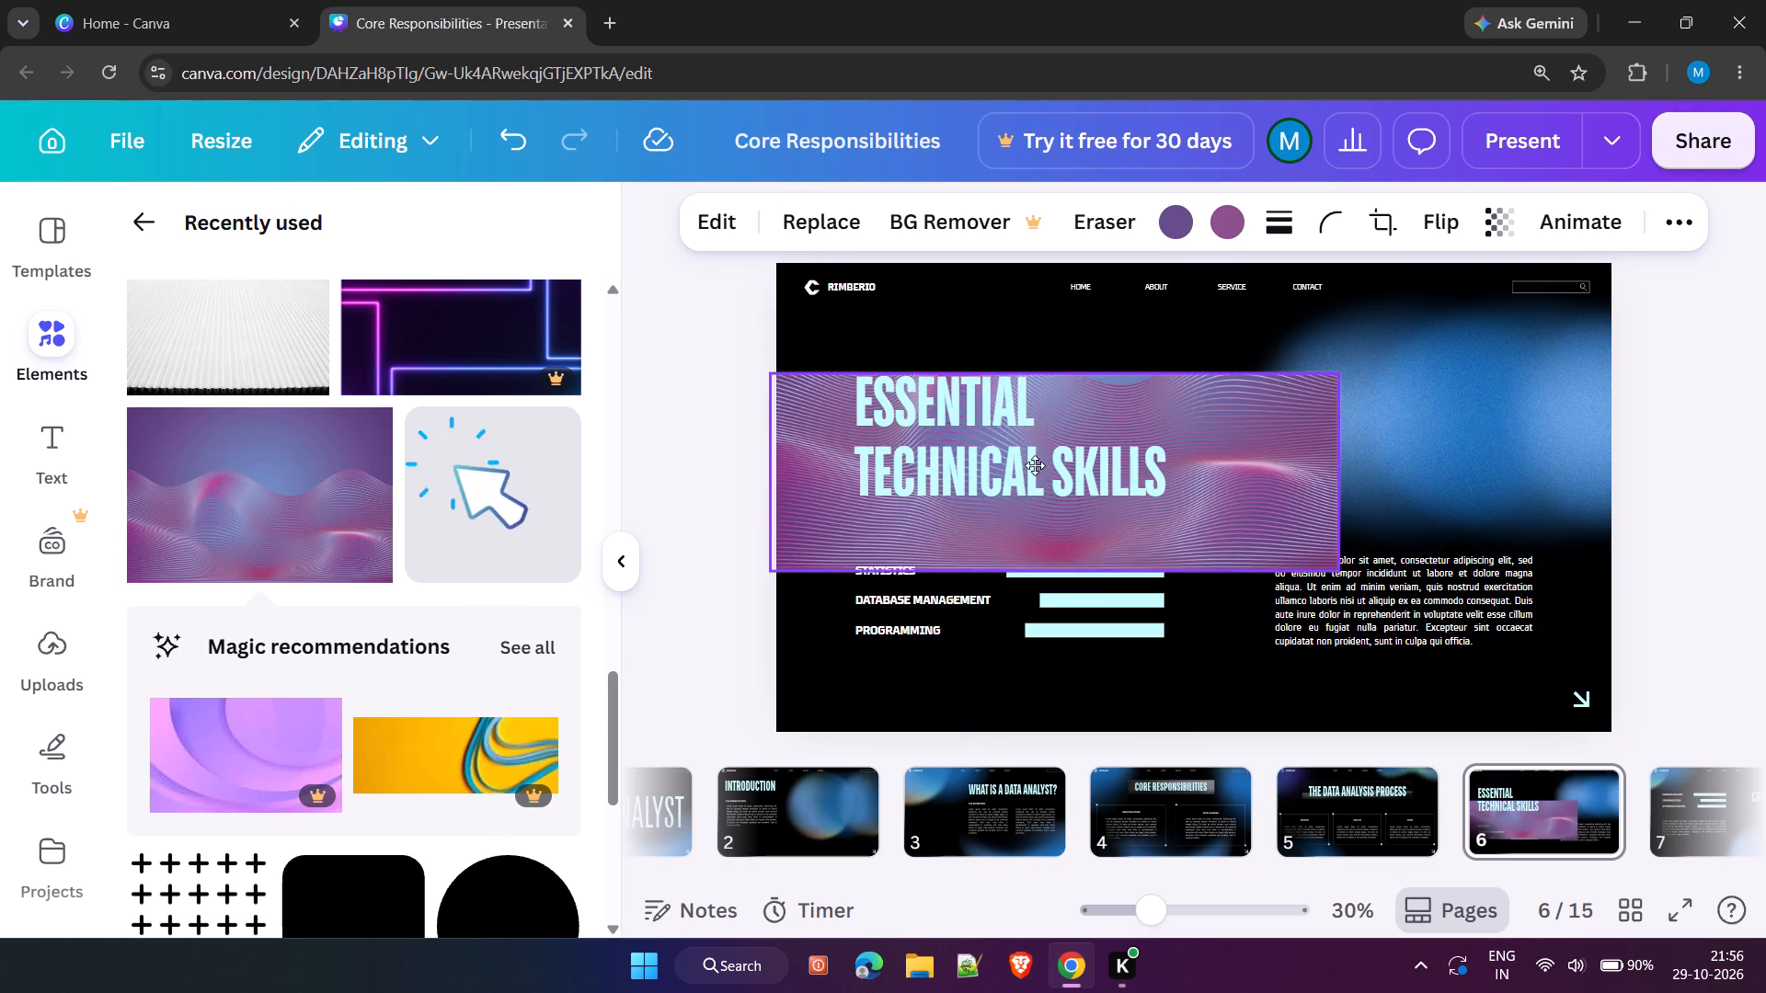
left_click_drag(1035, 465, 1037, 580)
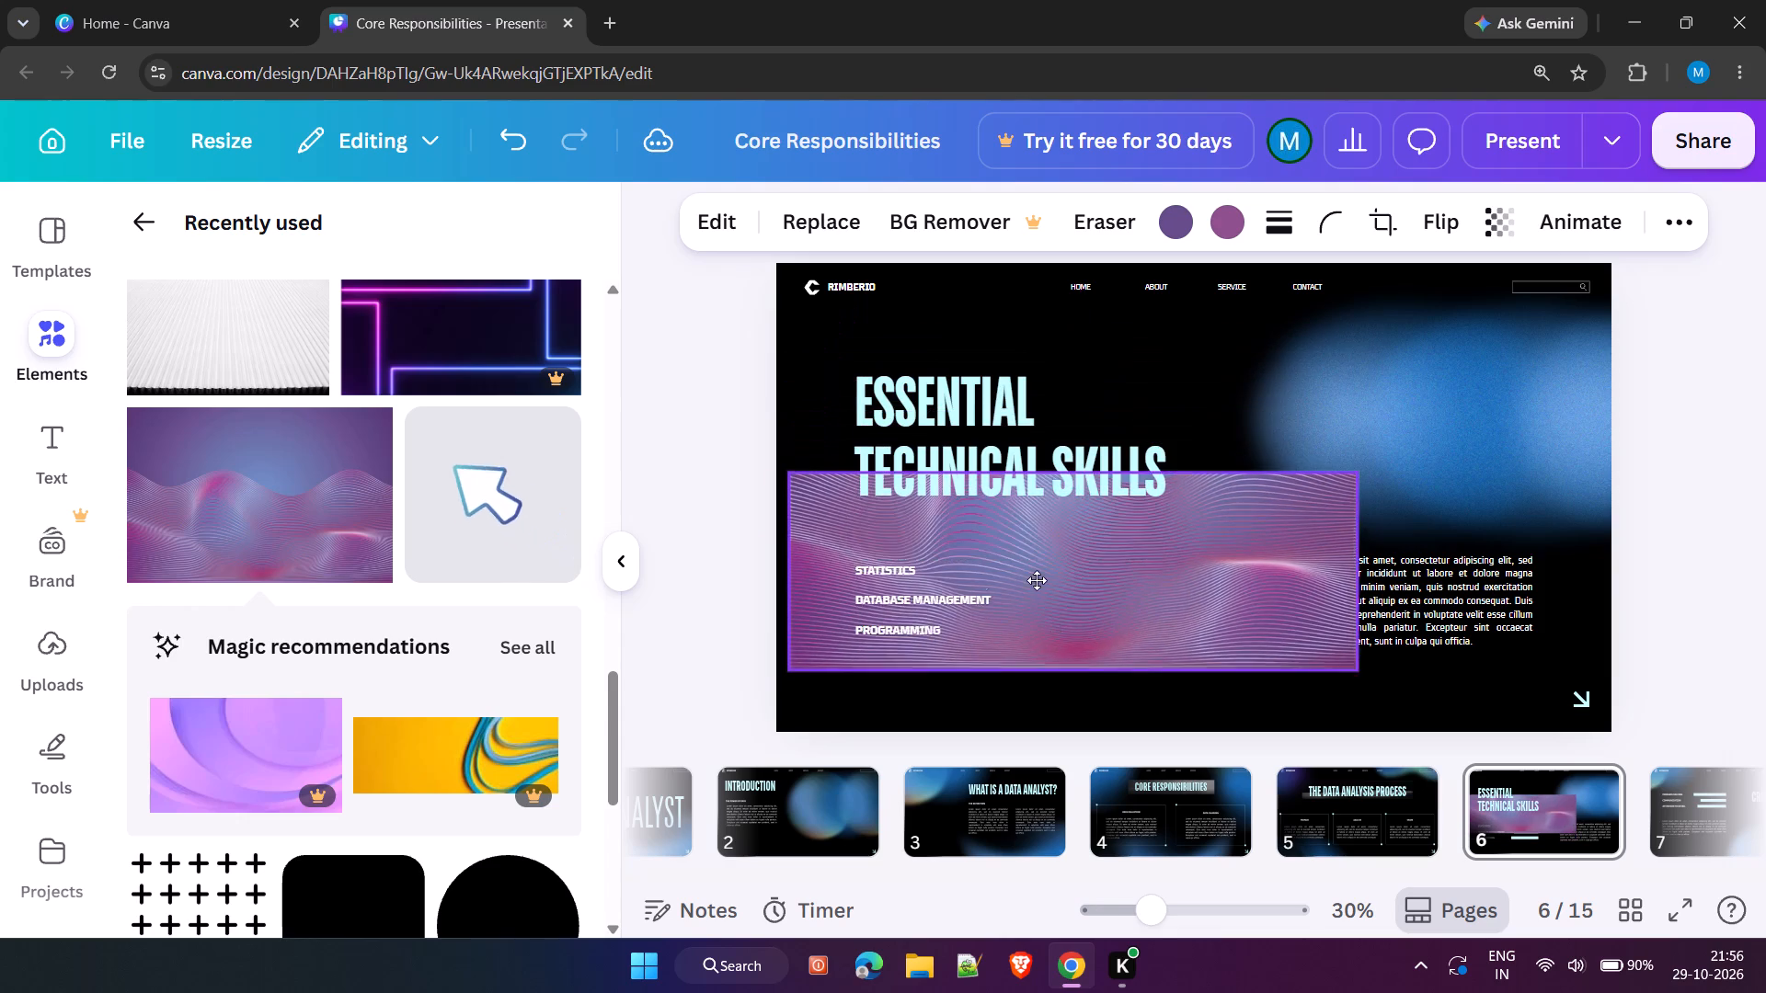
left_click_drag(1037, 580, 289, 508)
Add the blue-purple blurred gradient from the recently used elements to page 6 and place it over the slide's lower-left corner.
scroll(293, 507, "down", 3)
scroll(300, 508, "up", 1)
scroll(300, 507, "down", 2)
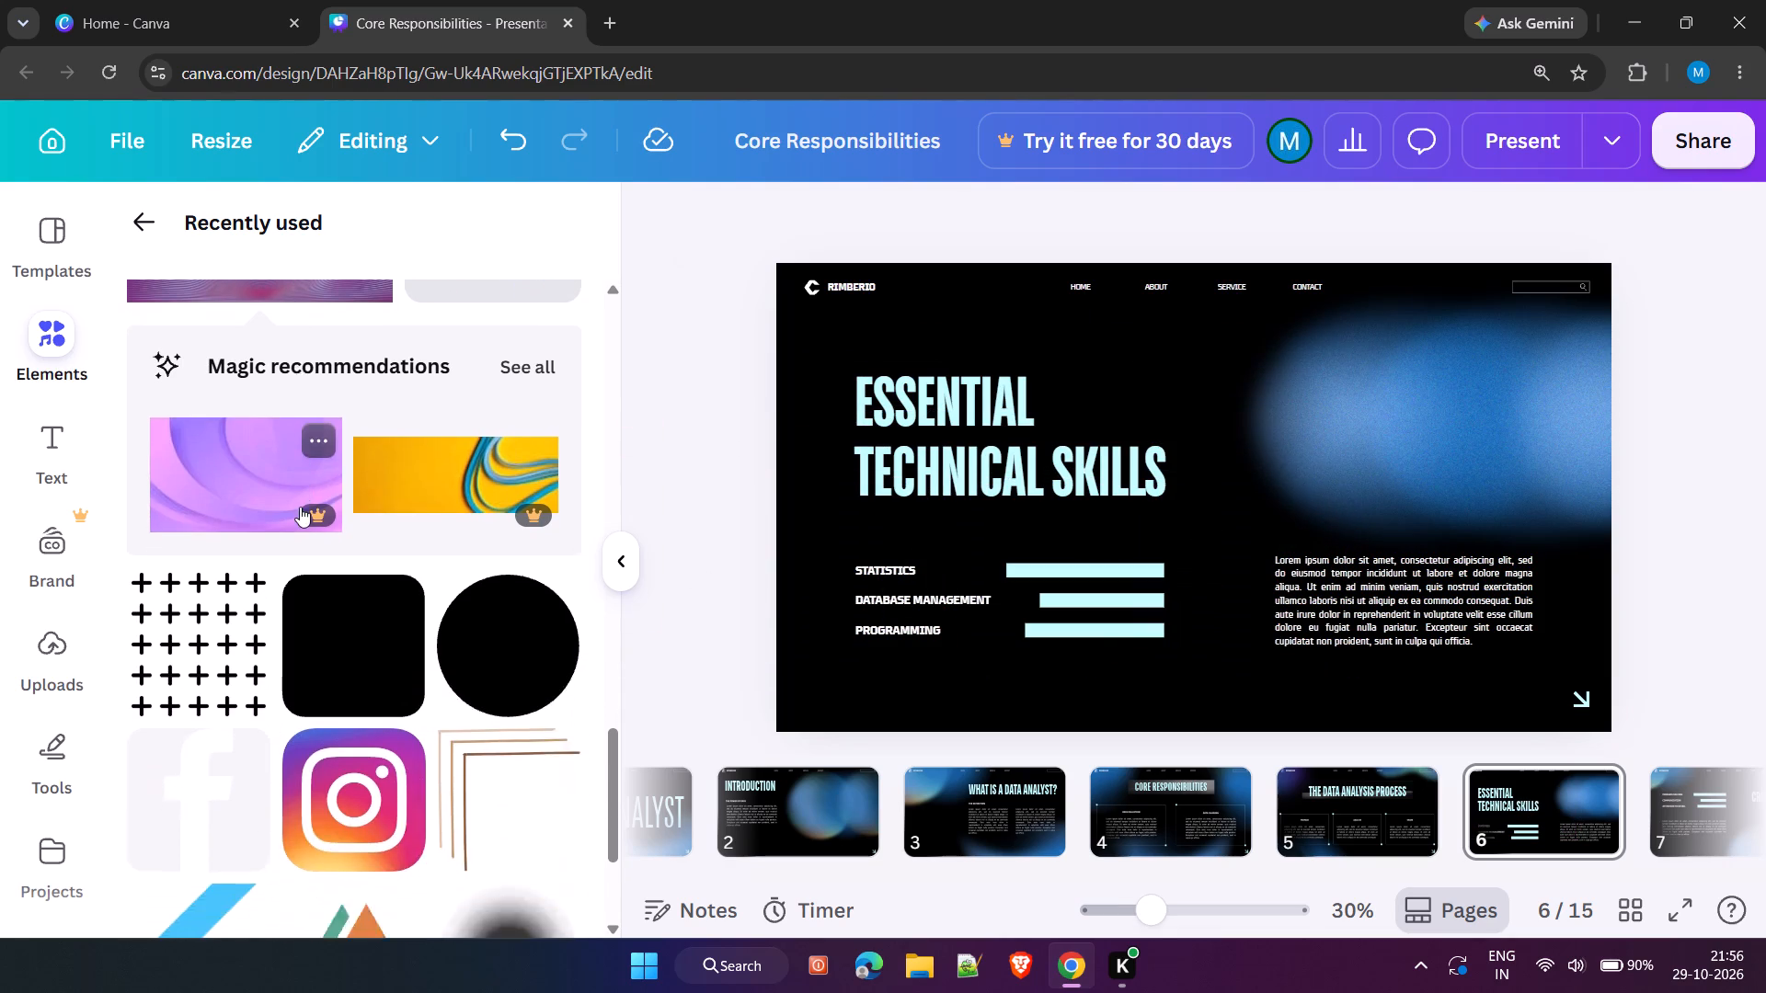
scroll(300, 507, "down", 1)
scroll(300, 508, "up", 1)
scroll(301, 508, "down", 1)
scroll(301, 528, "up", 2)
scroll(301, 540, "down", 5)
scroll(304, 532, "up", 4)
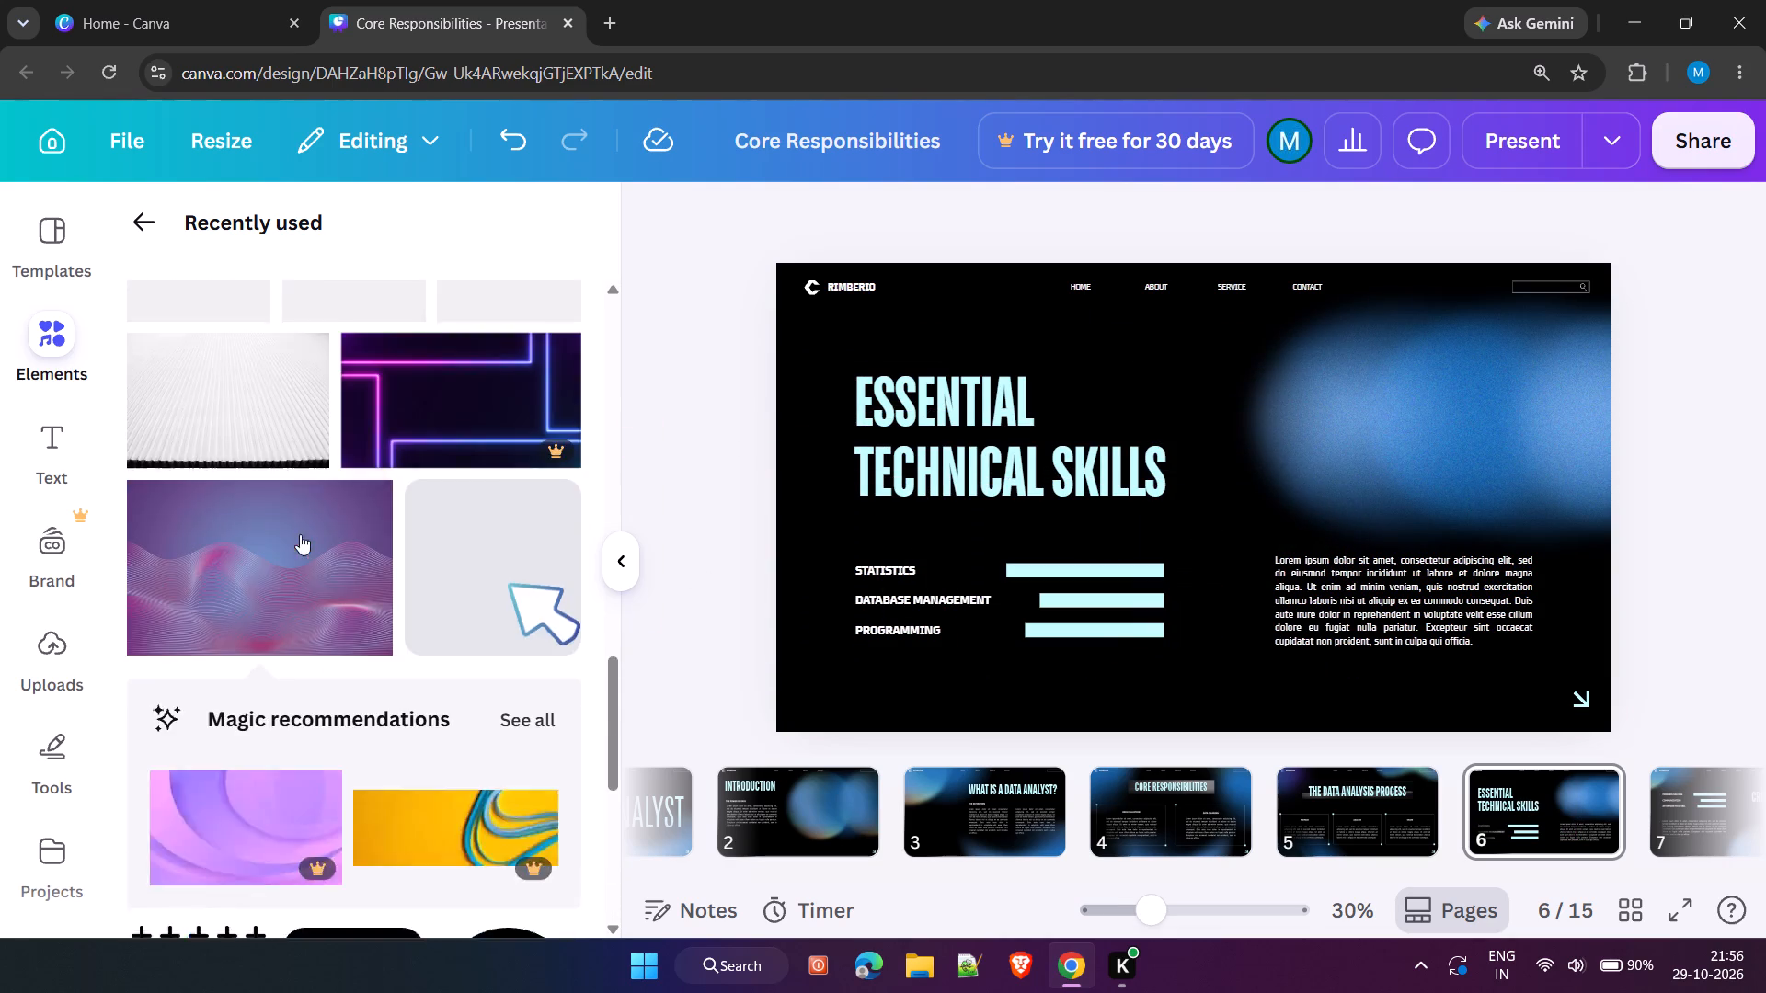
scroll(300, 534, "up", 7)
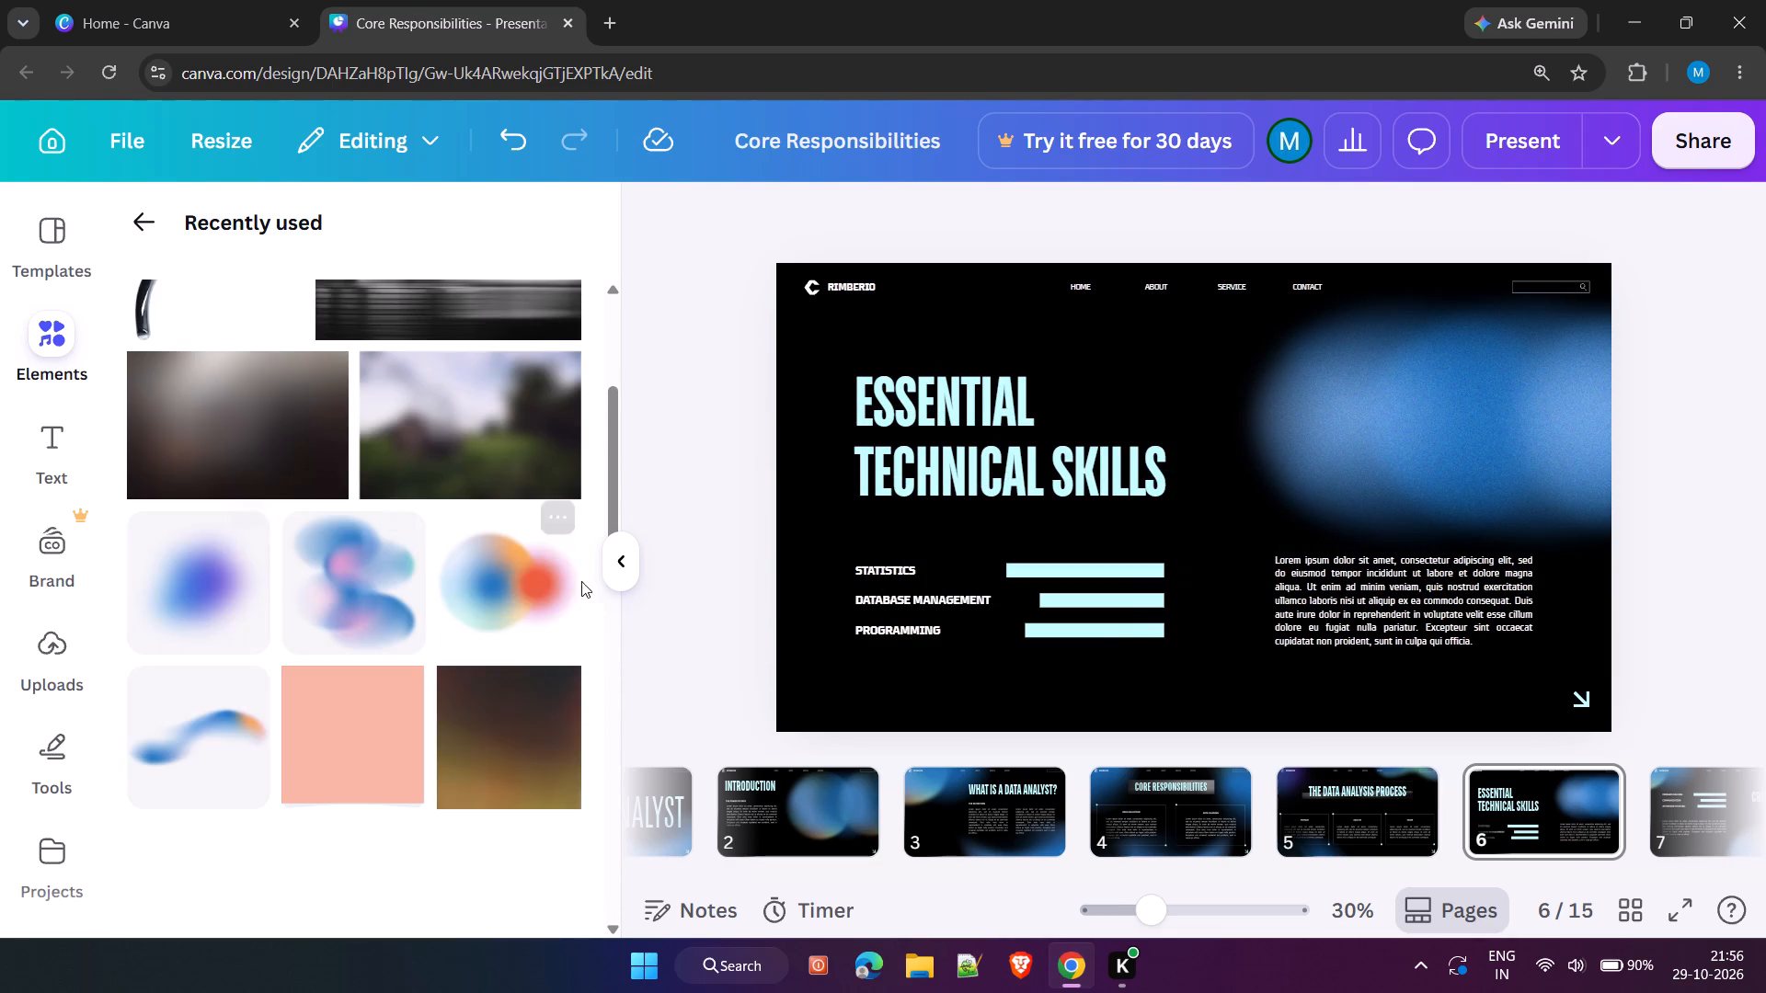
scroll(304, 625, "down", 4)
scroll(302, 622, "up", 2)
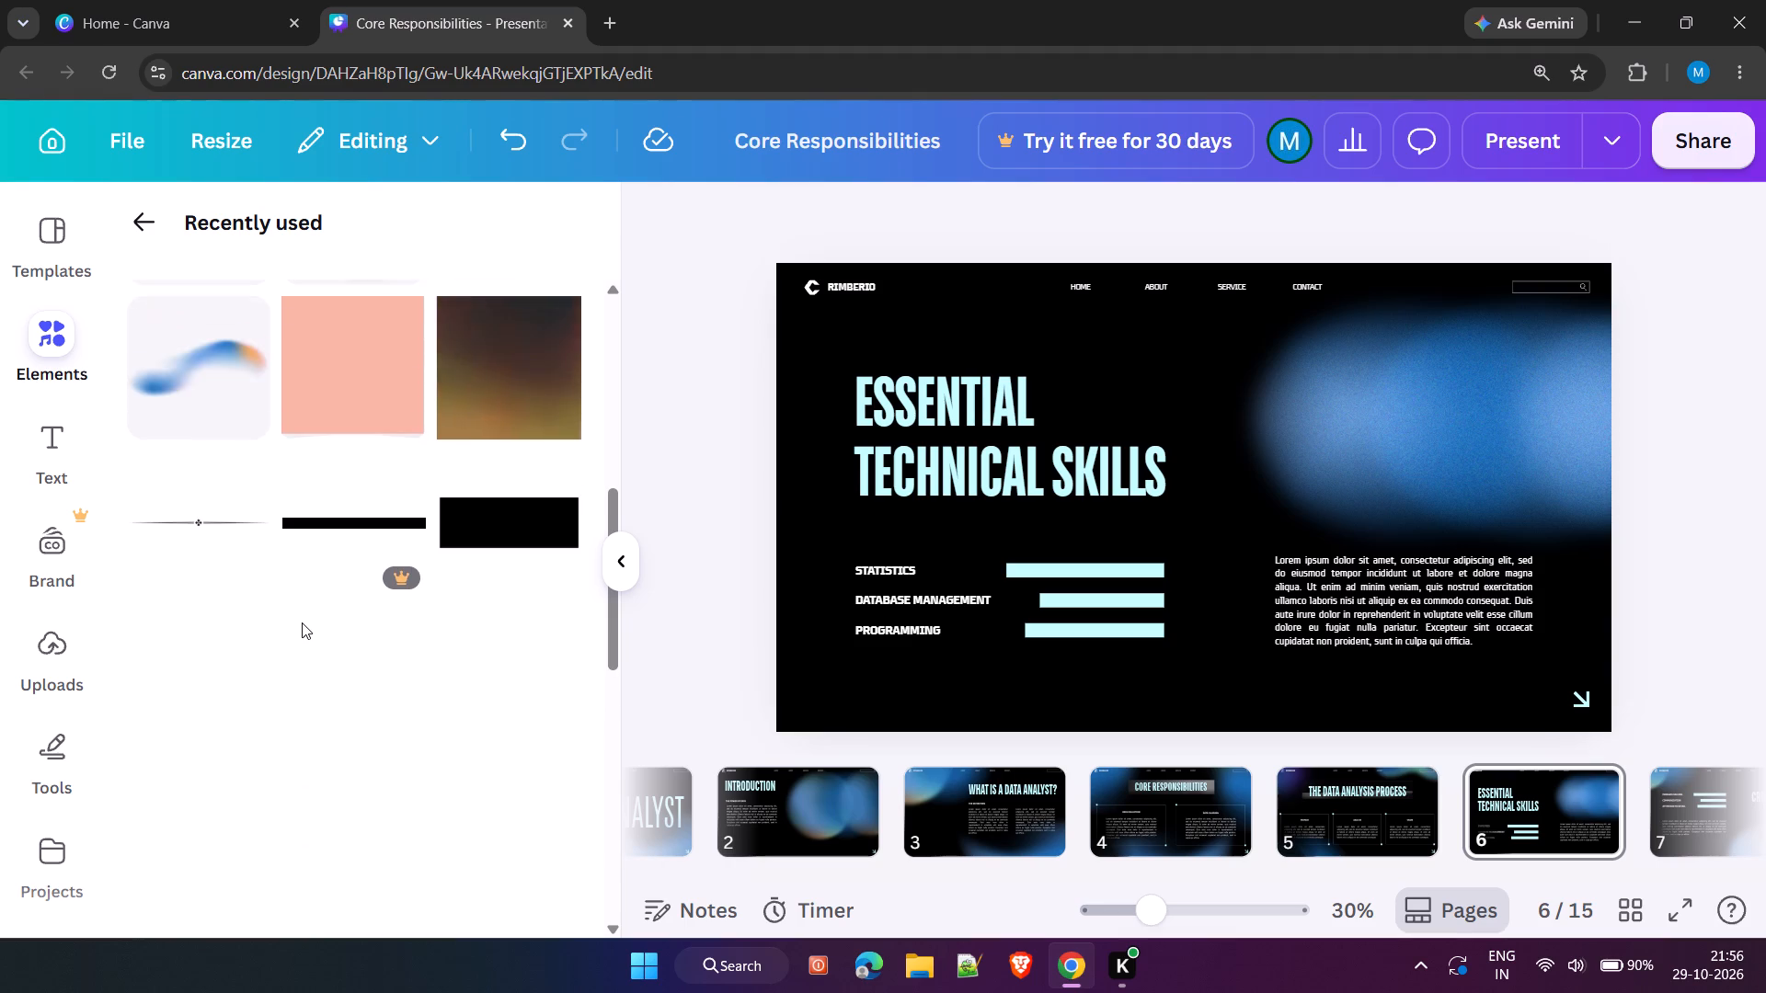
scroll(302, 622, "up", 9)
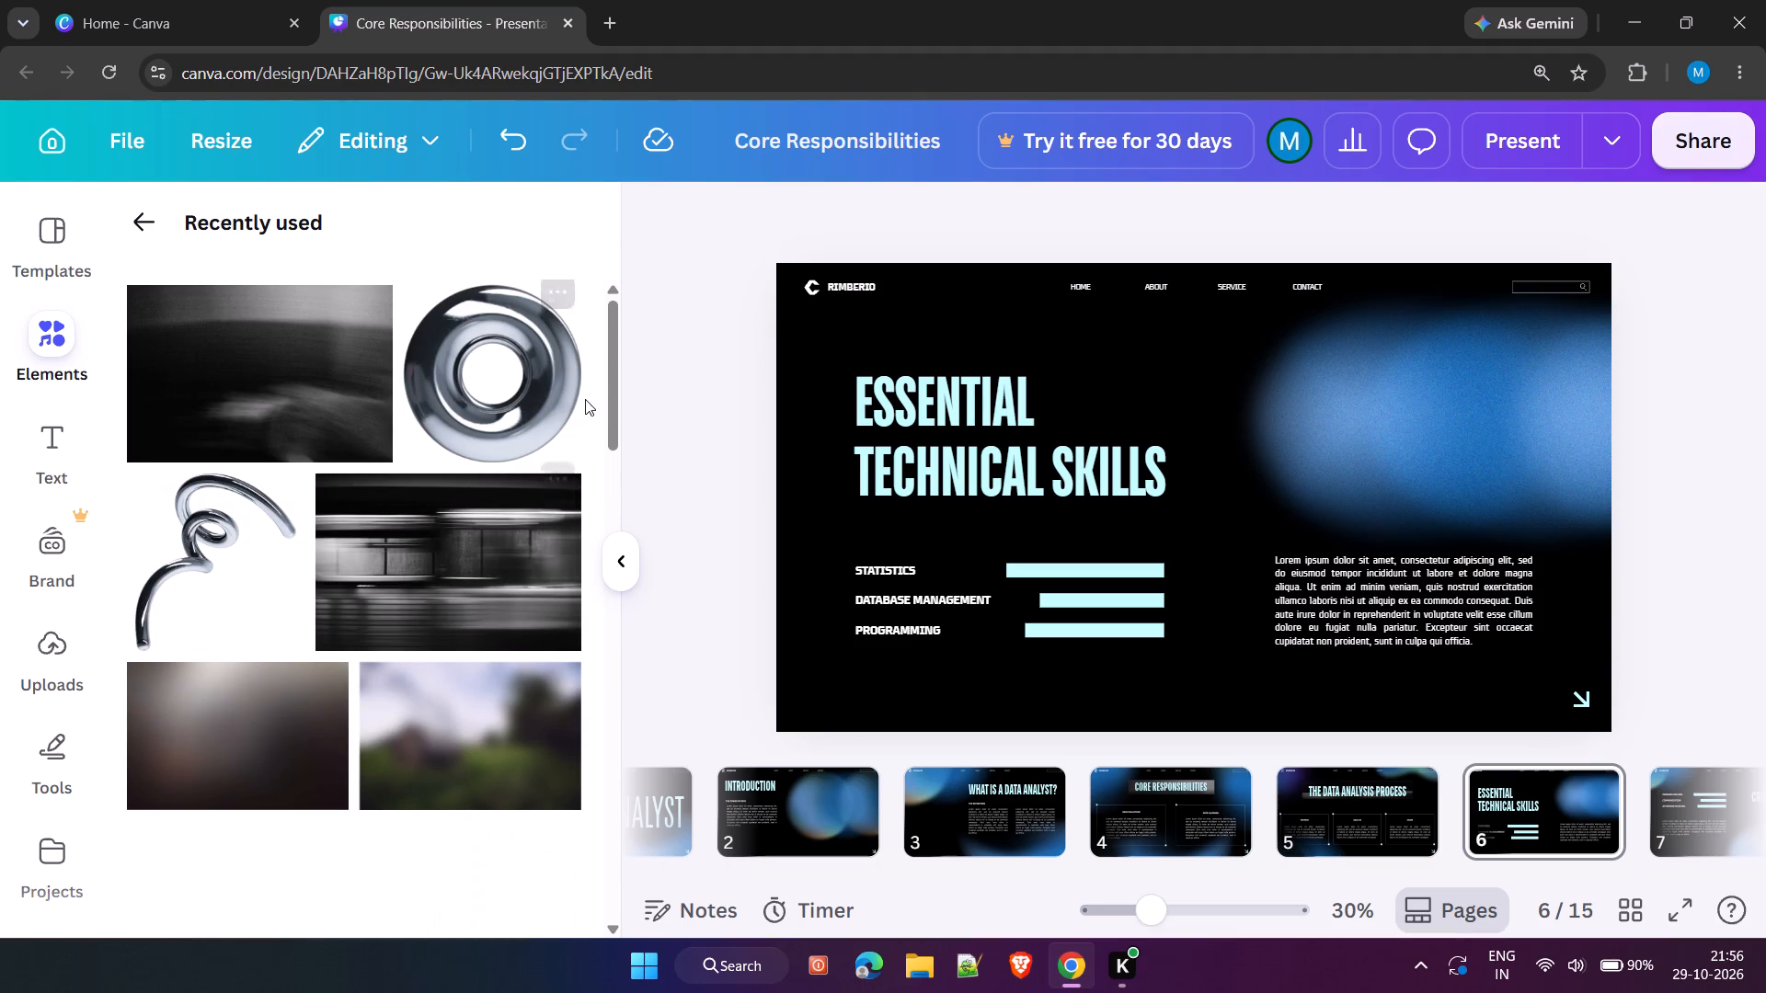
scroll(244, 526, "down", 2)
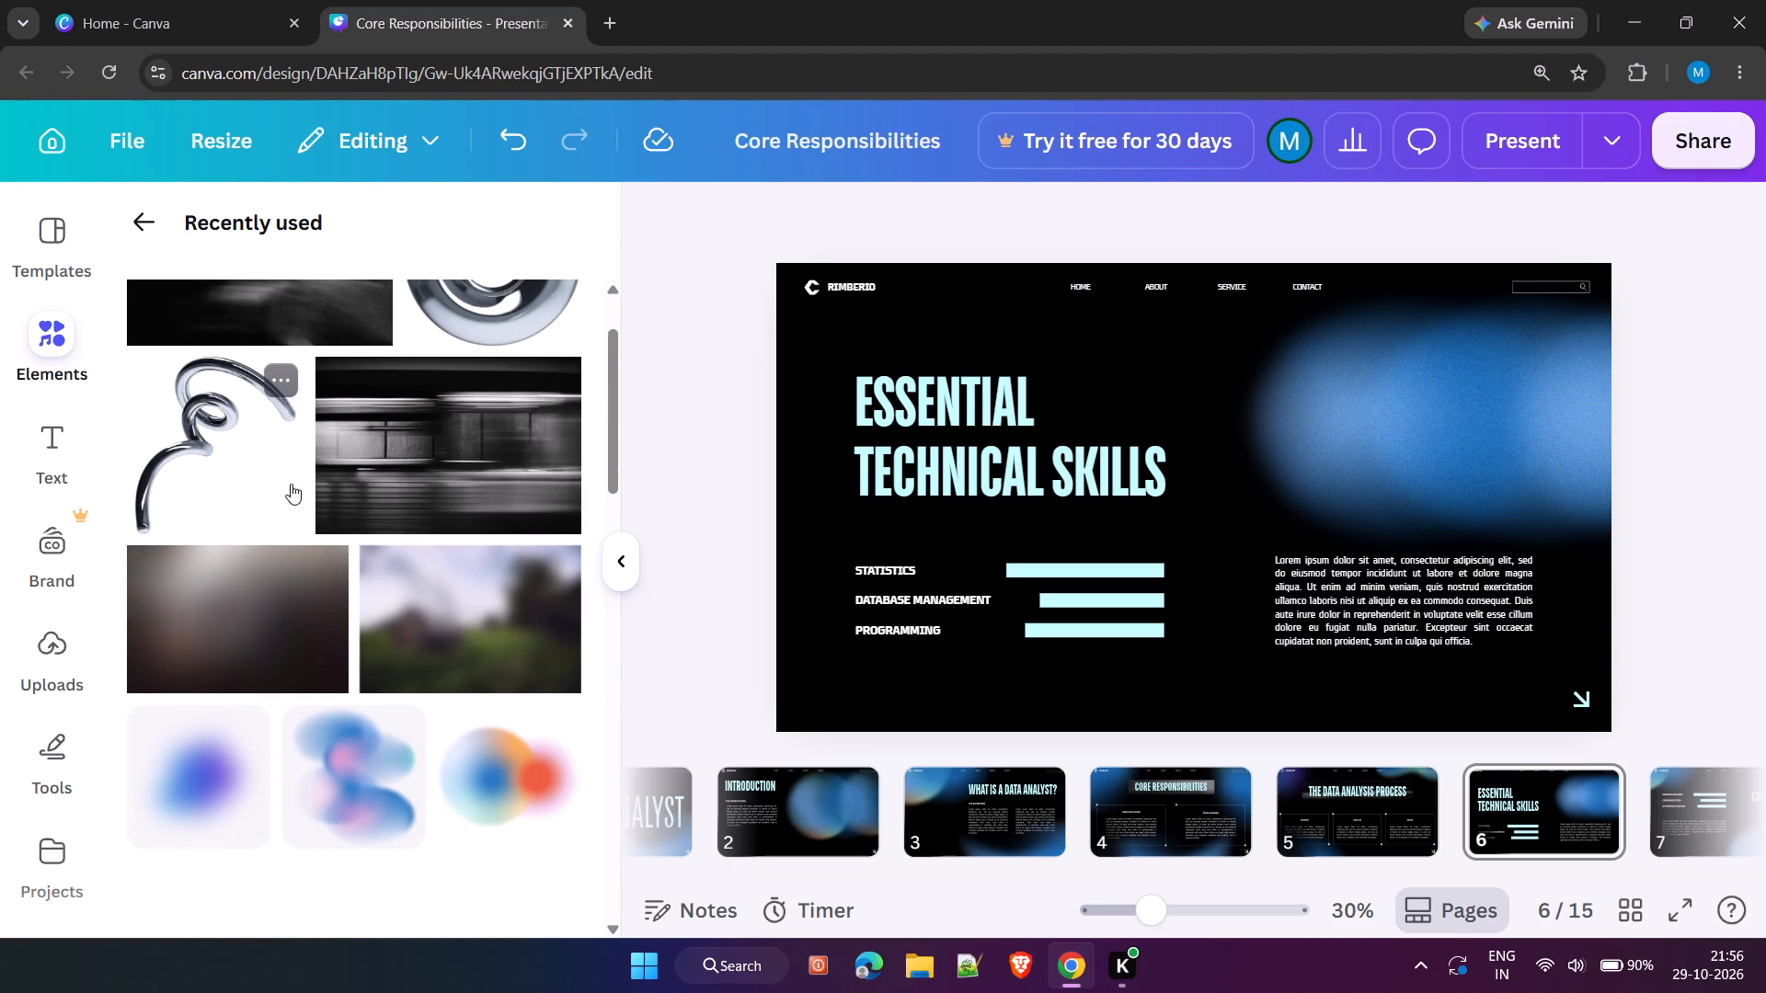
scroll(291, 484, "down", 2)
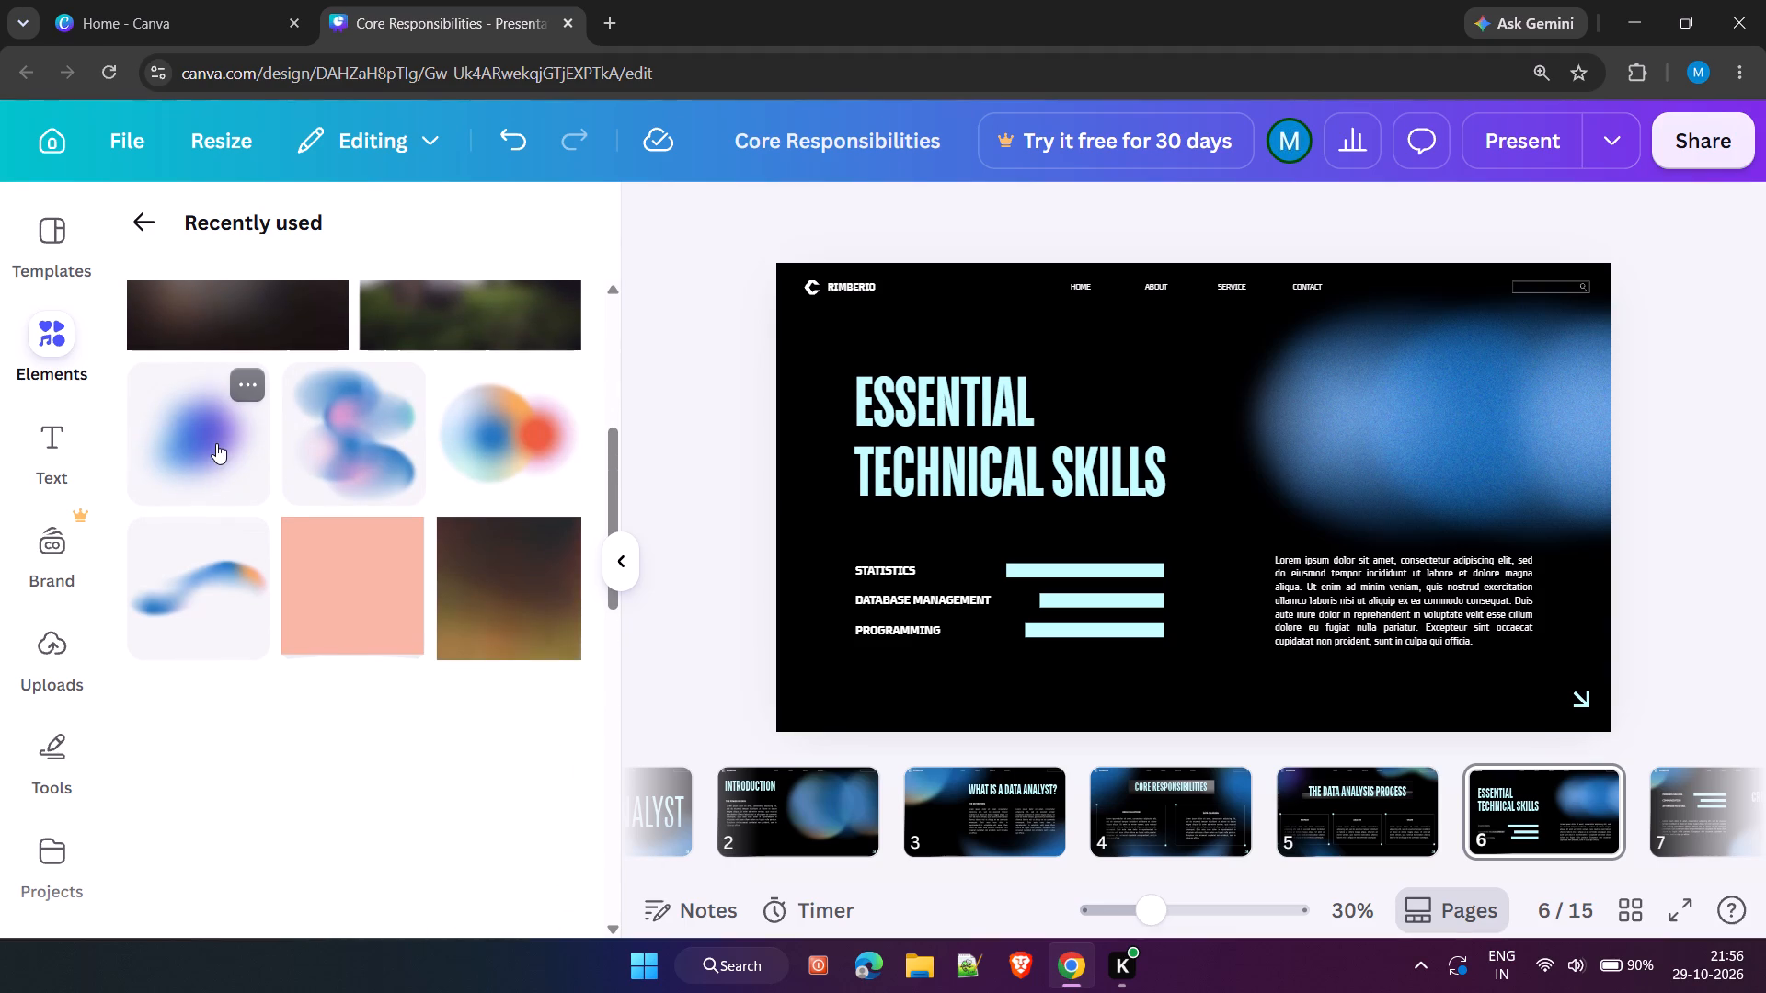
left_click(216, 442)
left_click_drag(1176, 521, 892, 660)
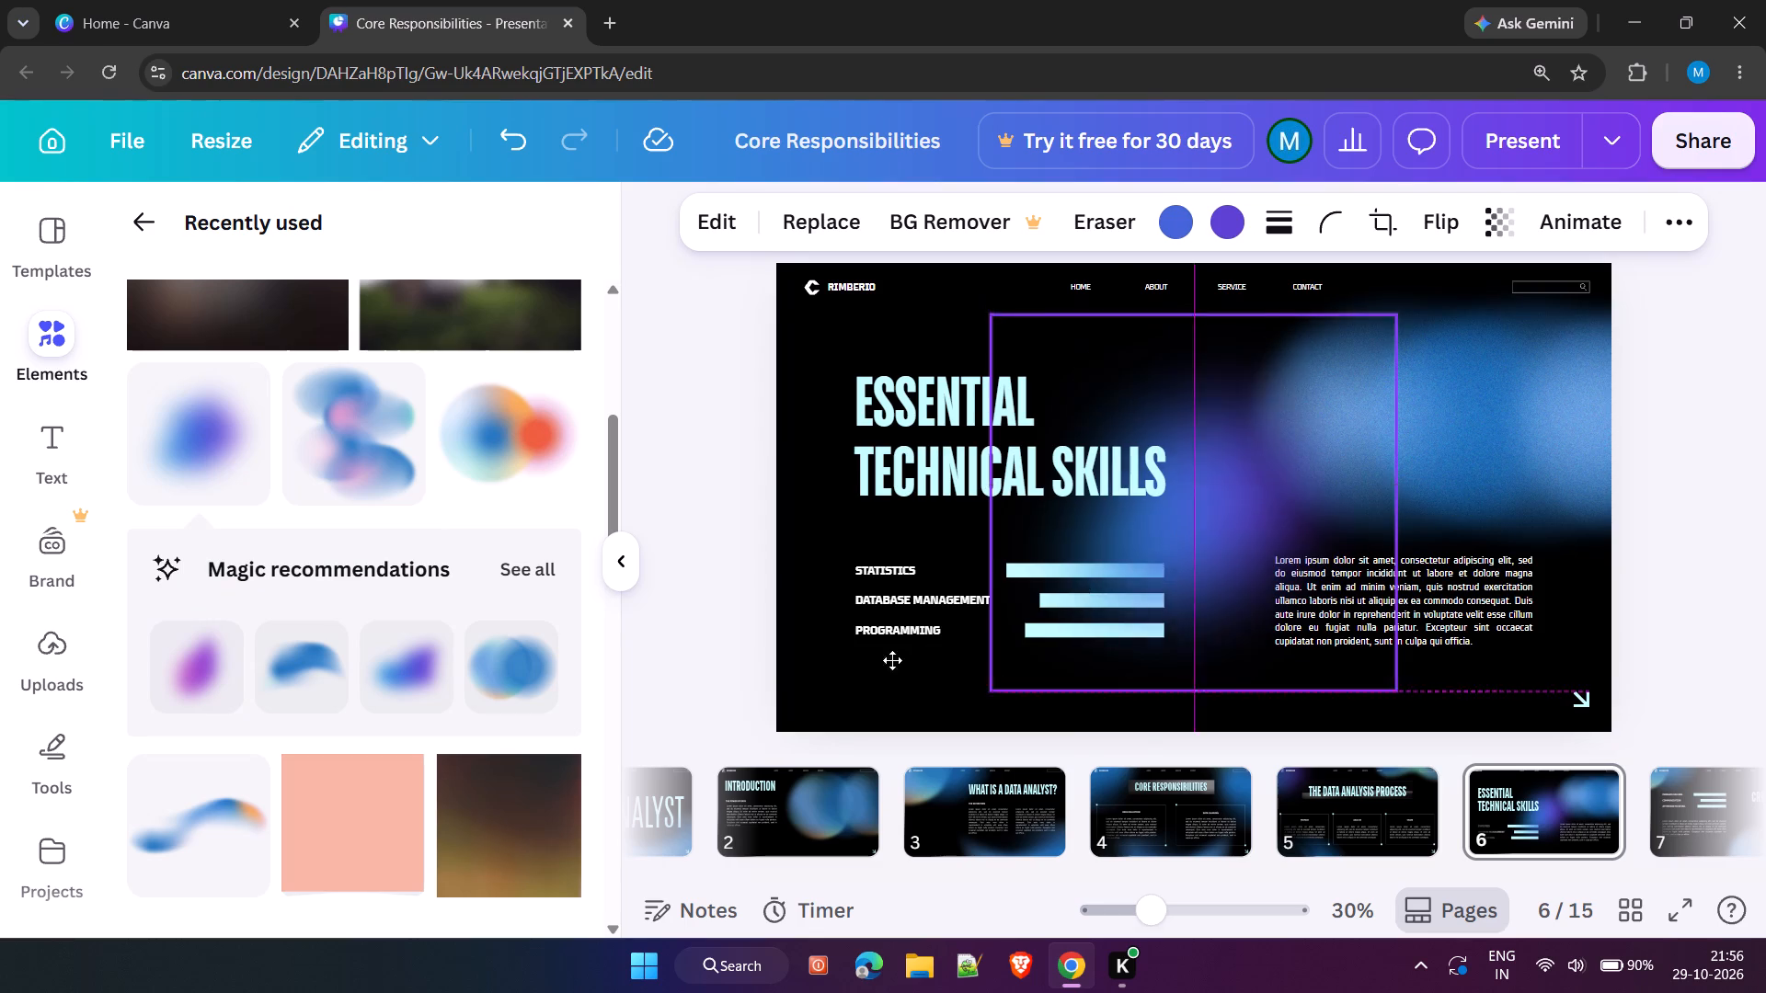
left_click_drag(892, 660, 785, 744)
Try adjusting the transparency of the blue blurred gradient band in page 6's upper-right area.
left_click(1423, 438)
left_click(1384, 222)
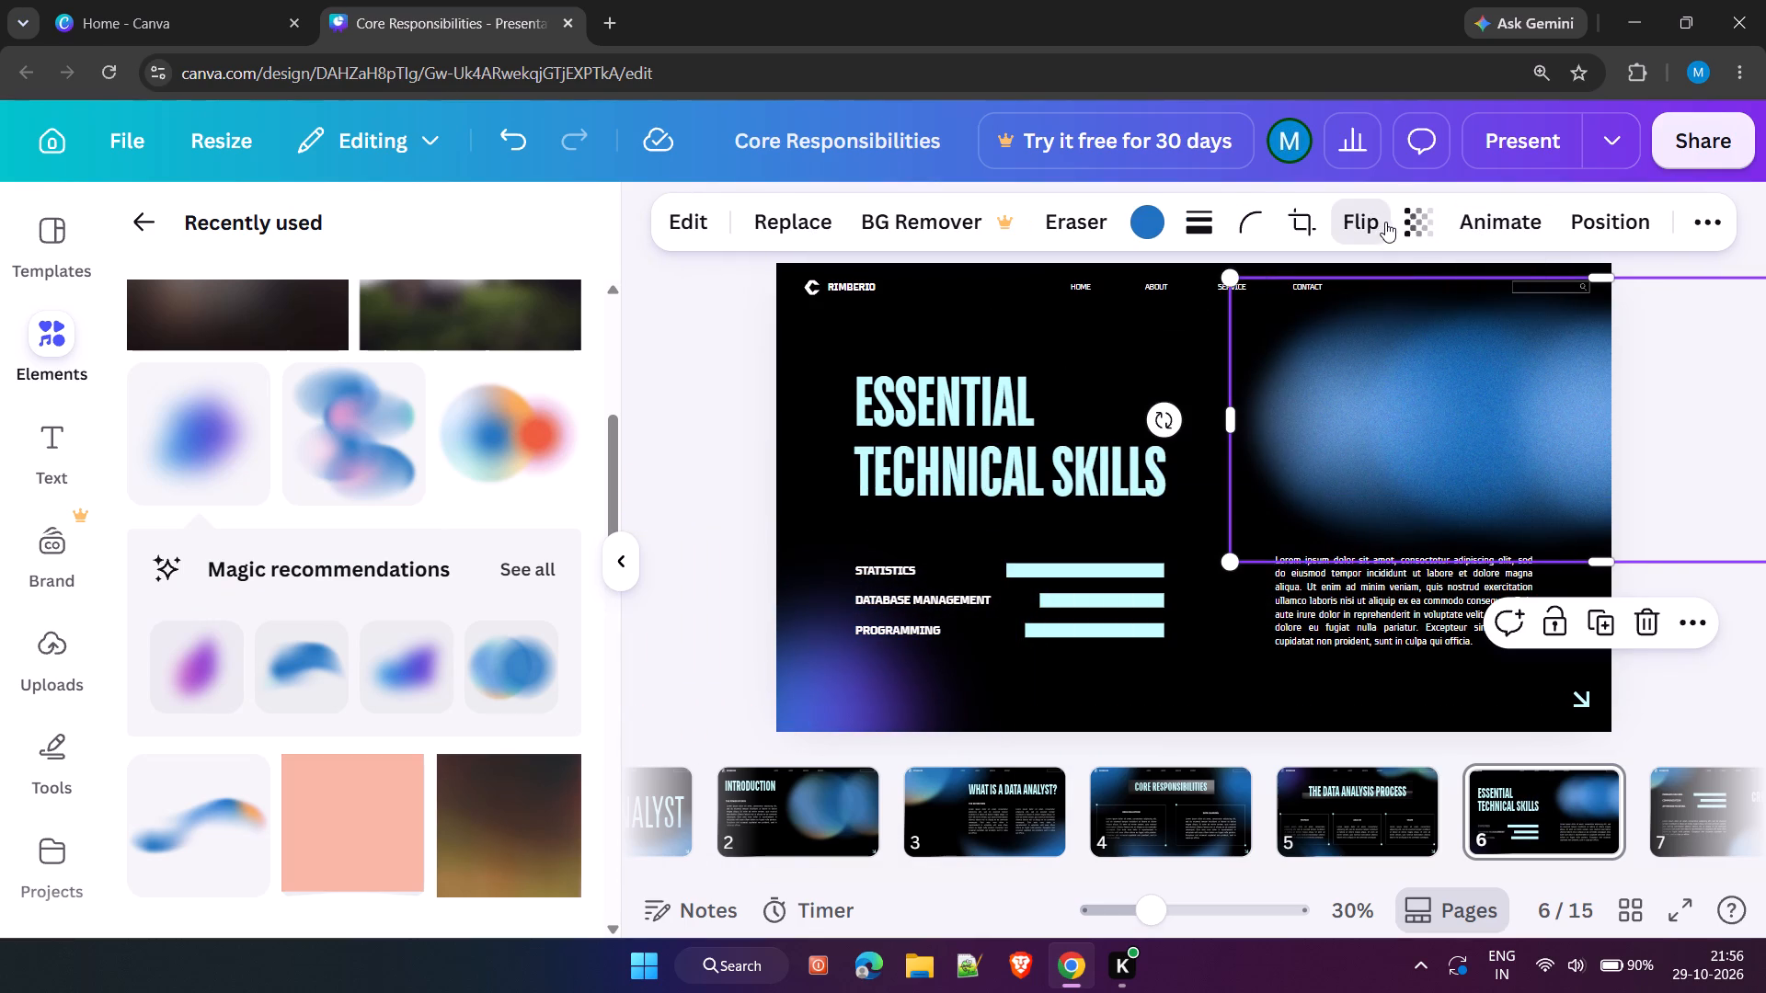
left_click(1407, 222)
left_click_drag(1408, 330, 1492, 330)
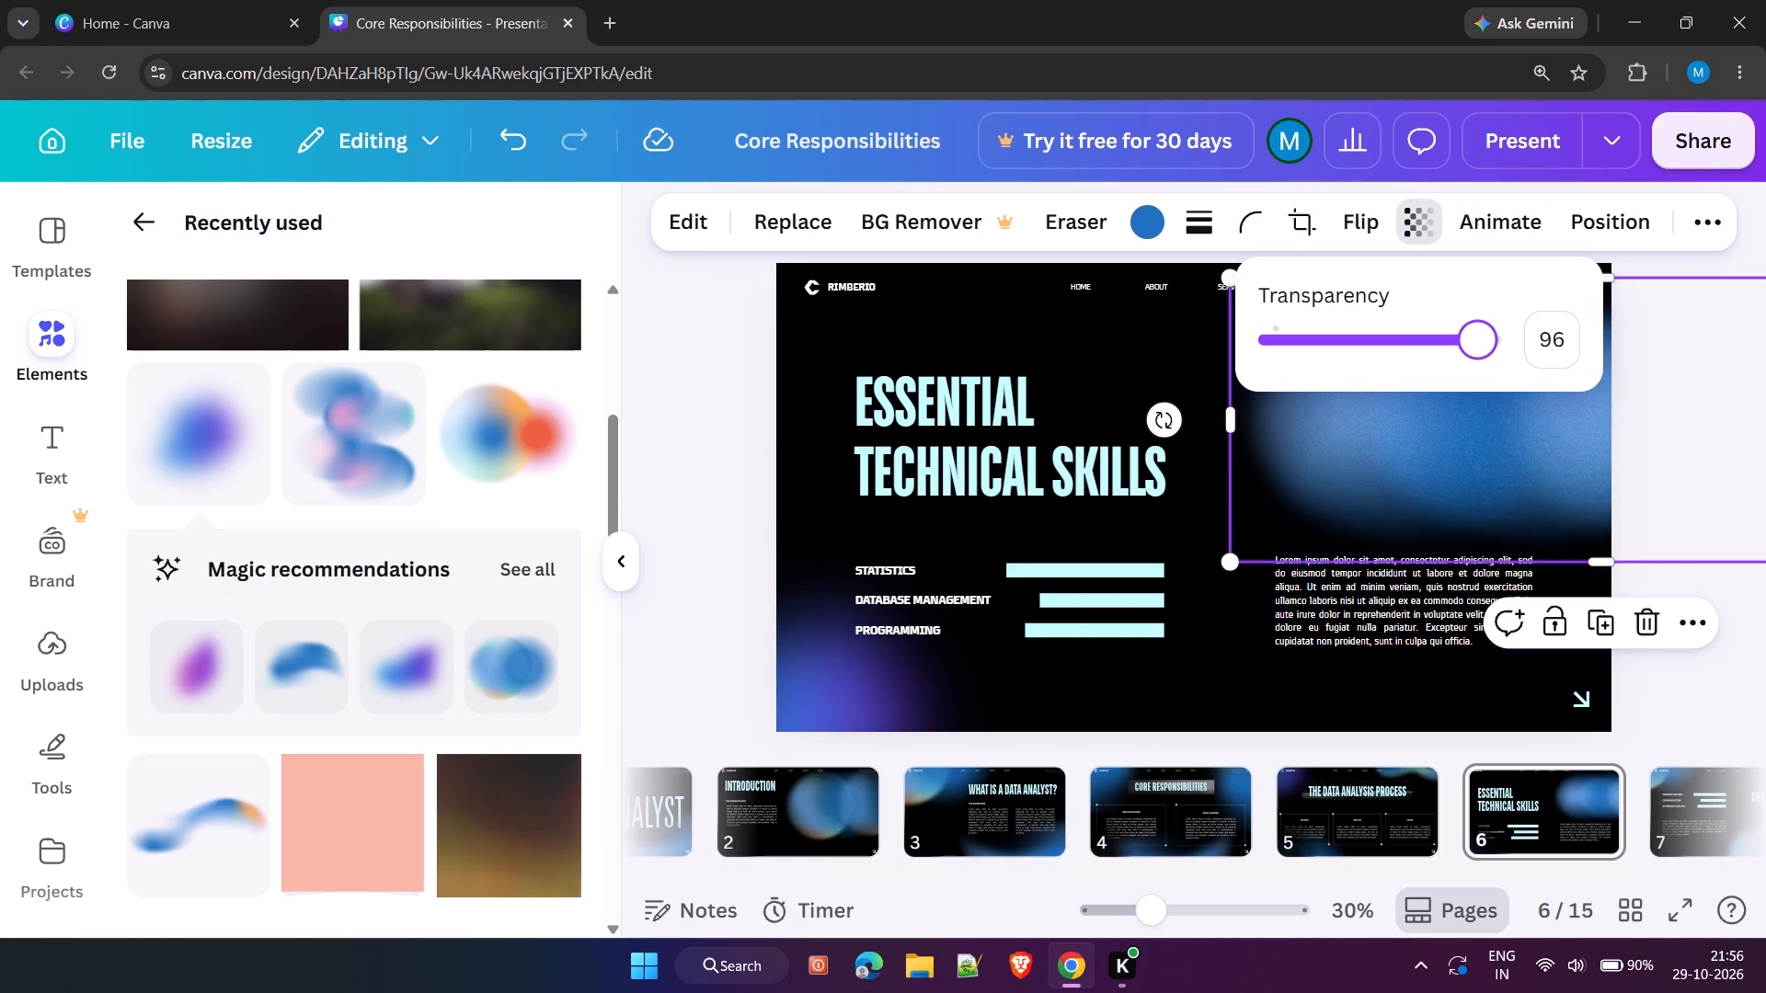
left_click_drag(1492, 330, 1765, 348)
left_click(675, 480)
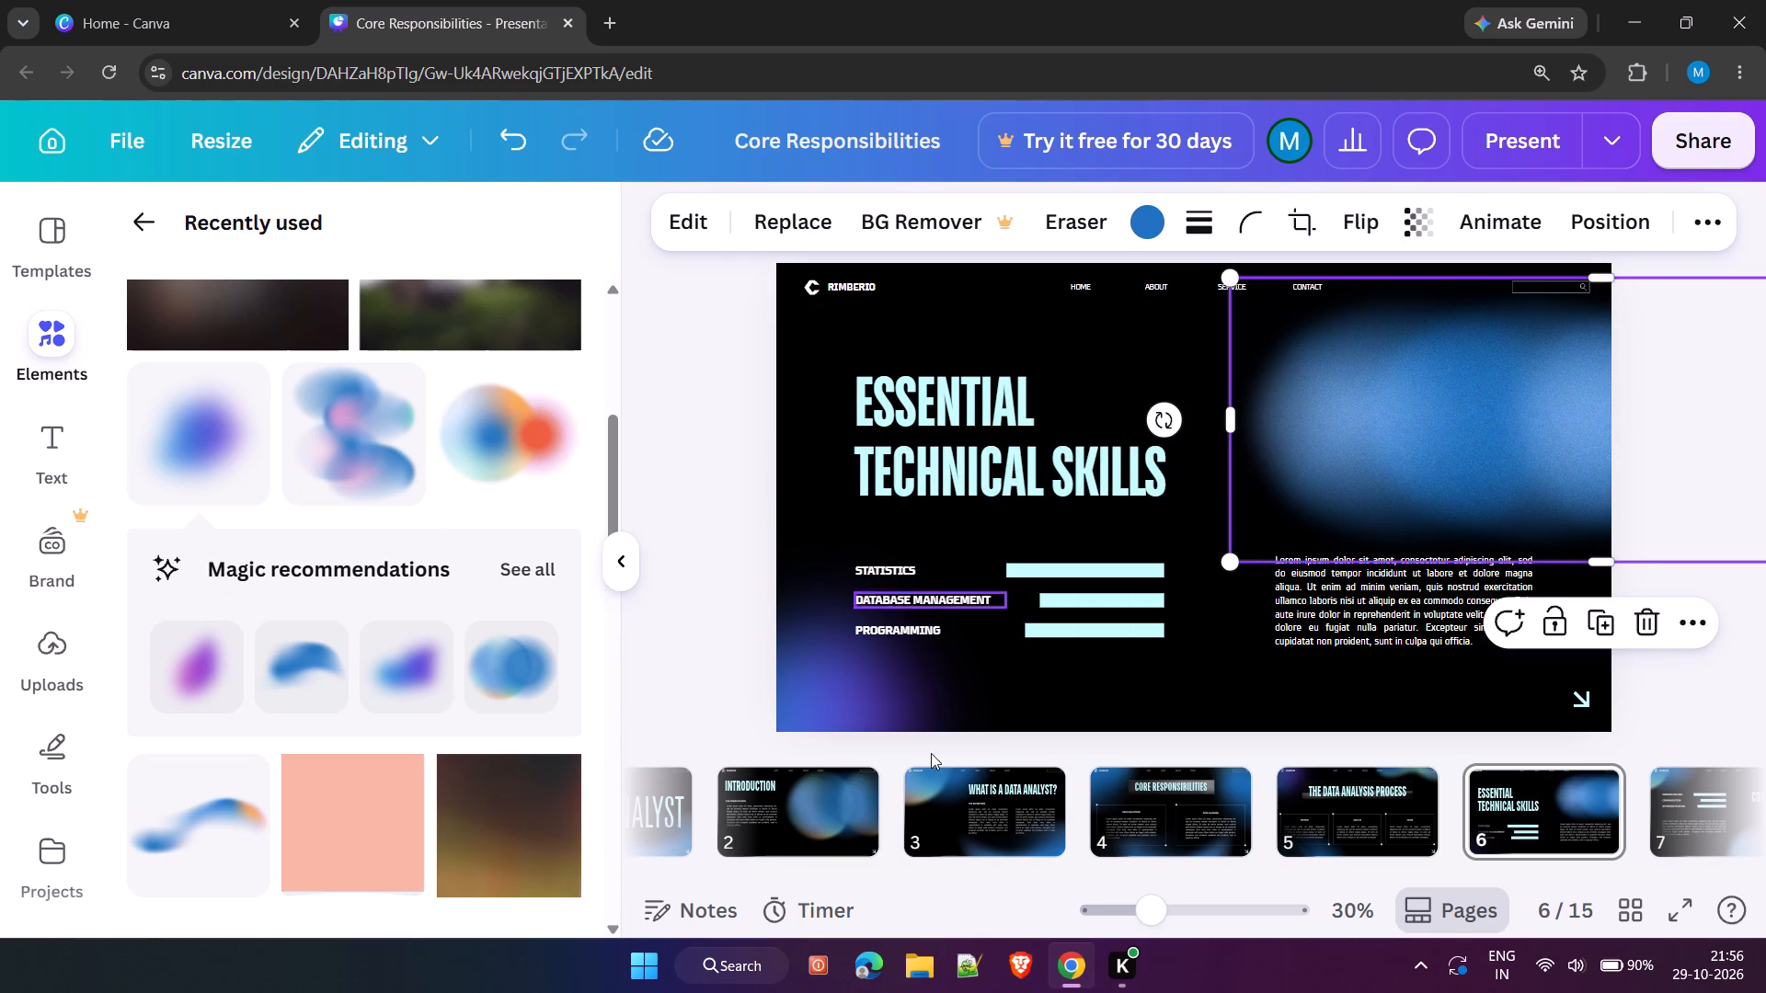
Open page 7, Critical Soft Skills.
scroll(1523, 798, "up", 2)
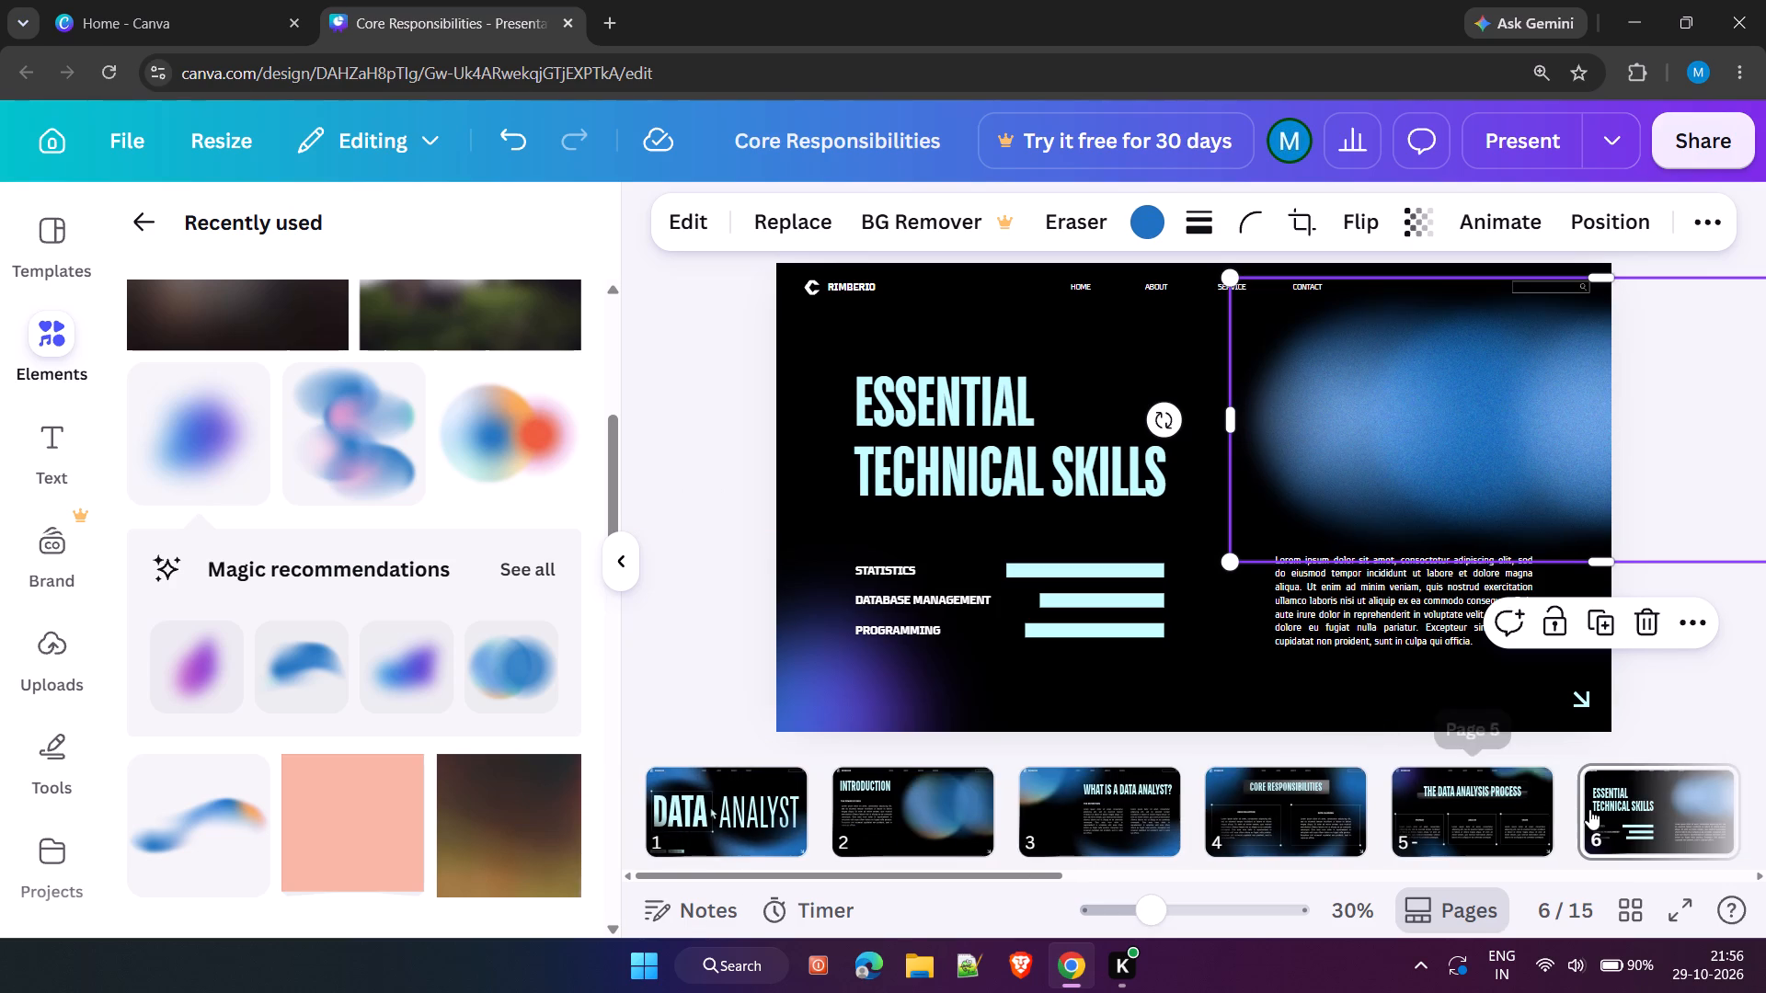
scroll(1589, 809, "up", 2)
scroll(1589, 808, "down", 7)
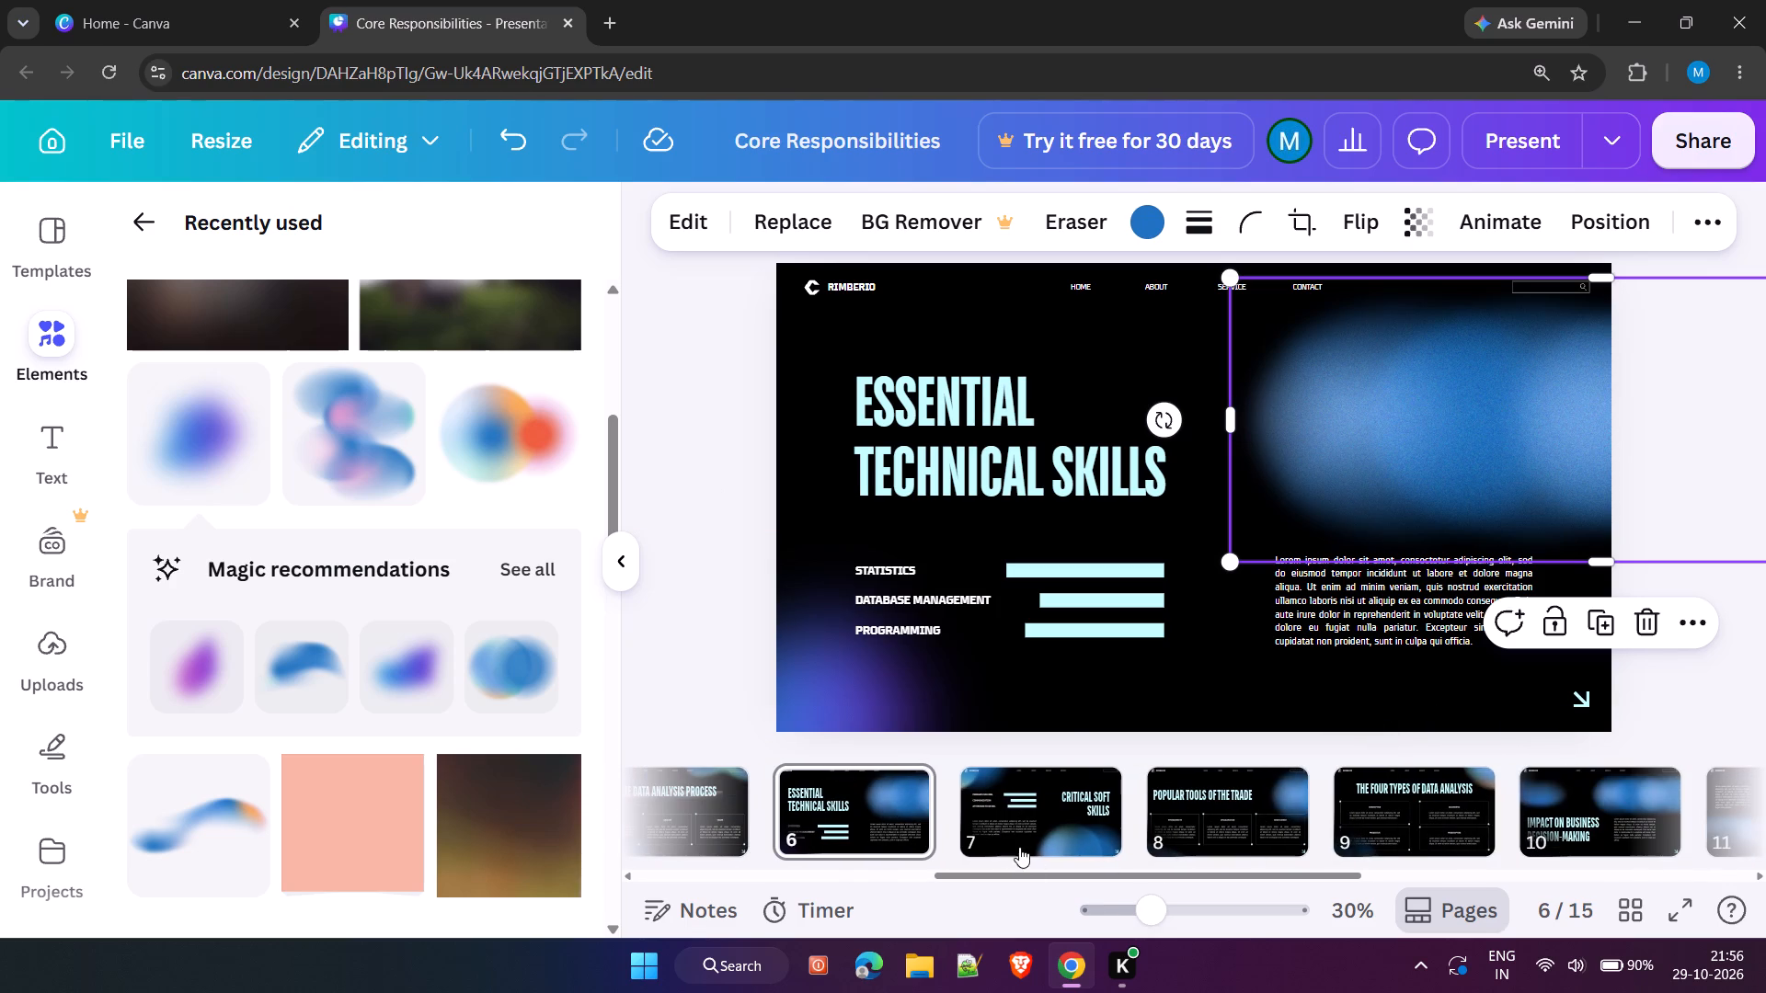
left_click(1007, 804)
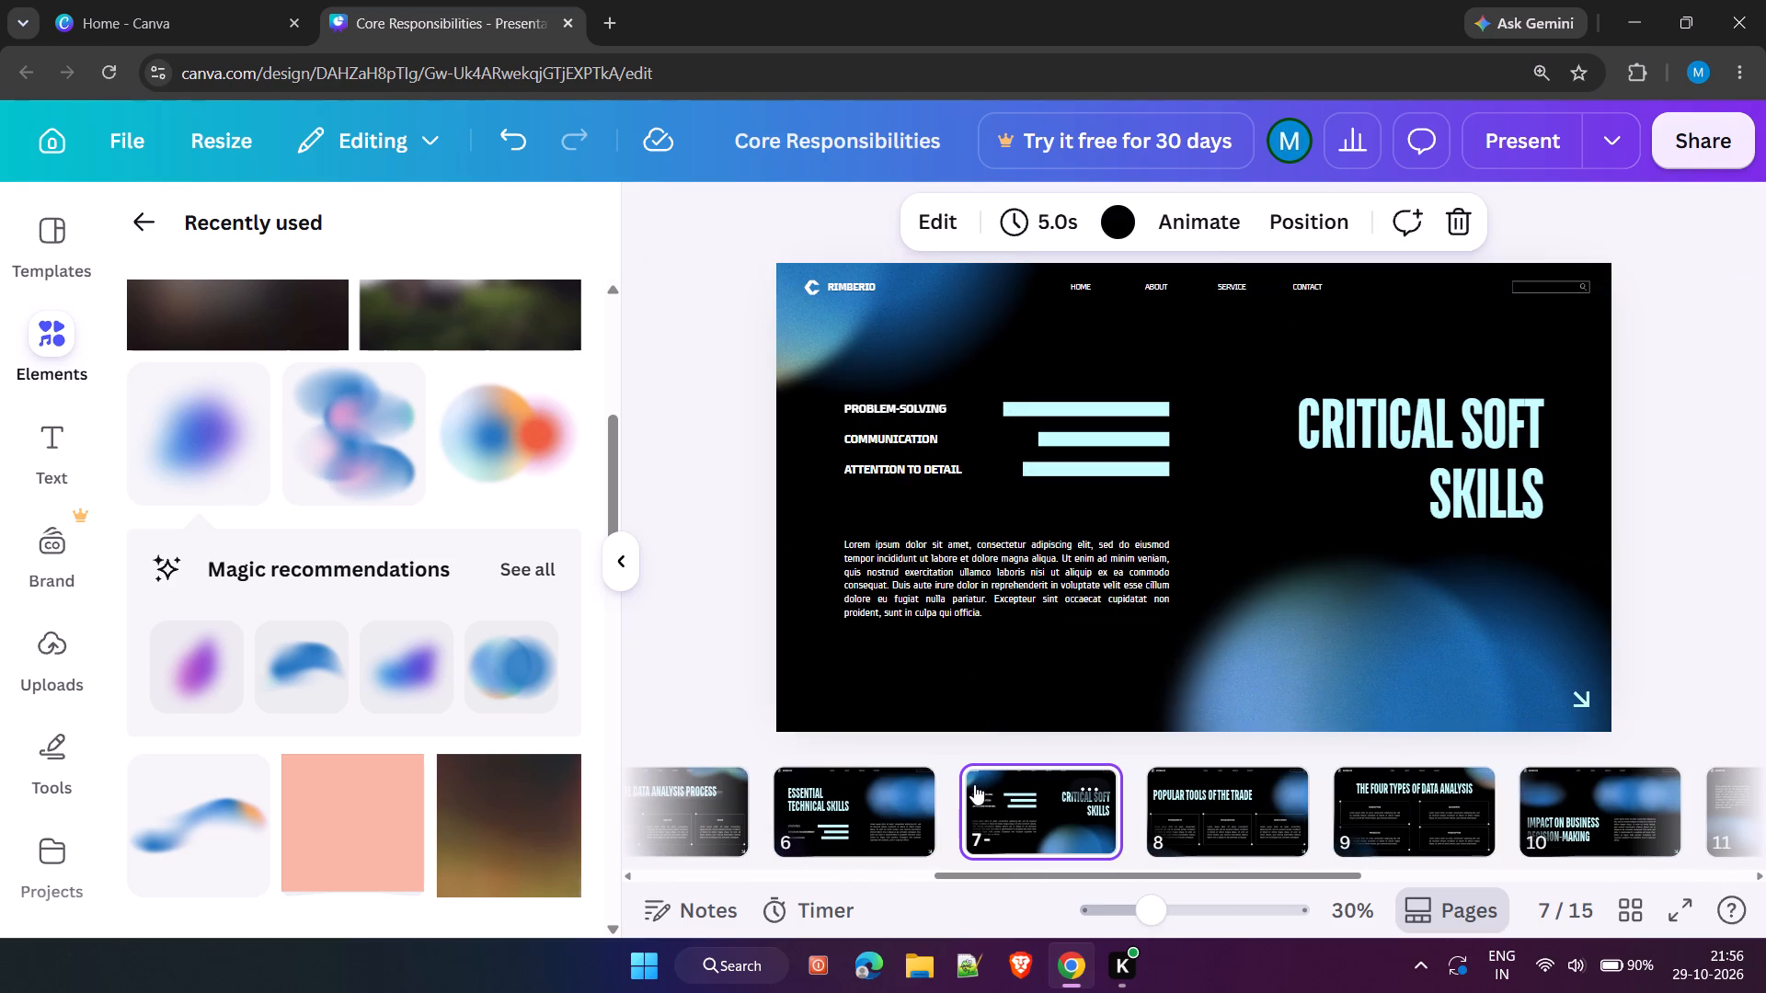
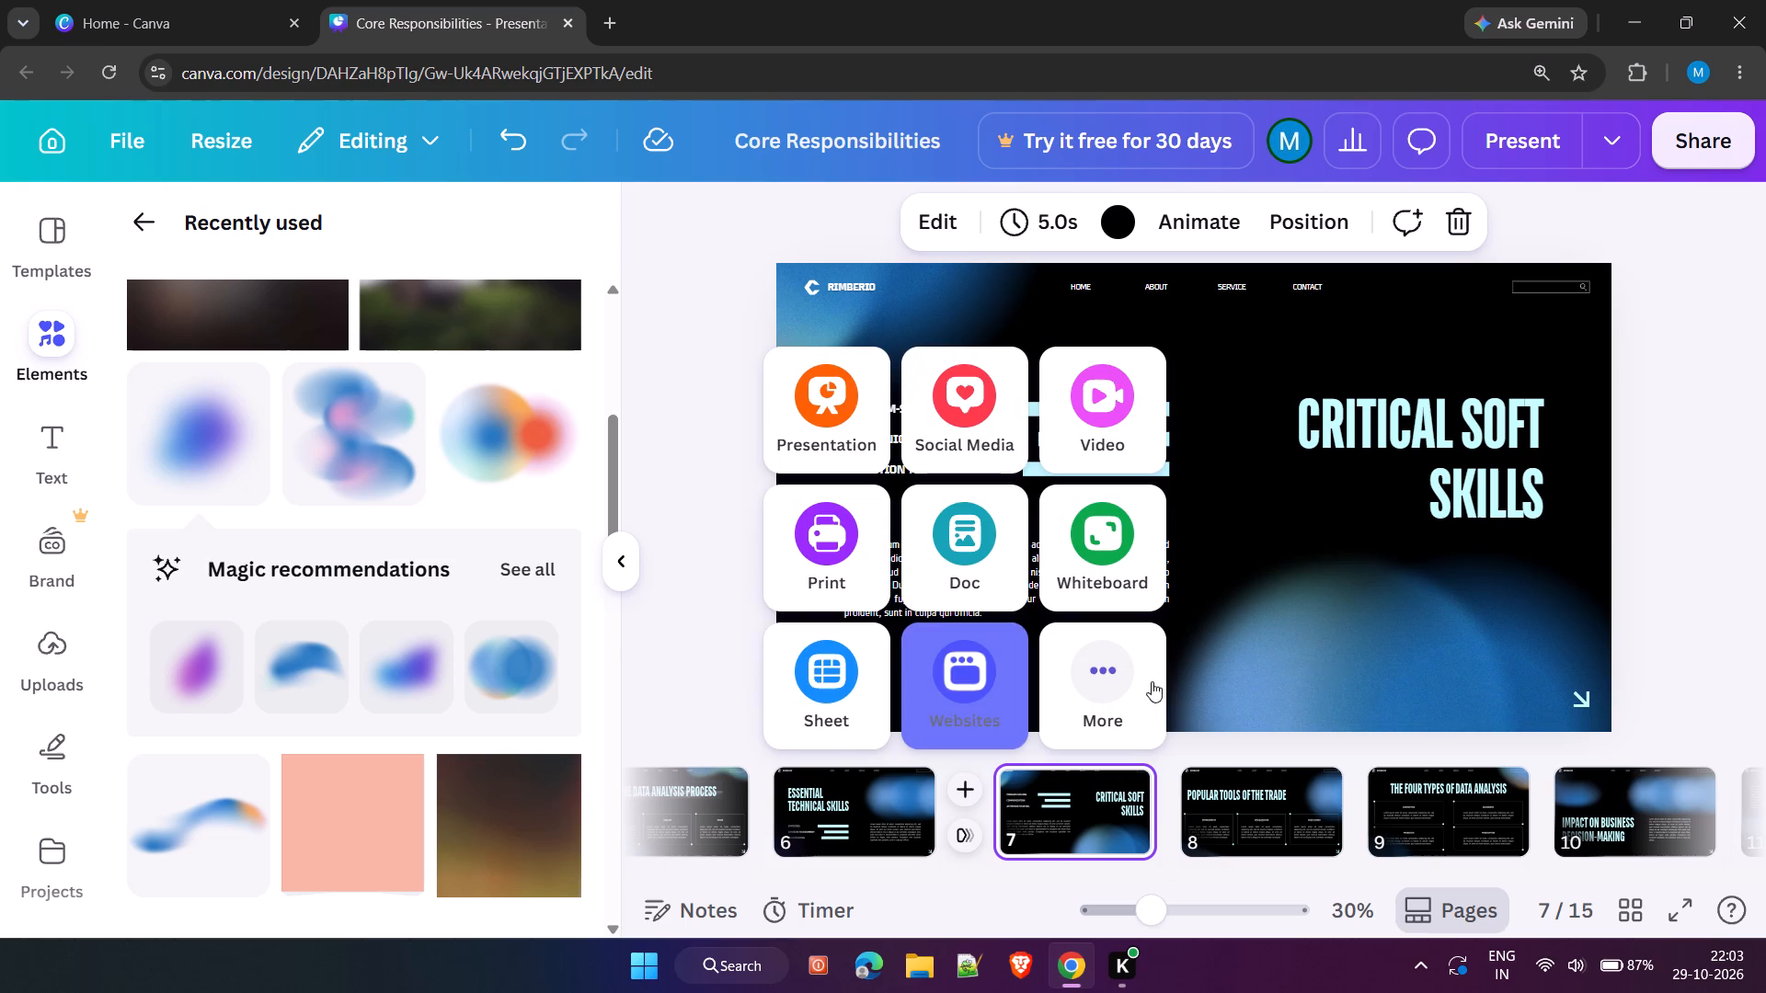
Look through the thumbnails of the remaining slides, from page 8 to page 15, to review their layouts.
left_click(1347, 652)
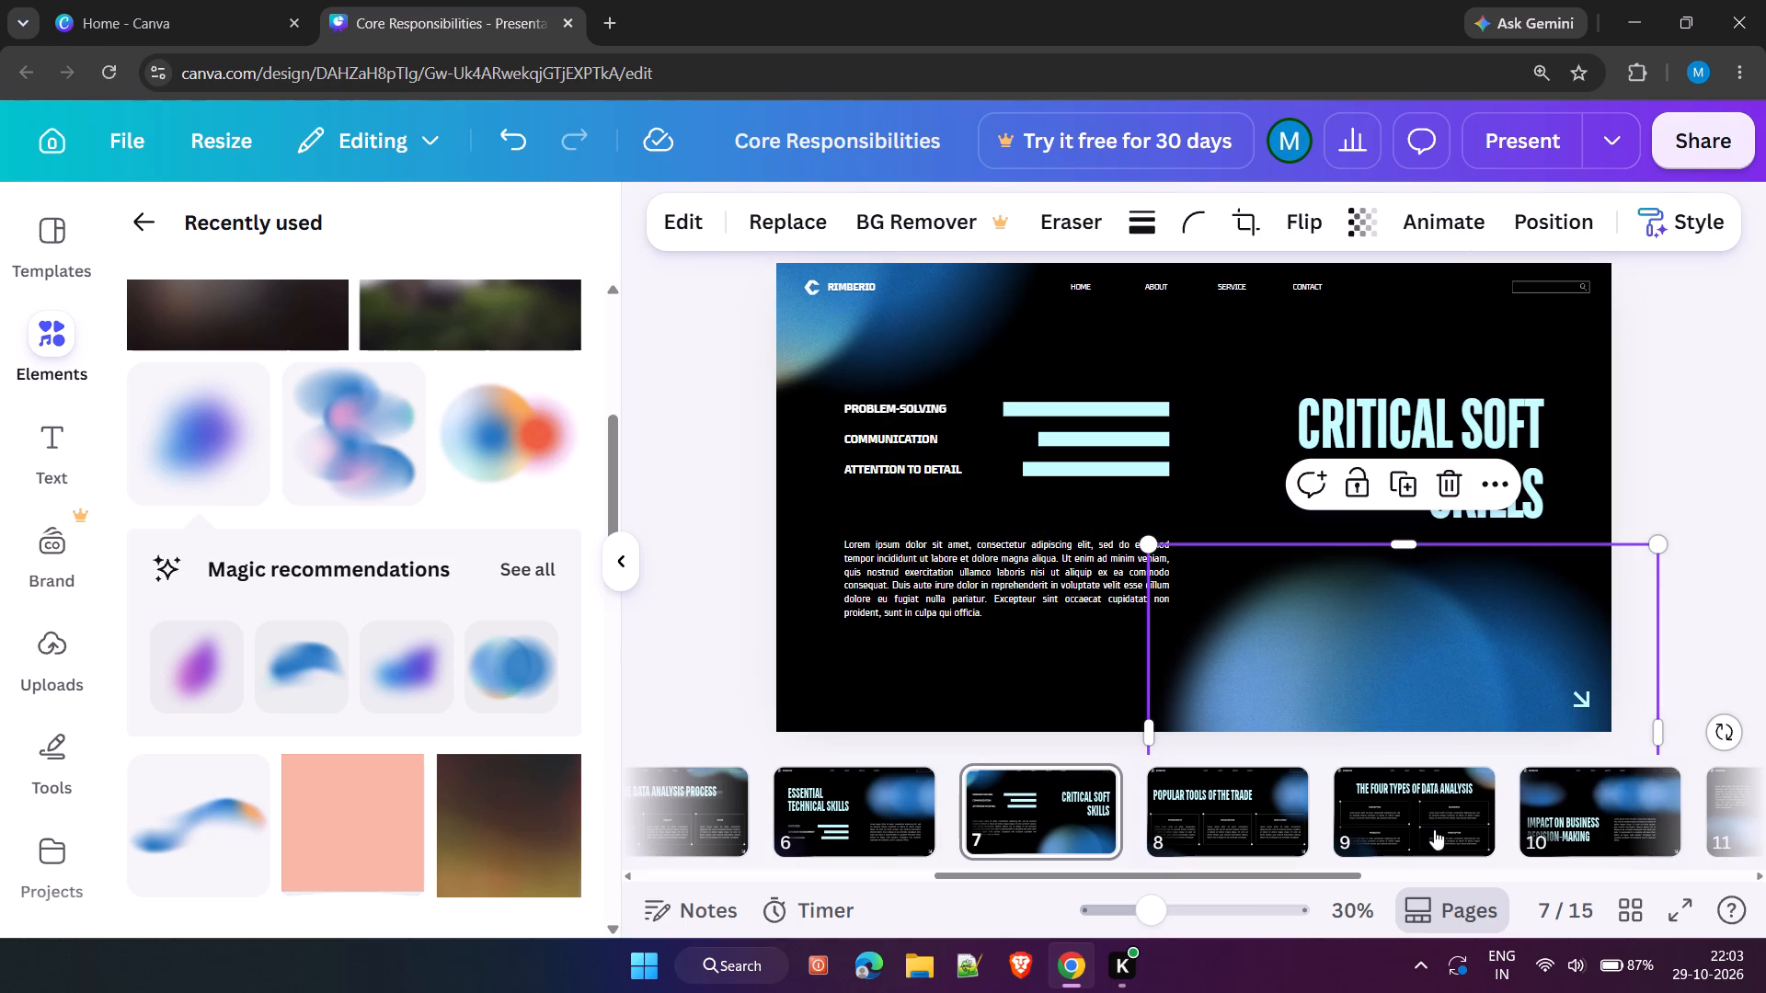
scroll(1473, 816, "left", 5)
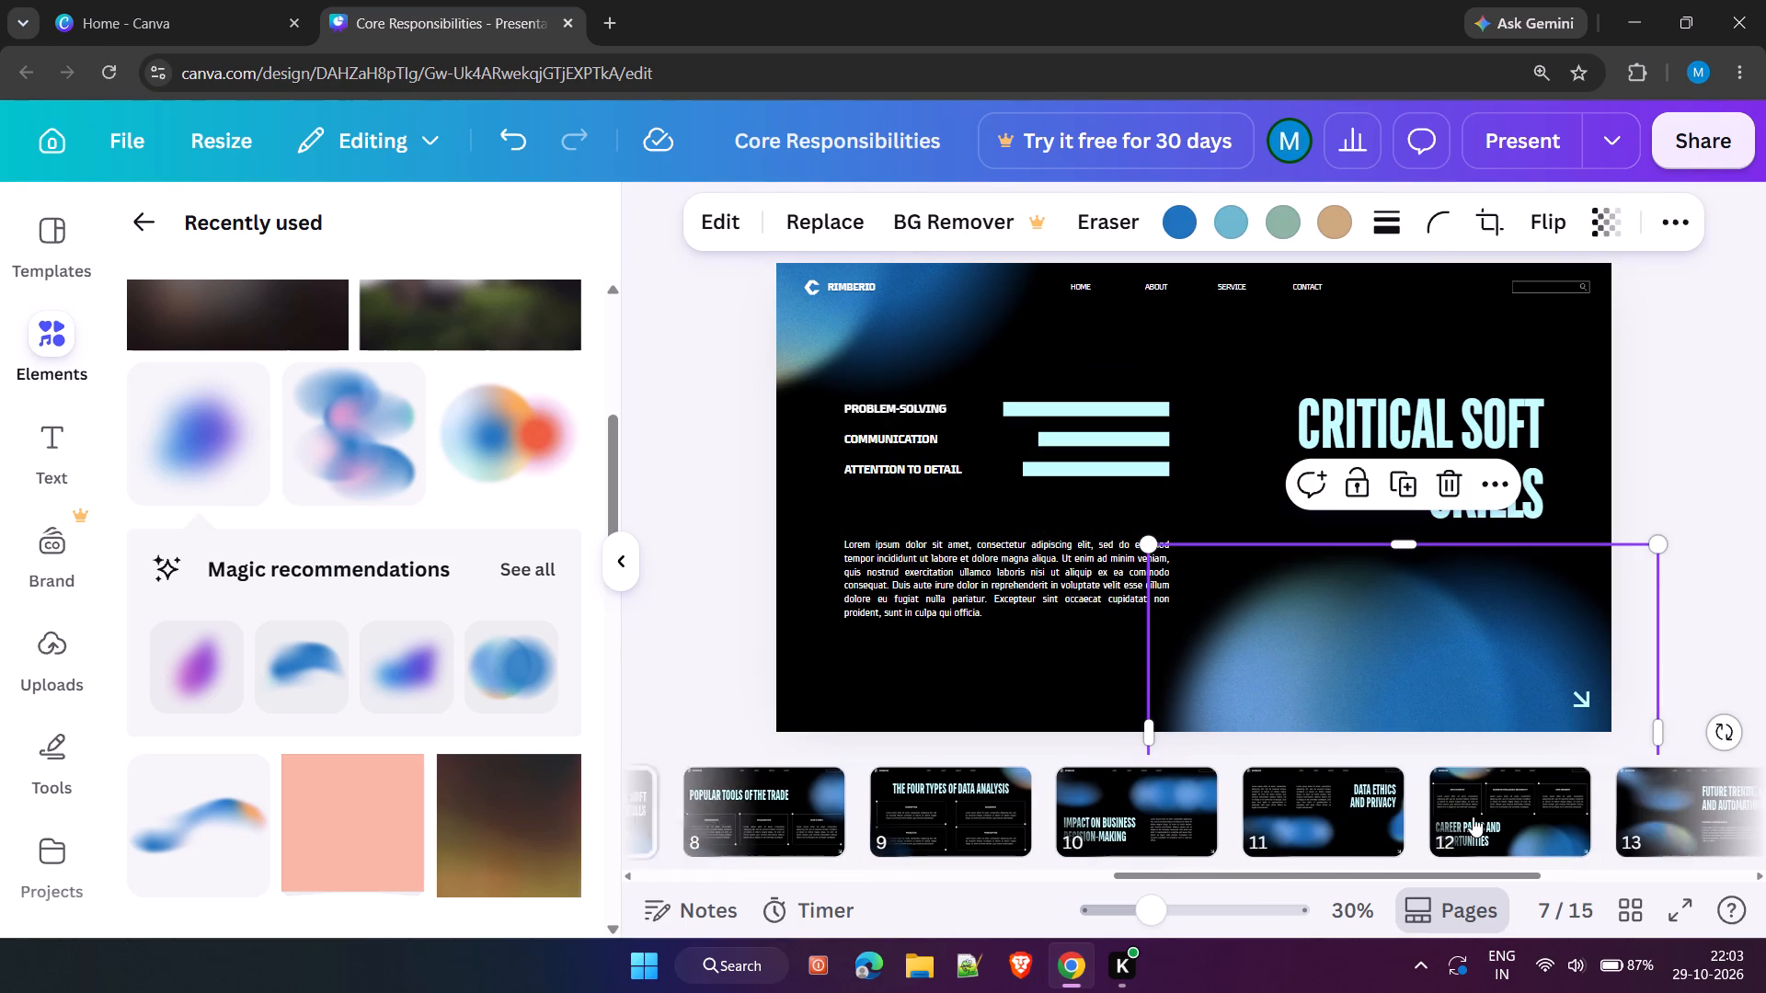
scroll(1473, 816, "left", 2)
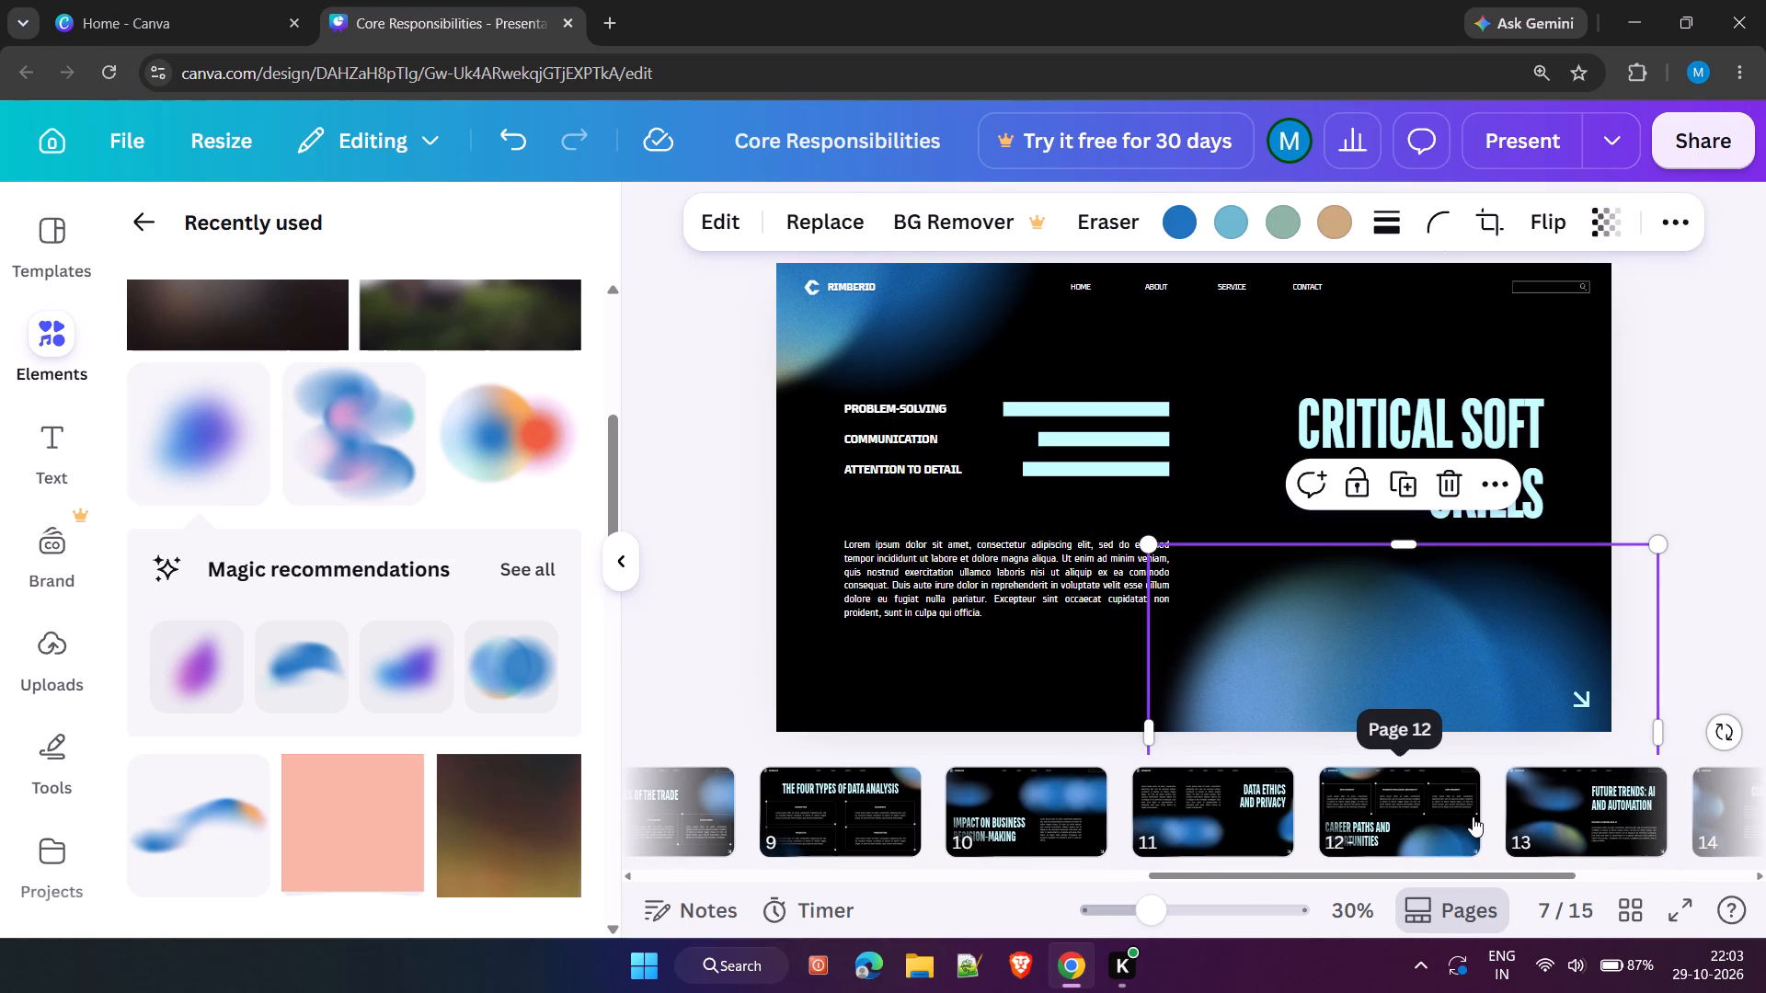
scroll(1473, 816, "left", 1)
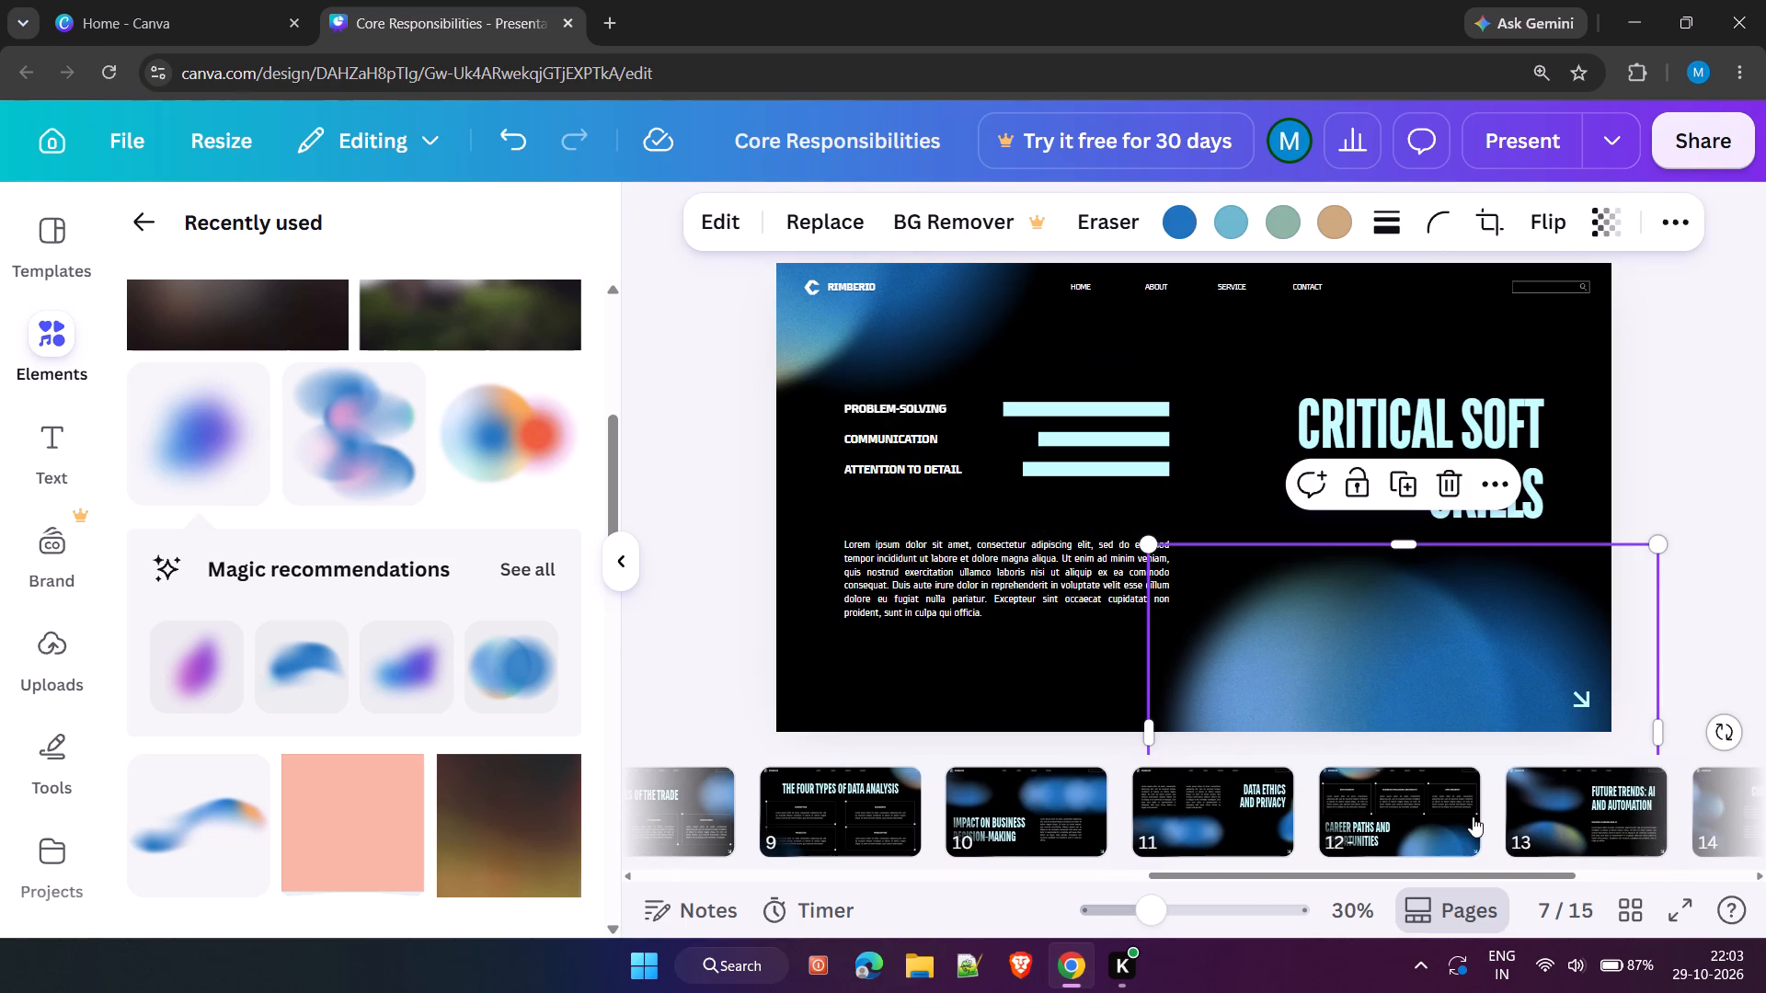
scroll(1473, 816, "left", 2)
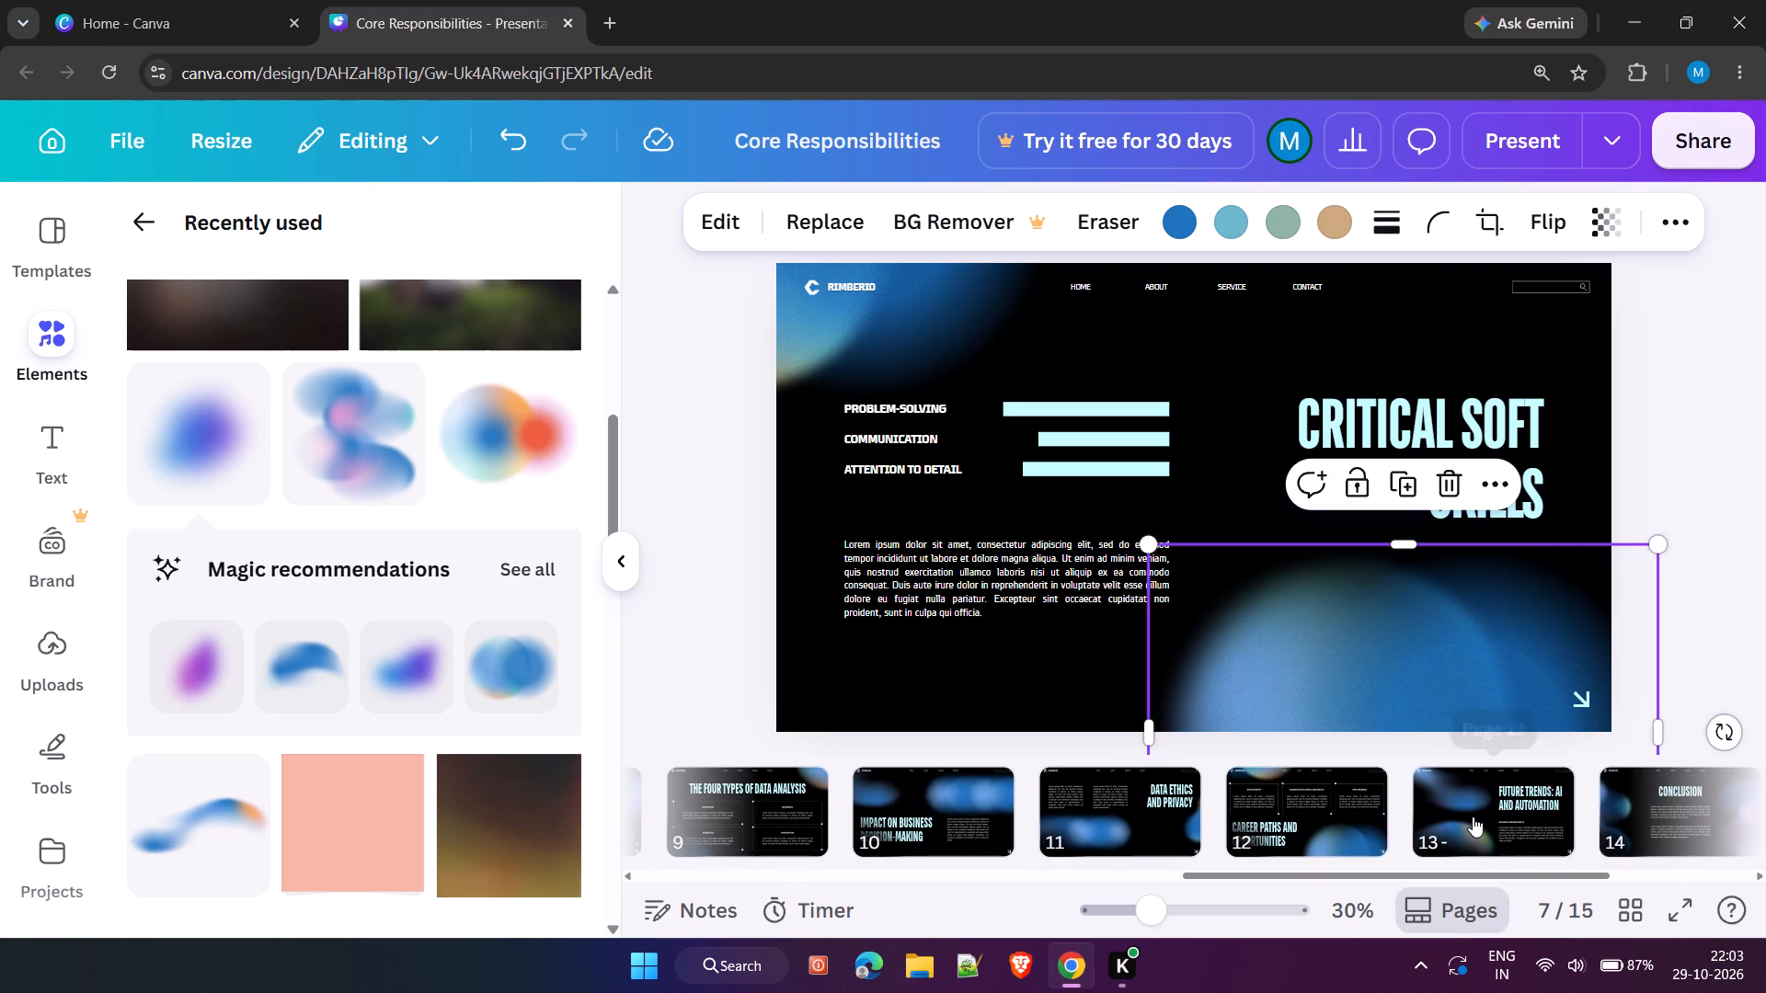
scroll(1473, 816, "left", 2)
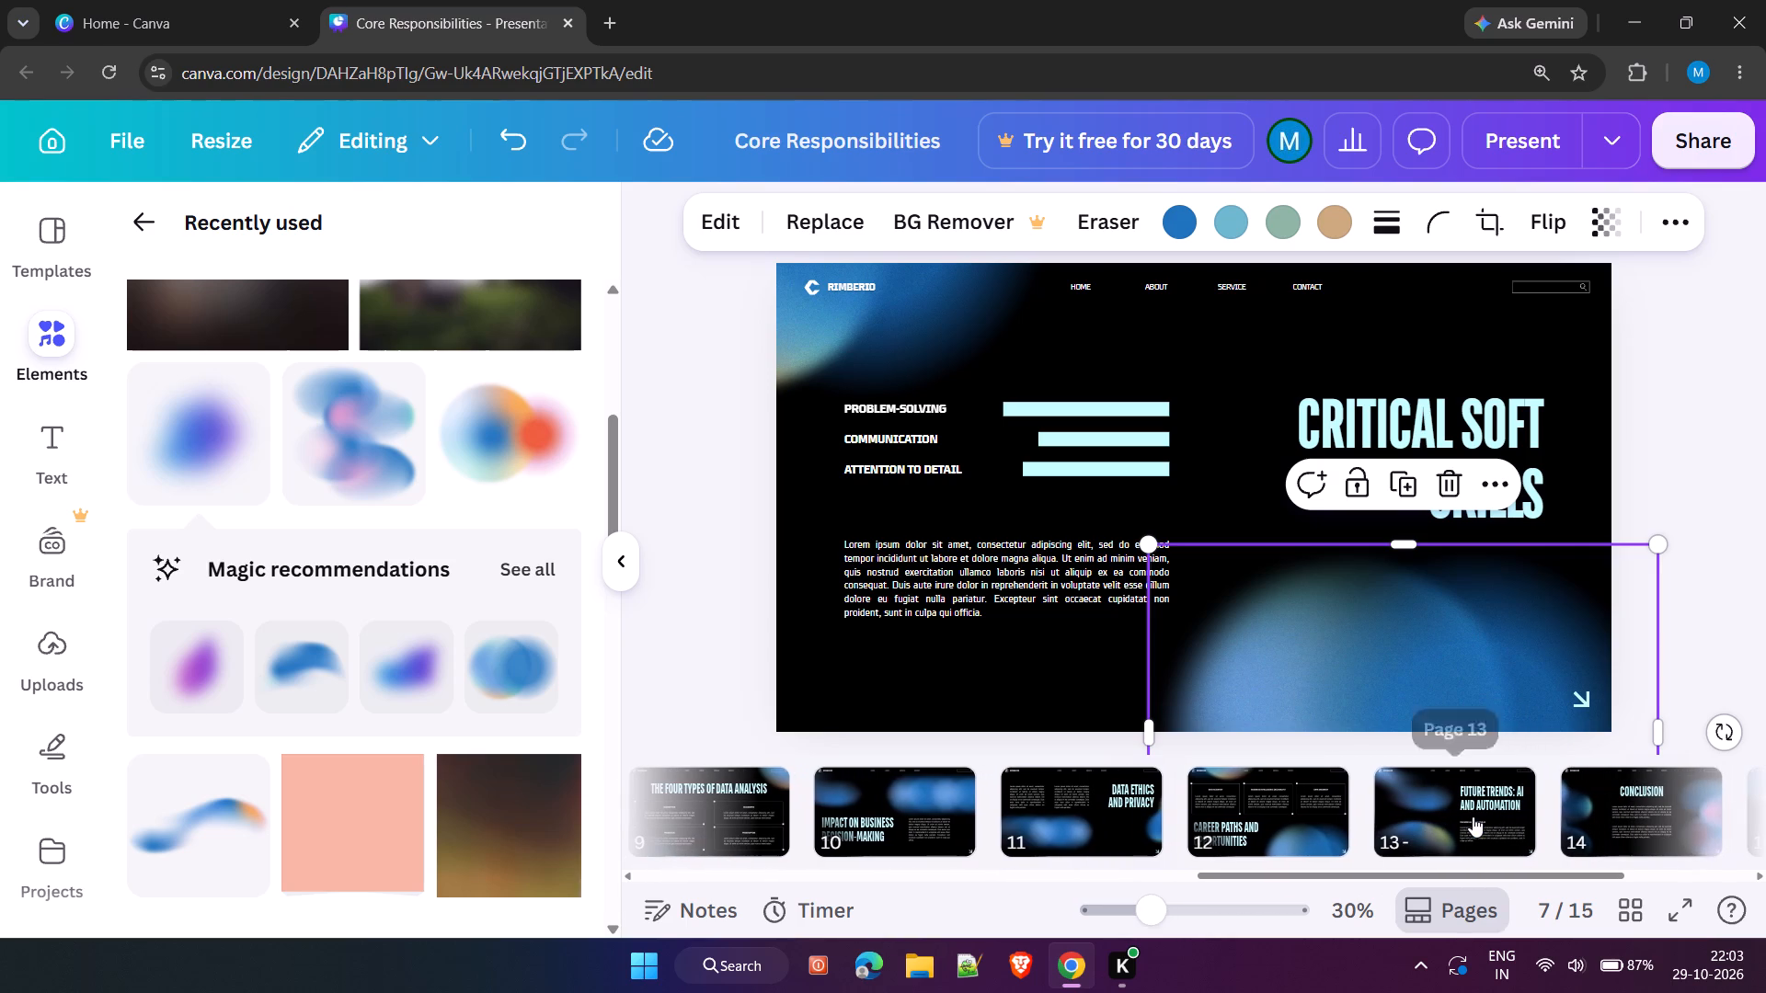
scroll(1473, 816, "left", 1)
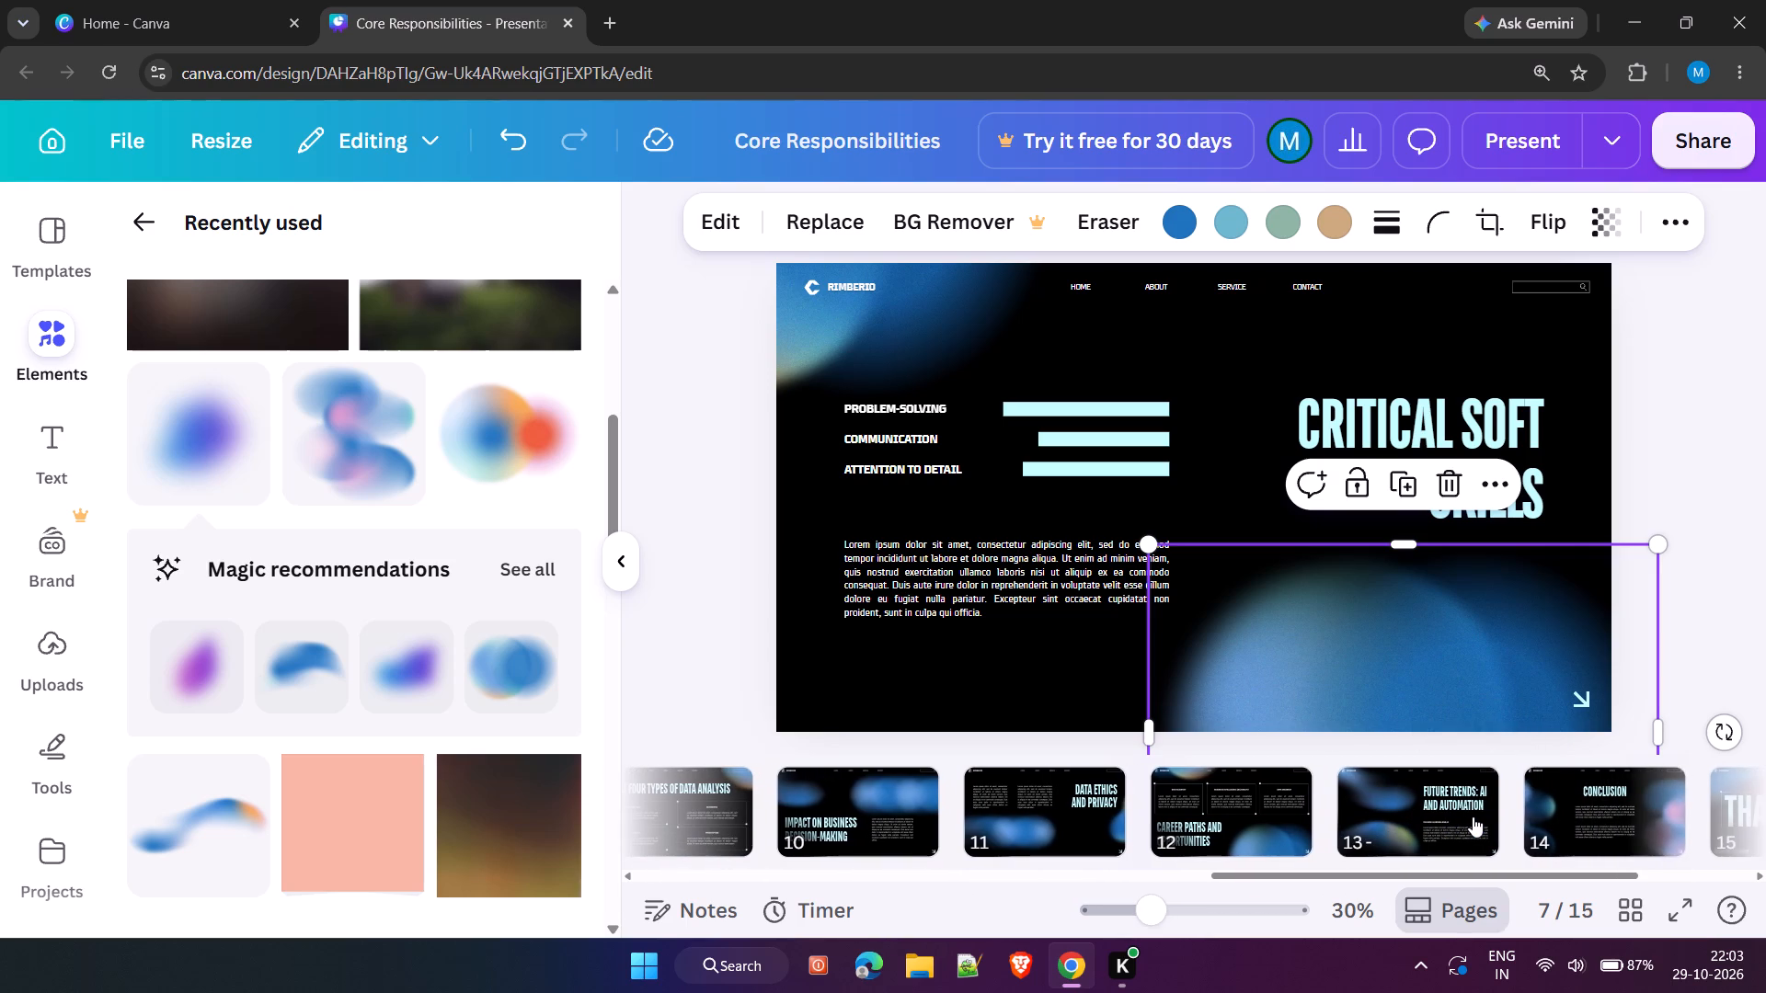
scroll(1473, 816, "left", 1)
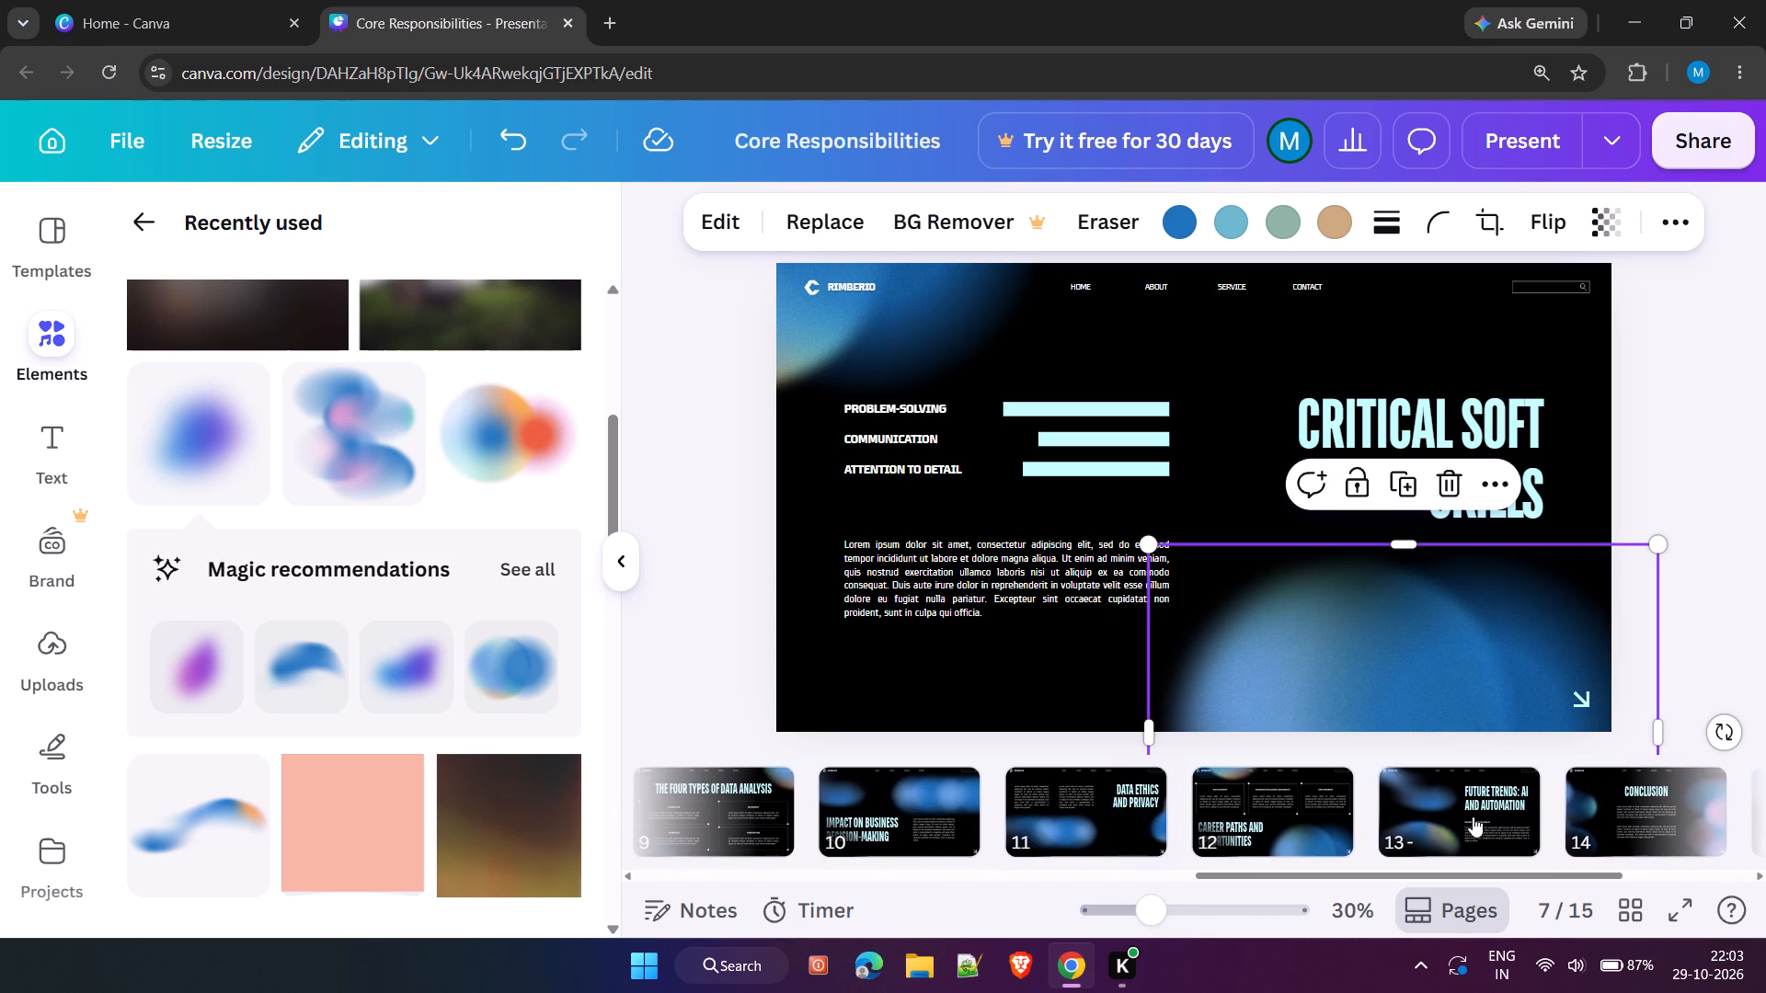
scroll(1473, 816, "left", 2)
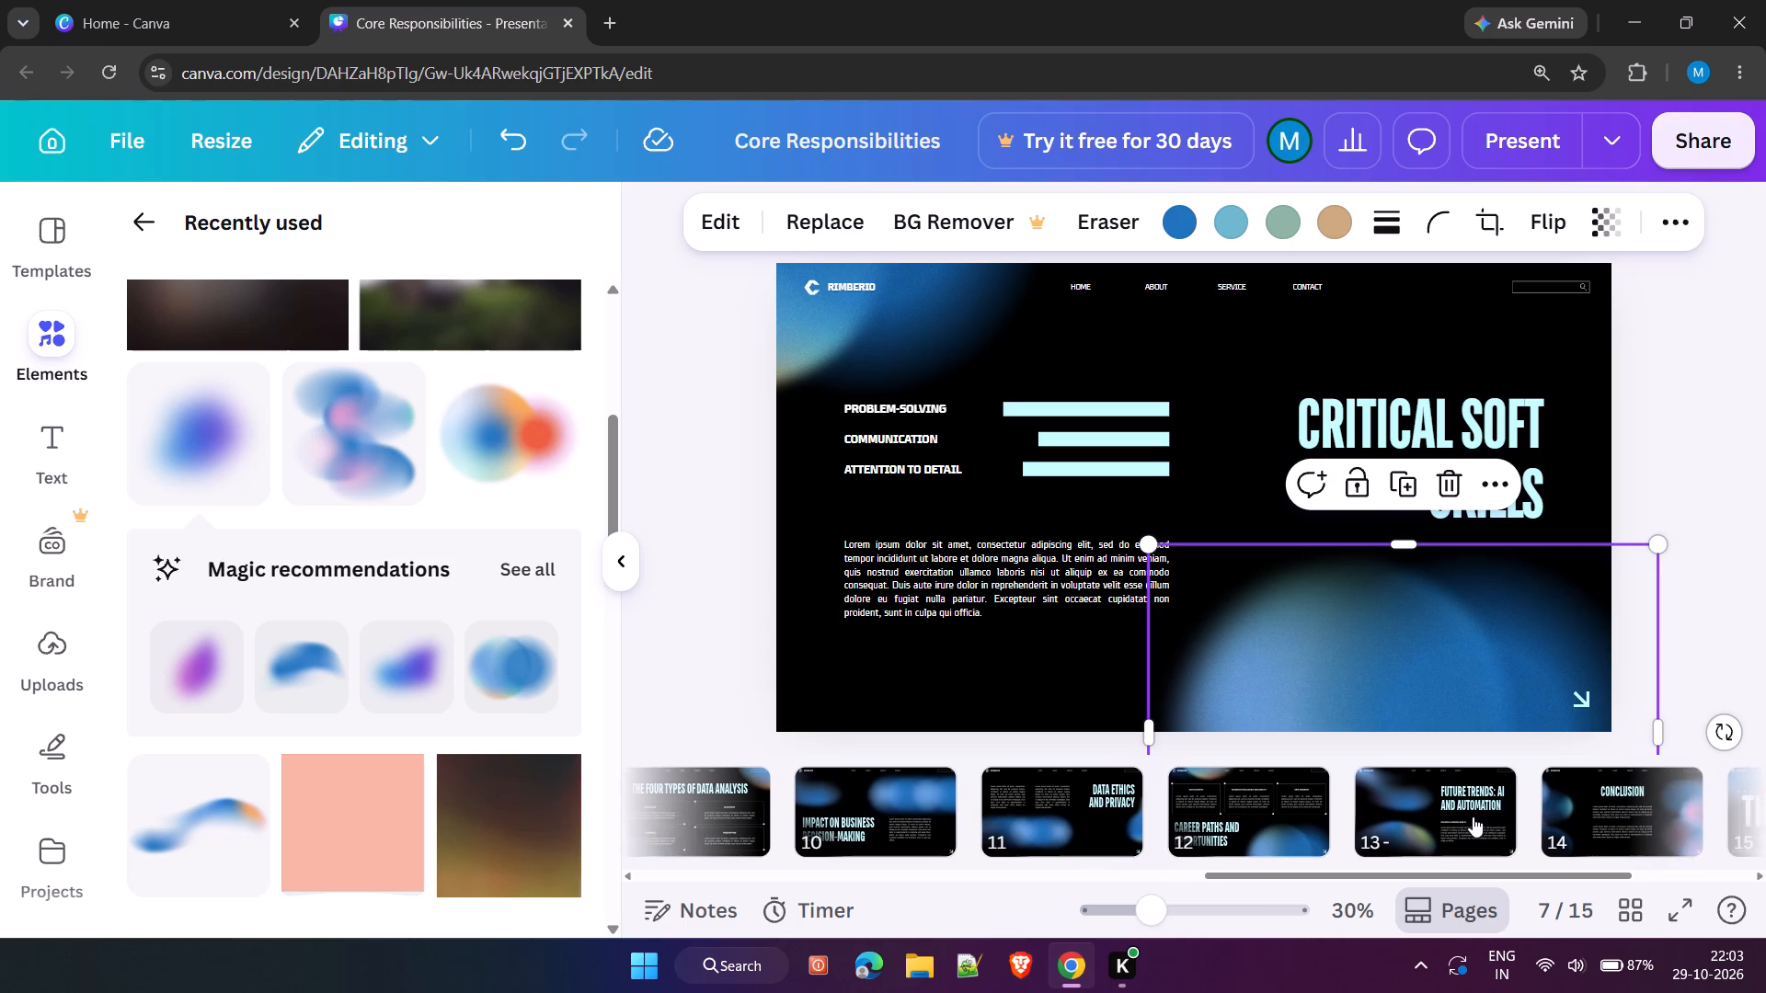
scroll(1473, 816, "left", 1)
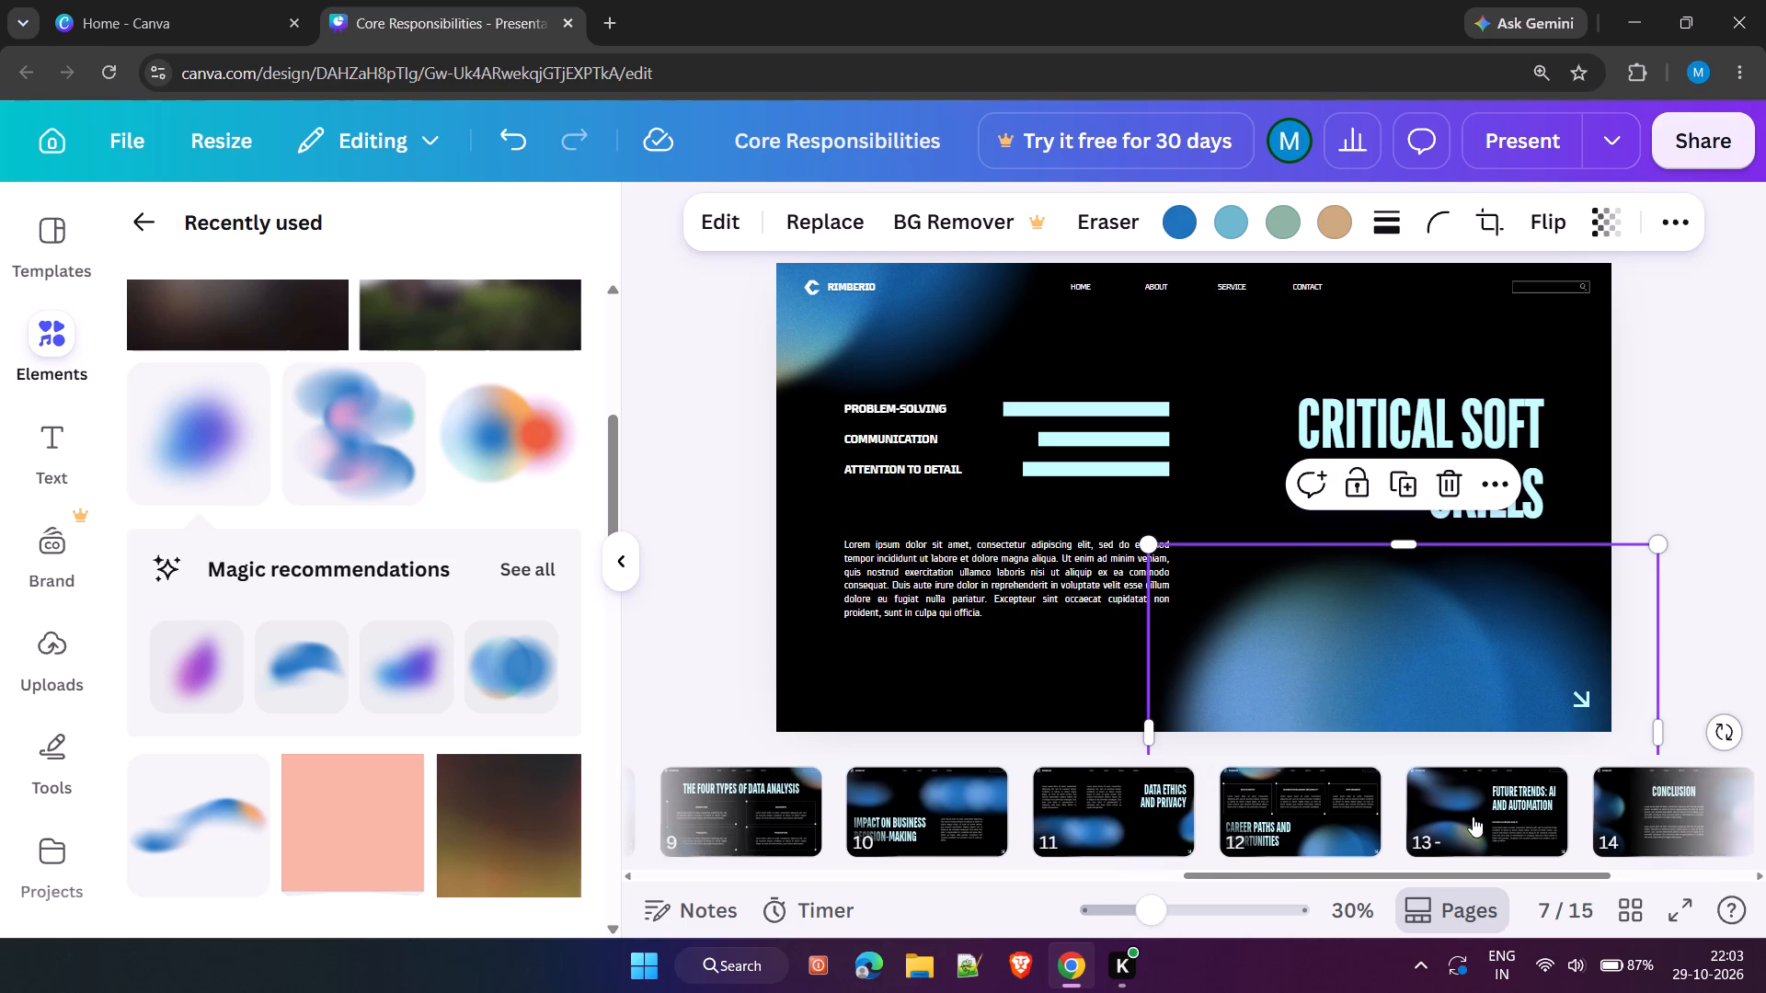
scroll(1473, 816, "left", 1)
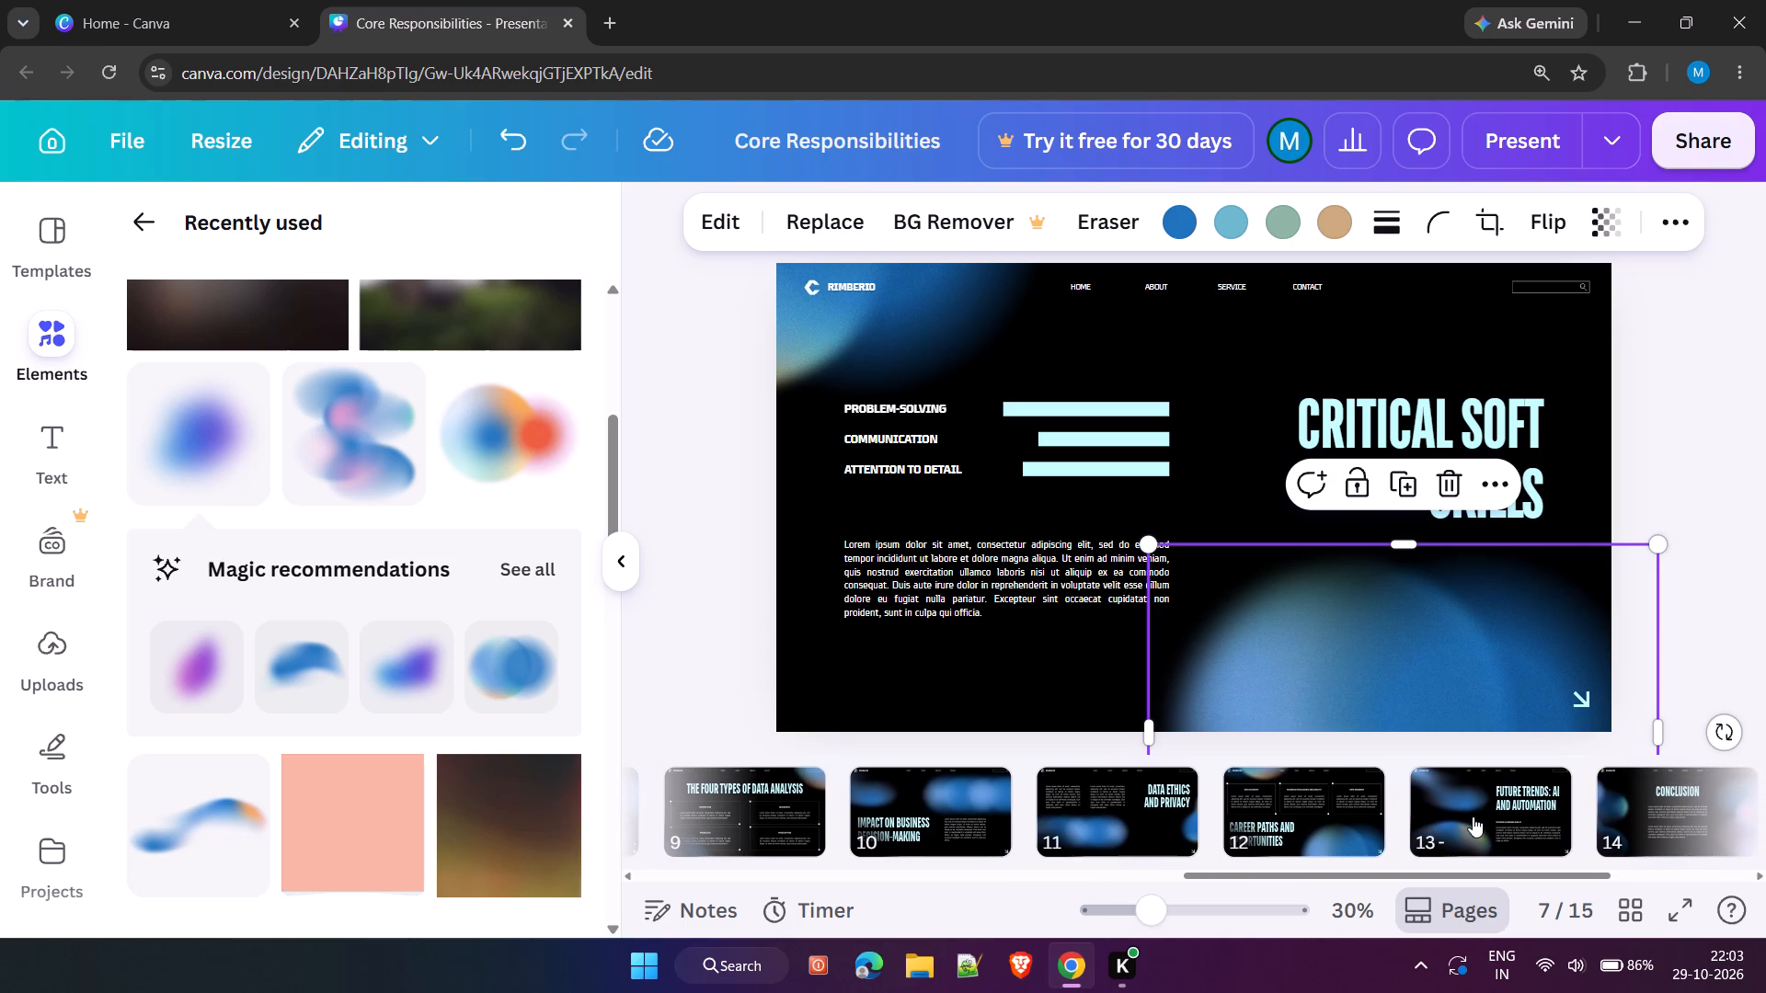
scroll(1473, 816, "left", 6)
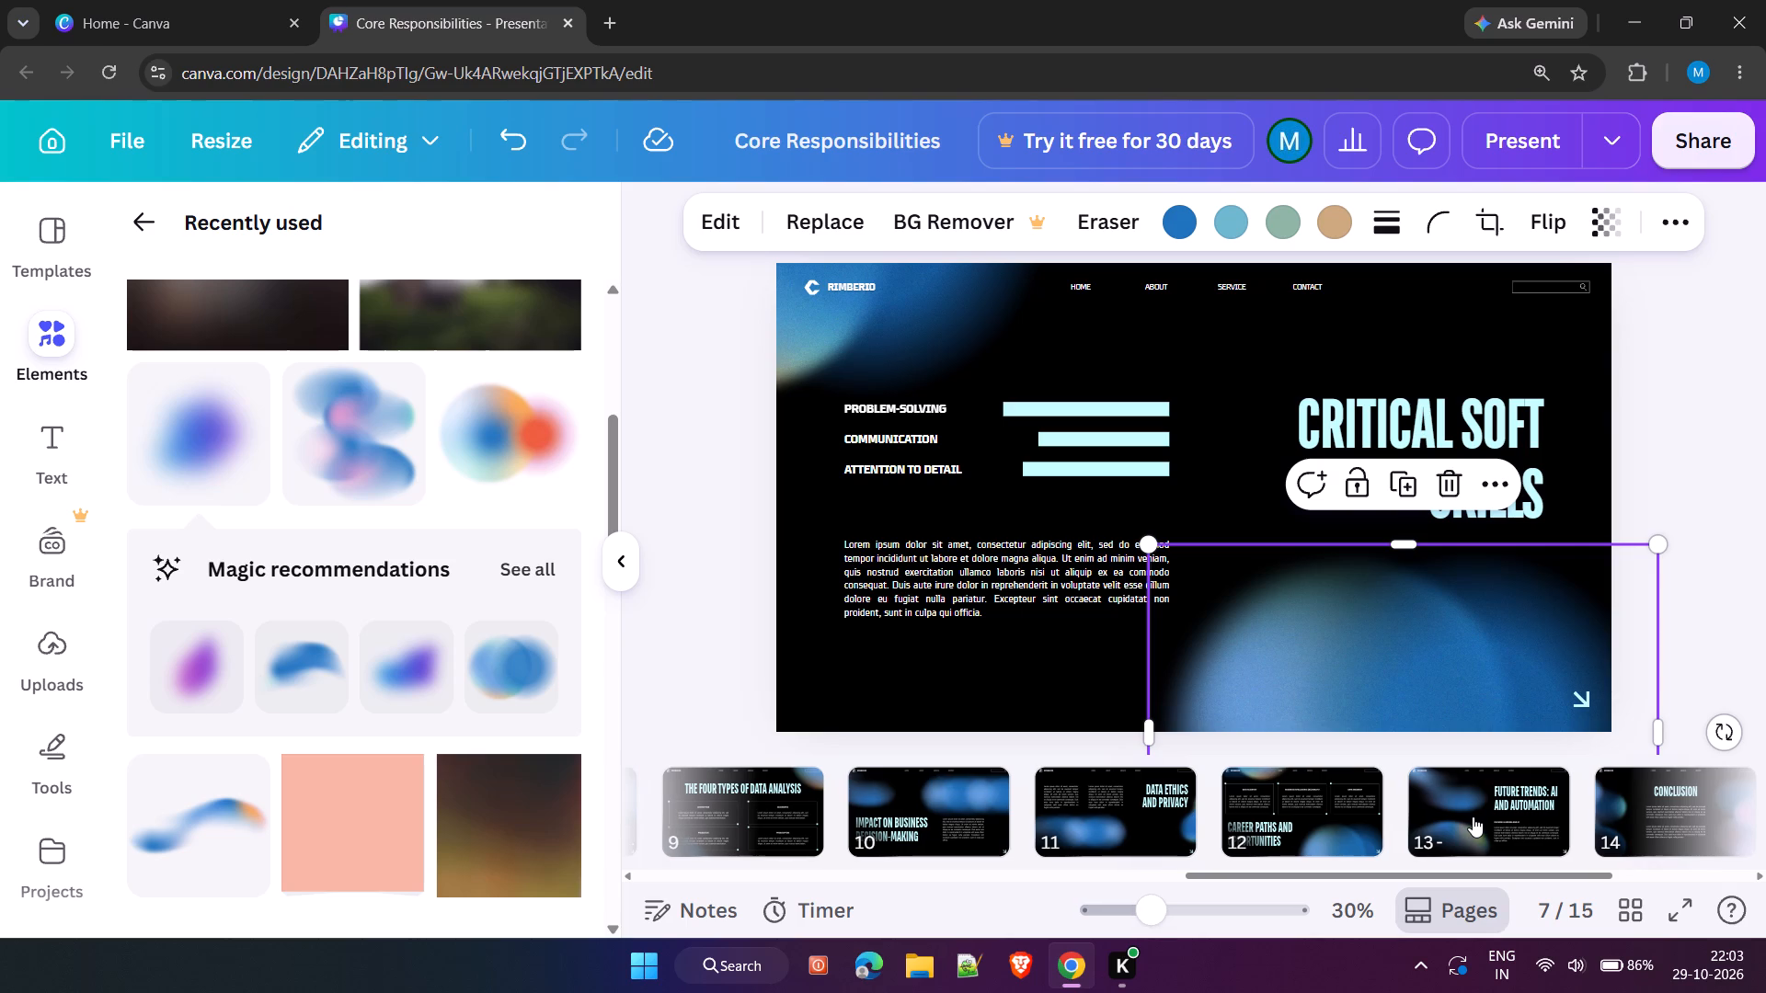
scroll(1473, 816, "left", 2)
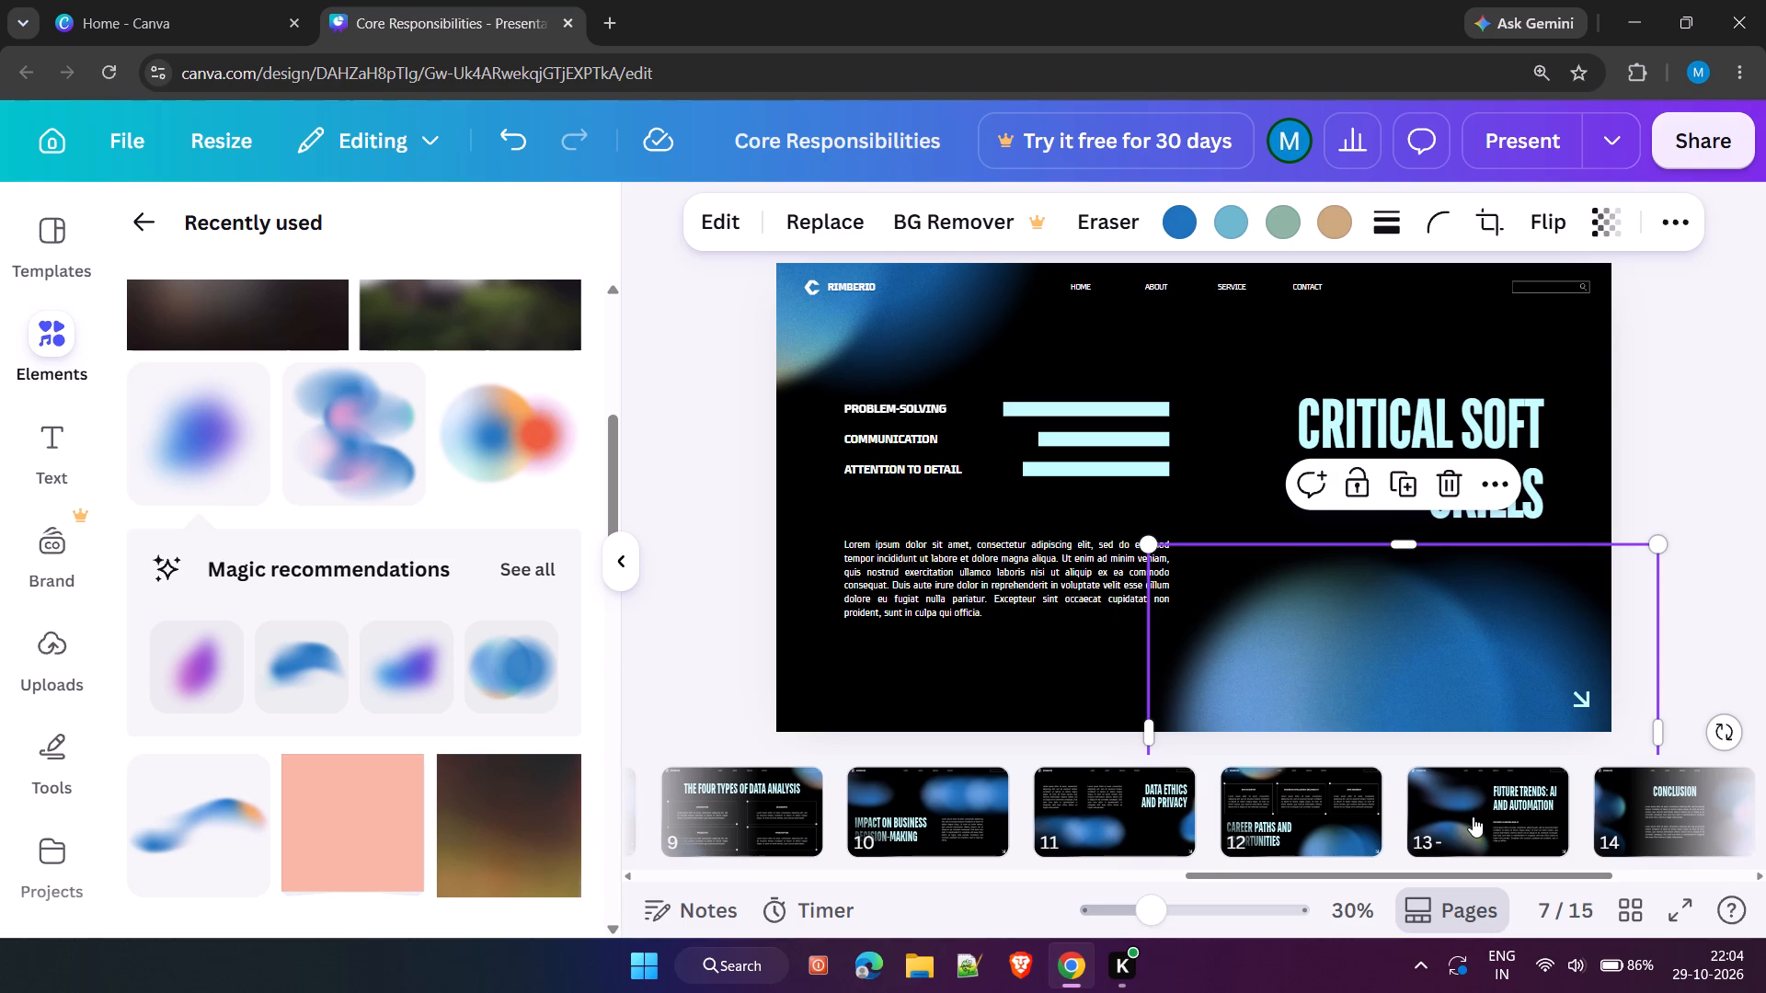
scroll(1473, 816, "left", 1)
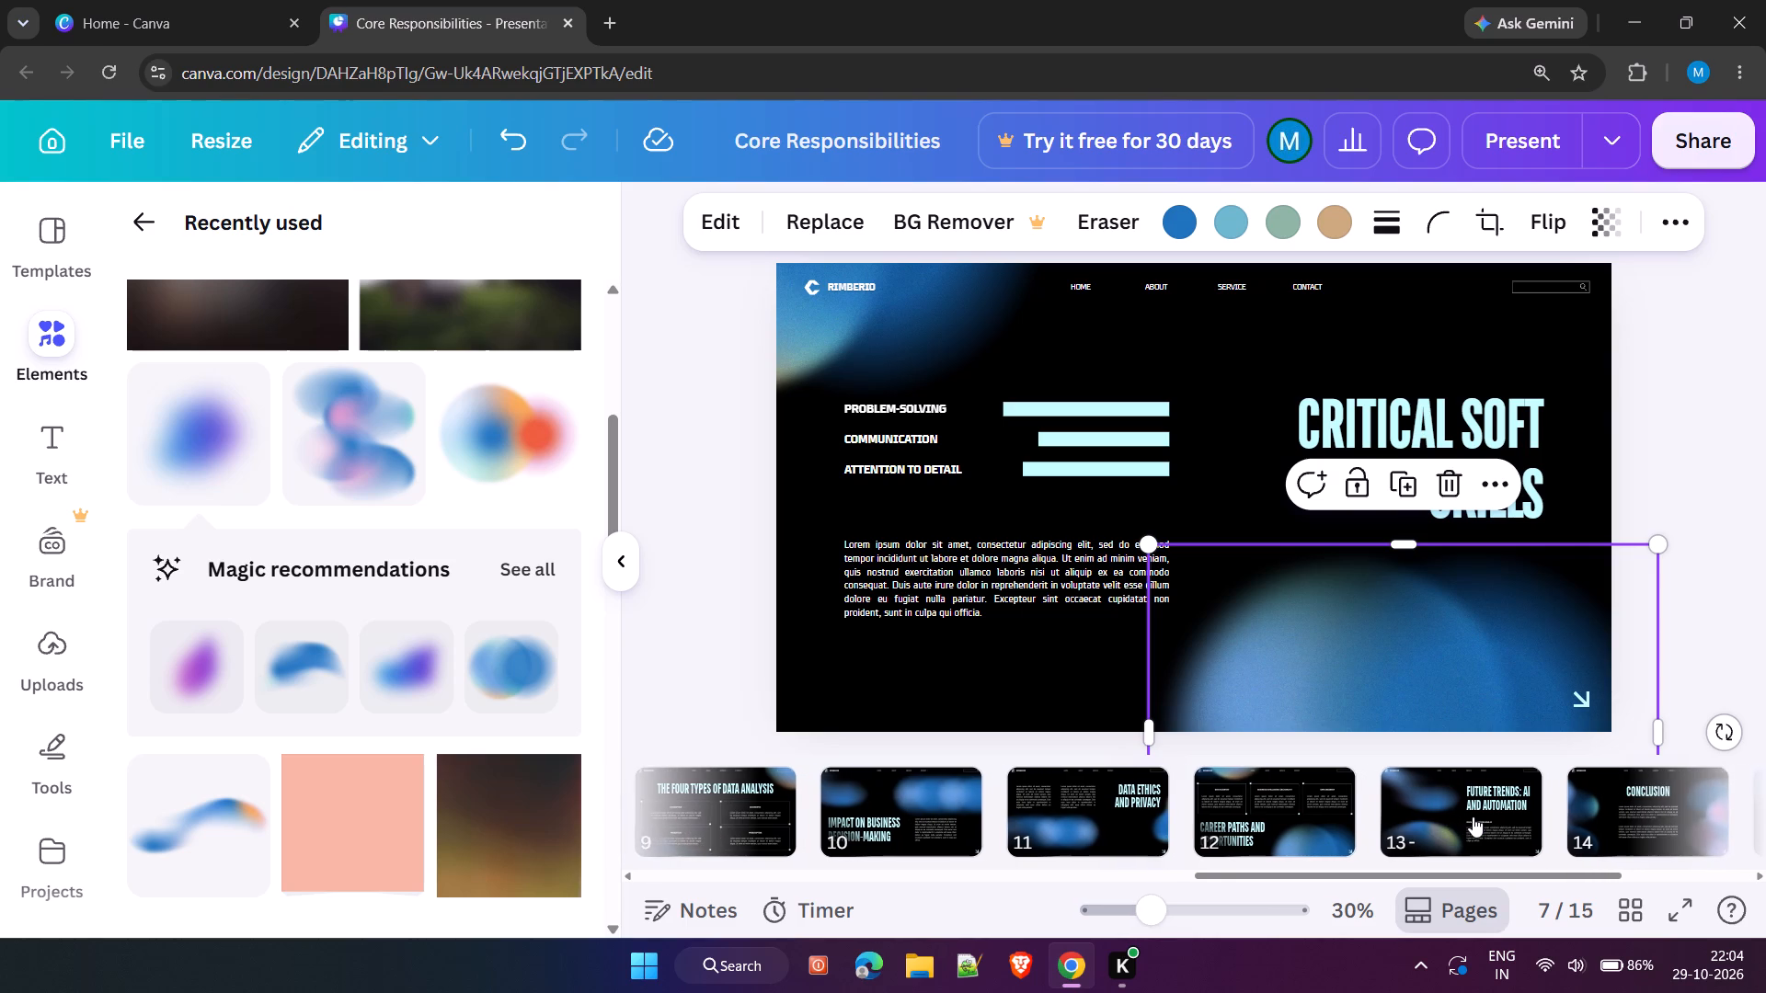
scroll(1473, 816, "left", 1)
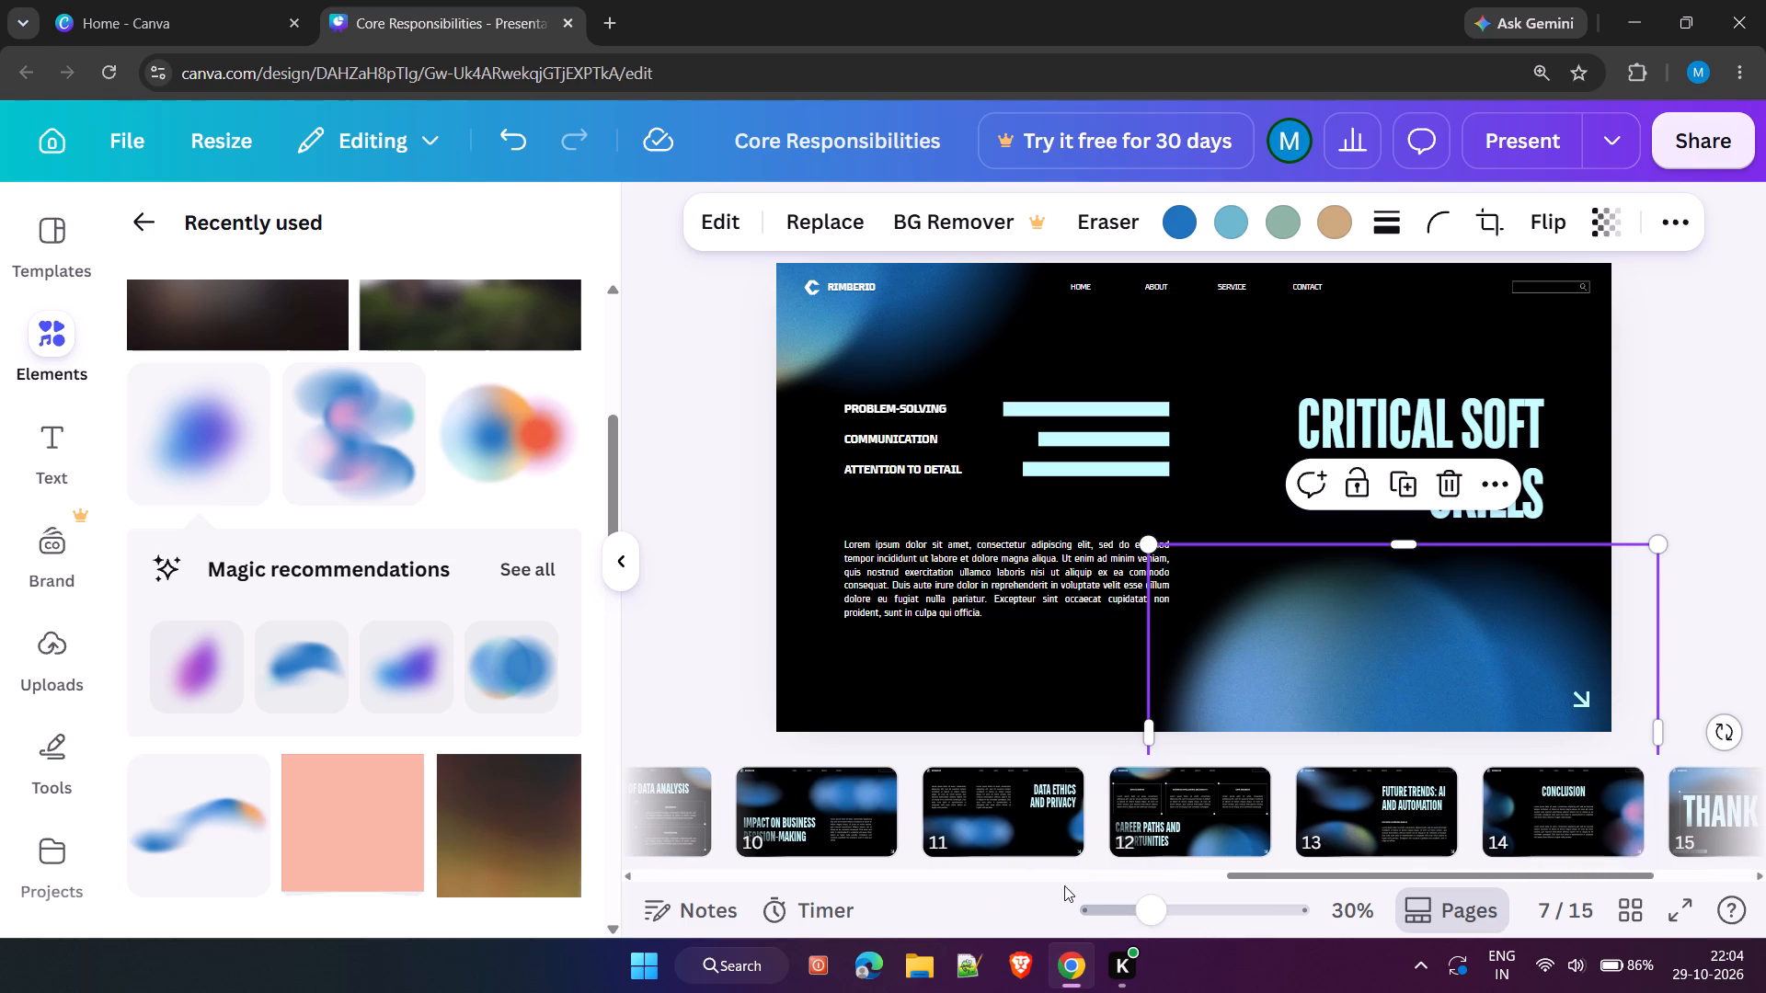
scroll(1253, 804, "right", 5)
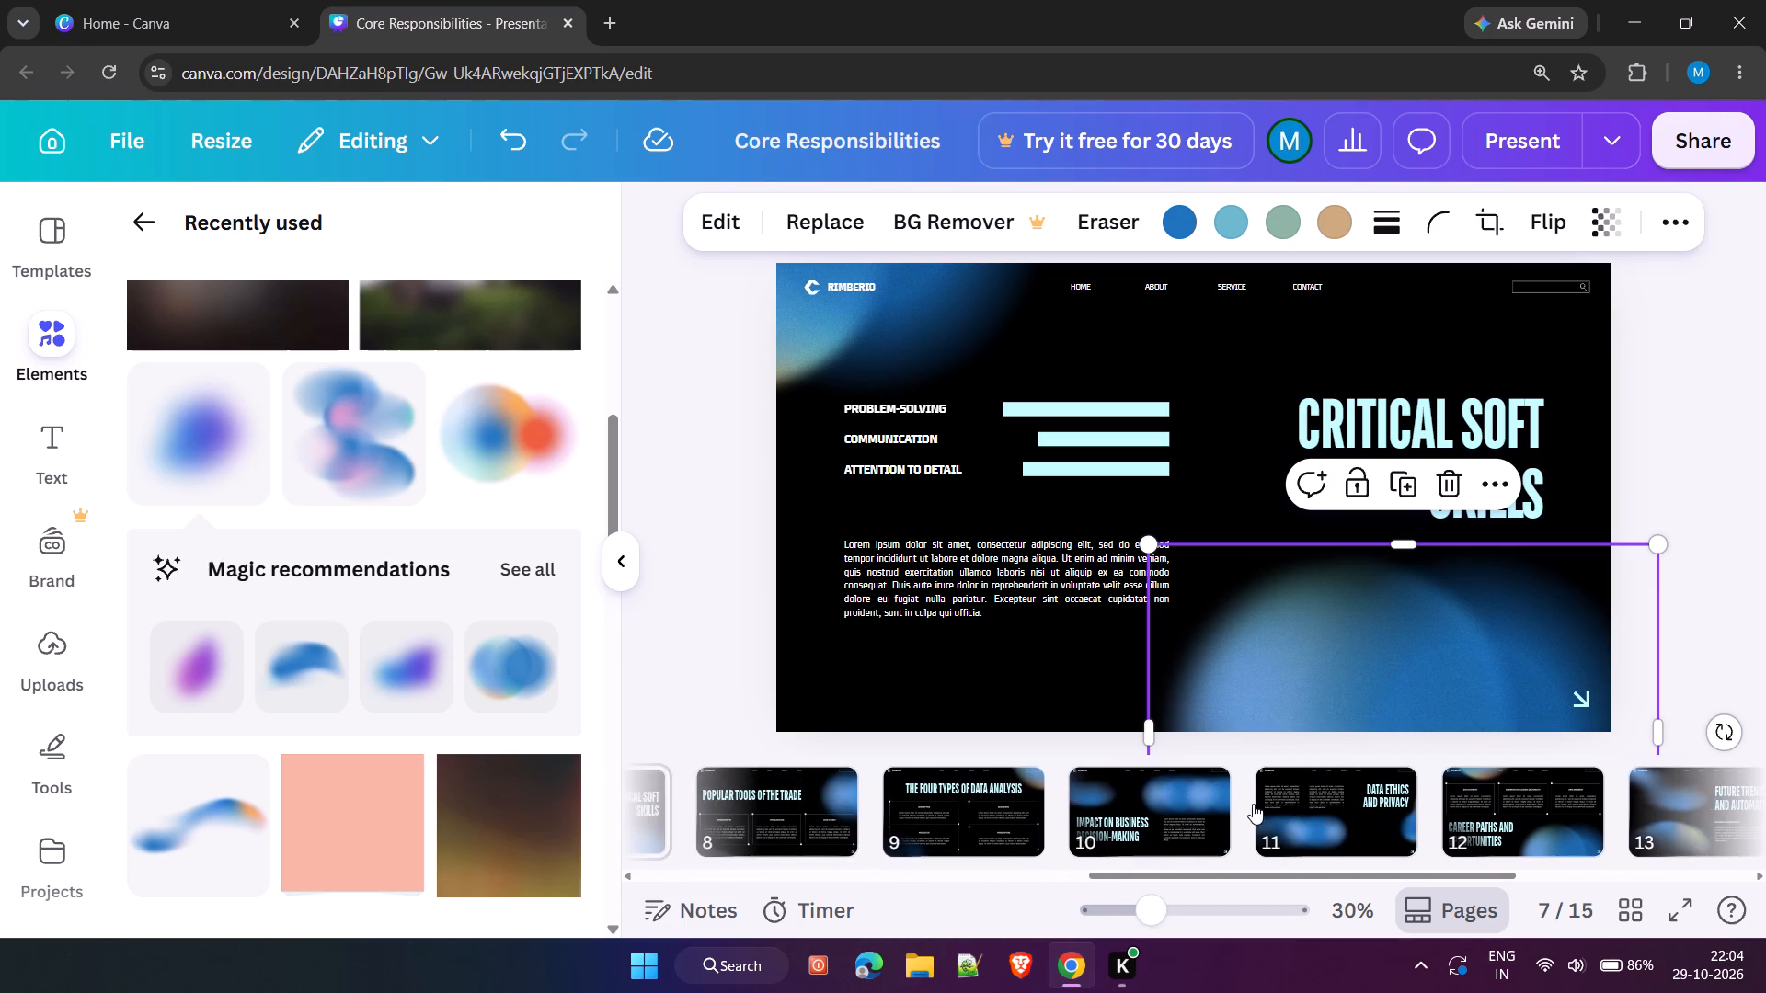
scroll(1253, 804, "right", 2)
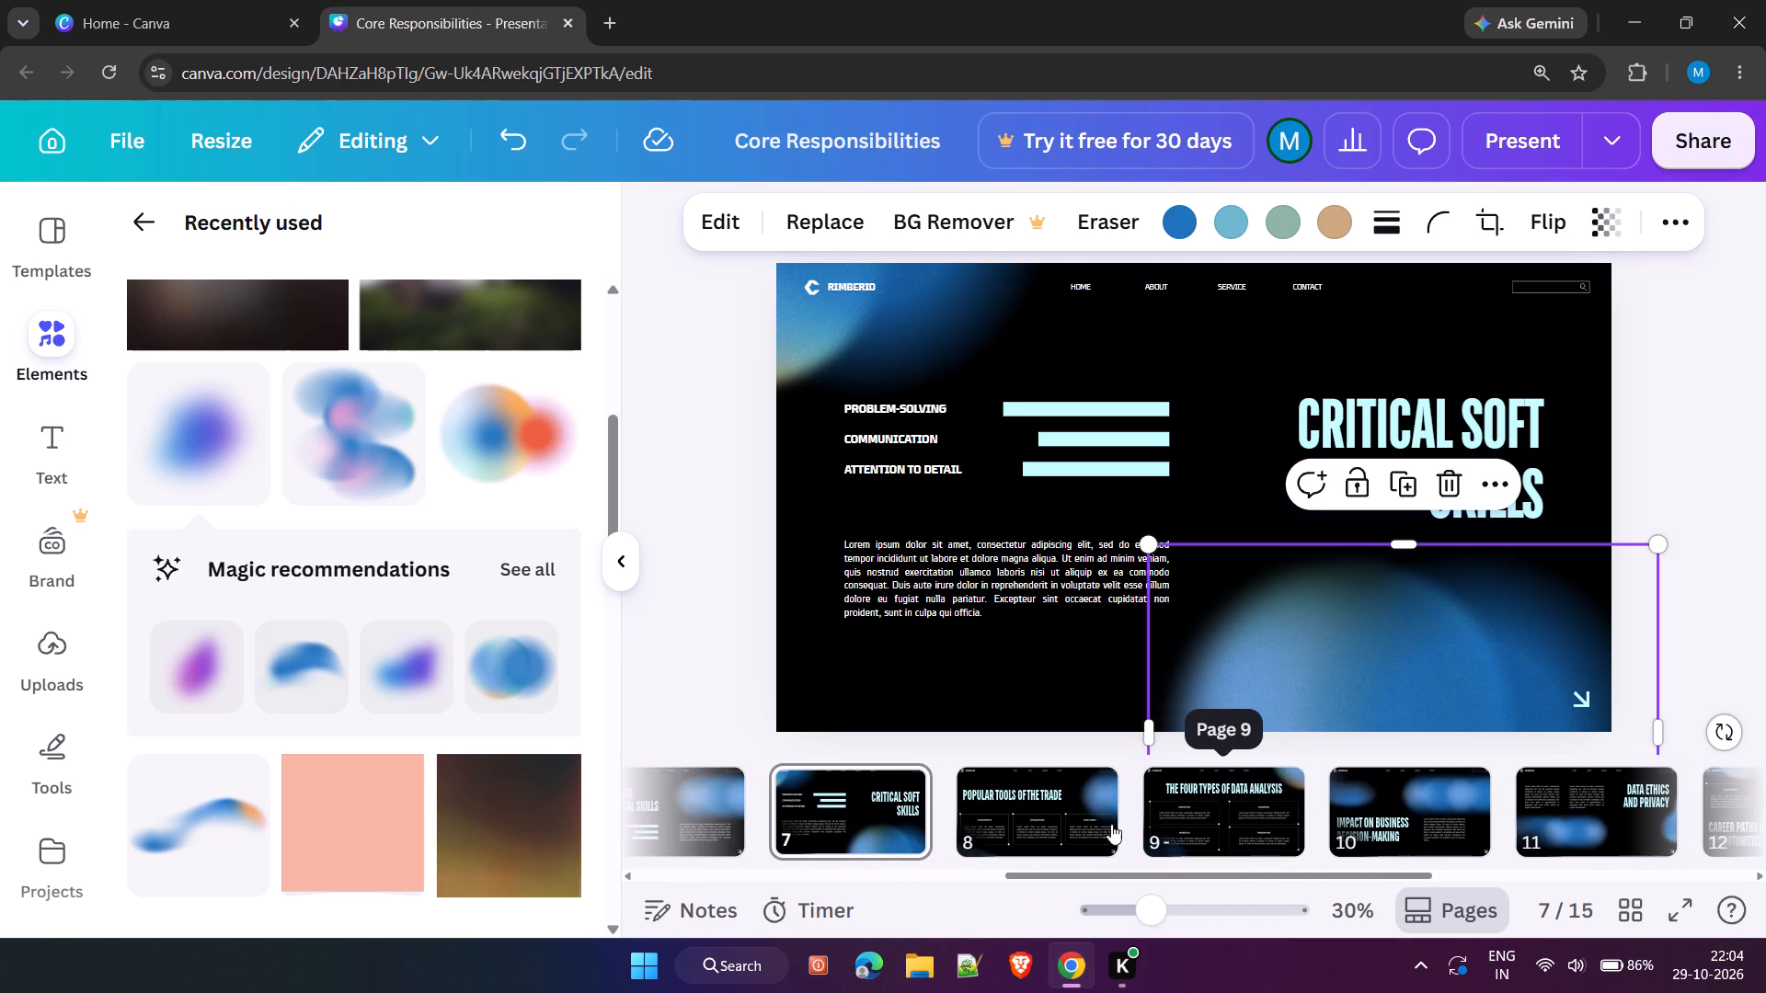
Open page 8 and move the title "Popular Tools of the Trade" up, closer to the slide's navigation links.
left_click(1057, 819)
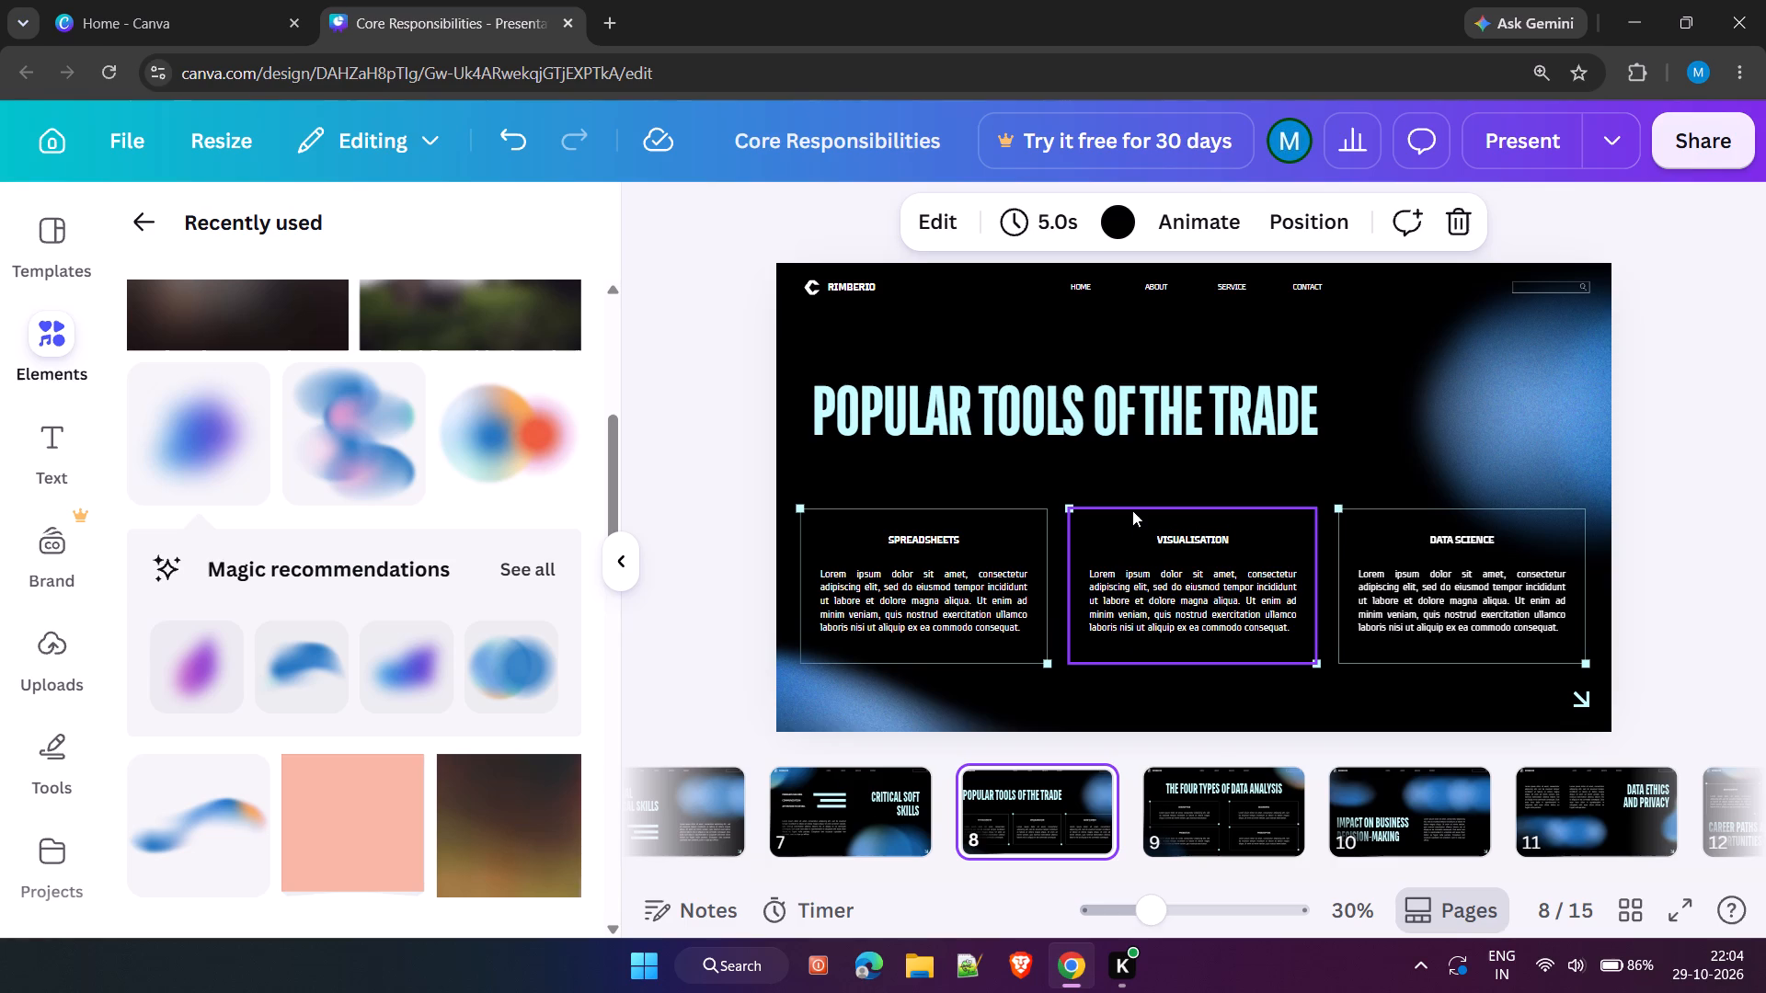
left_click(1249, 380)
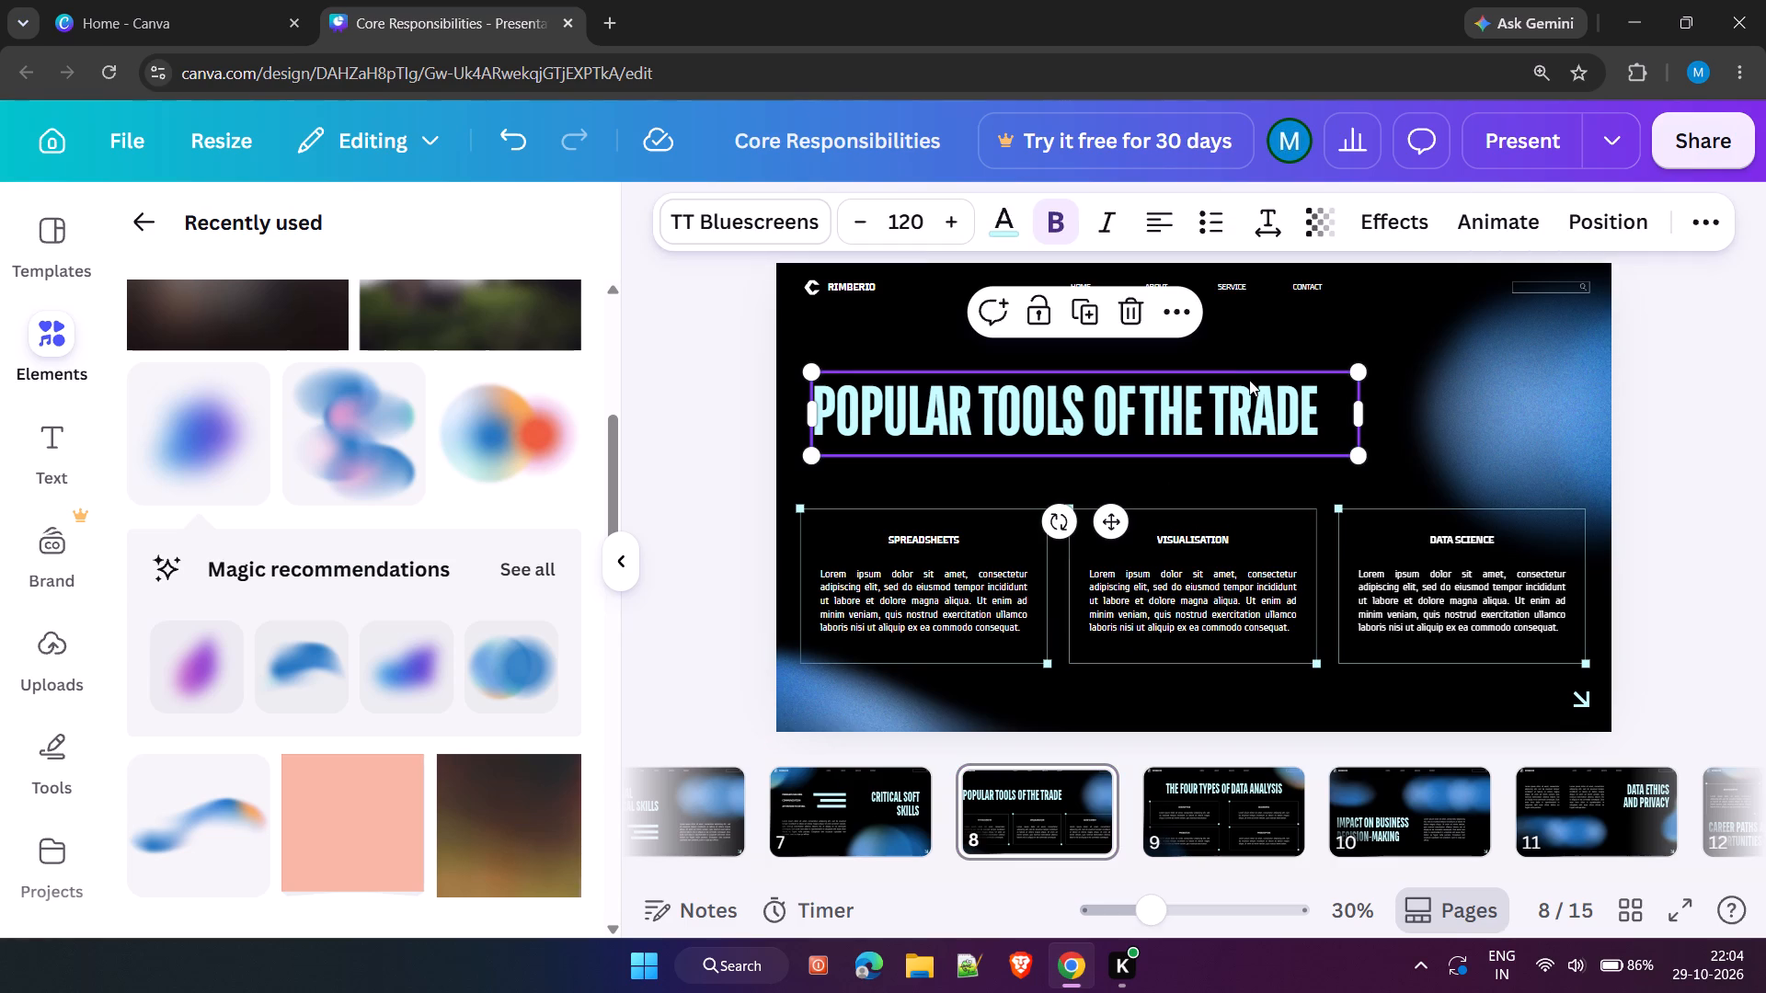
left_click_drag(1250, 382, 1254, 337)
Nudge the outline frame around Visualisation slightly up and left, and the Data Science frame slightly left.
left_click(1225, 560)
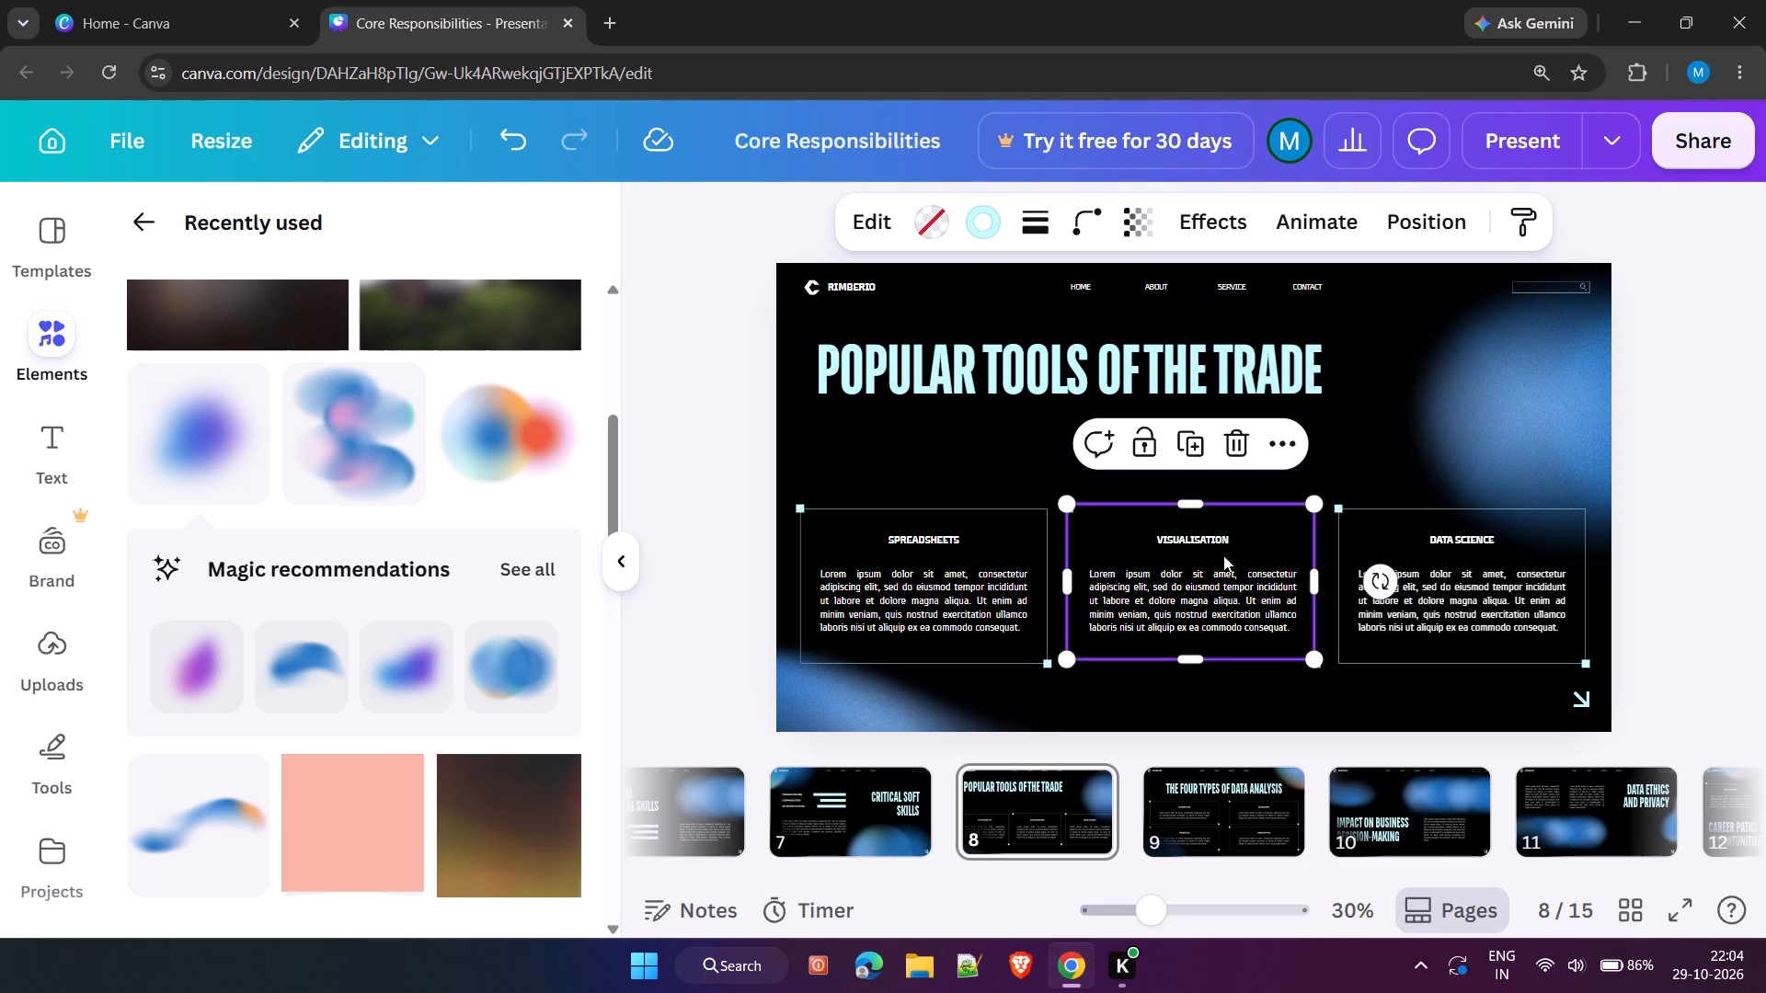
left_click(1382, 574)
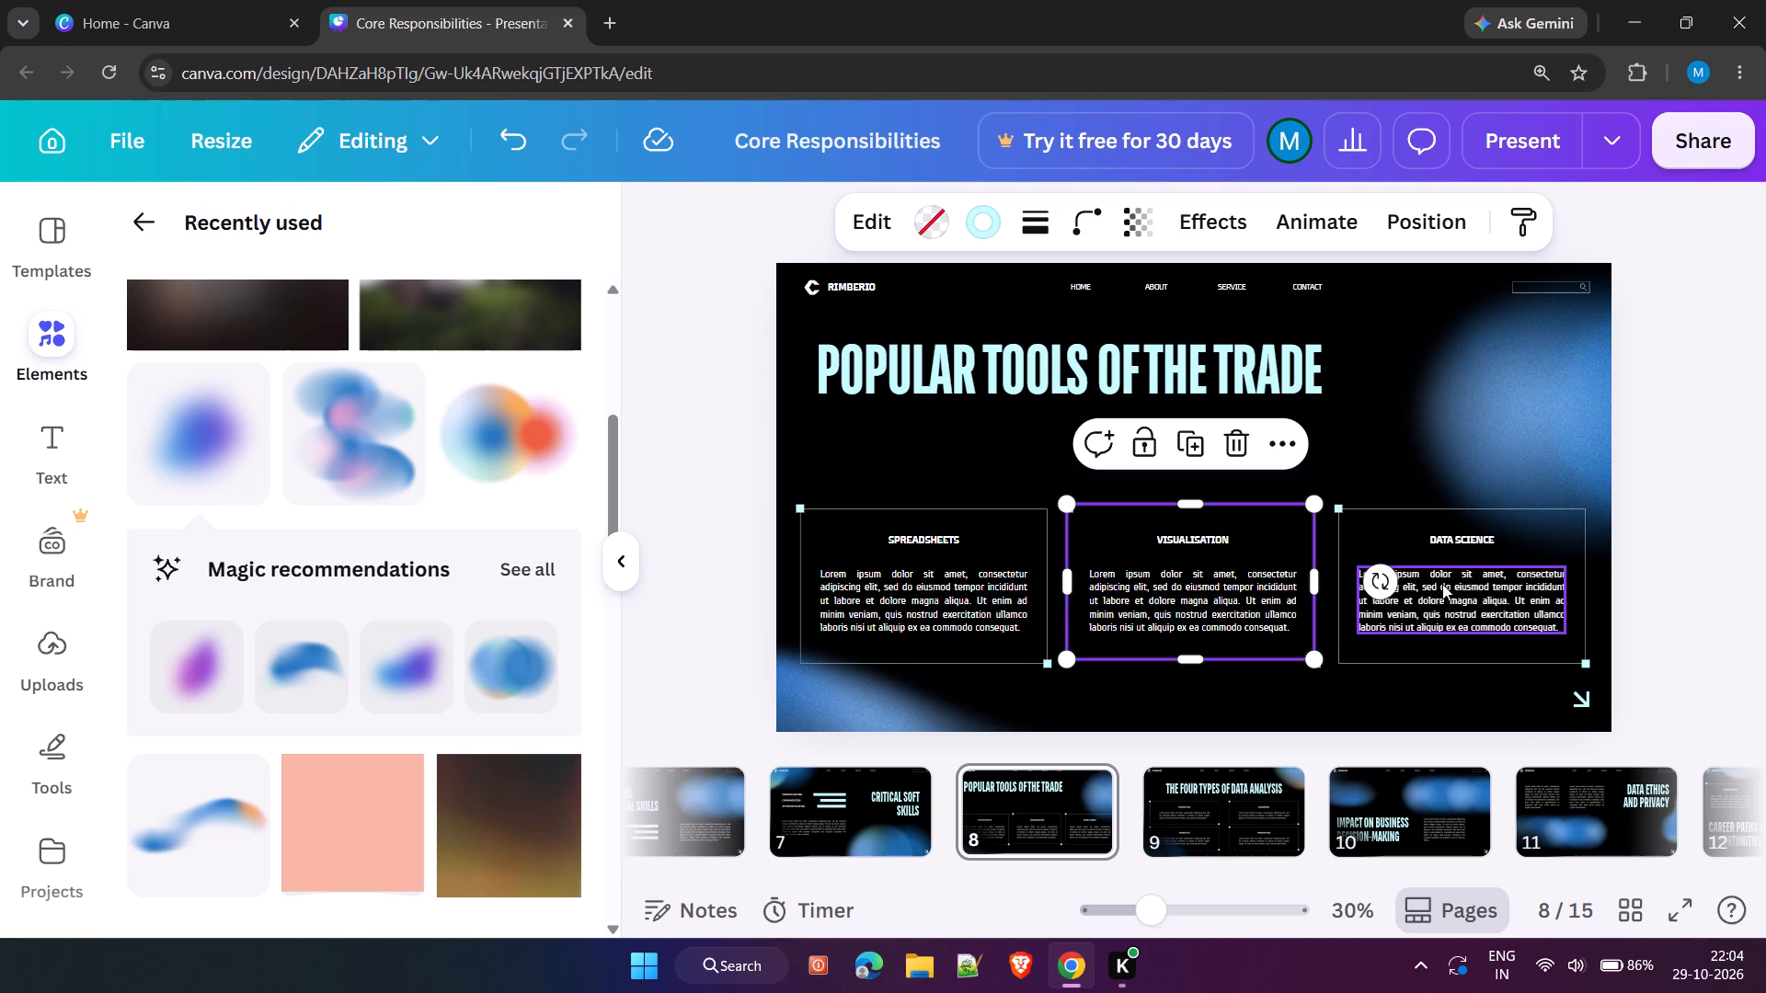
double_click(1448, 618)
left_click(1448, 618)
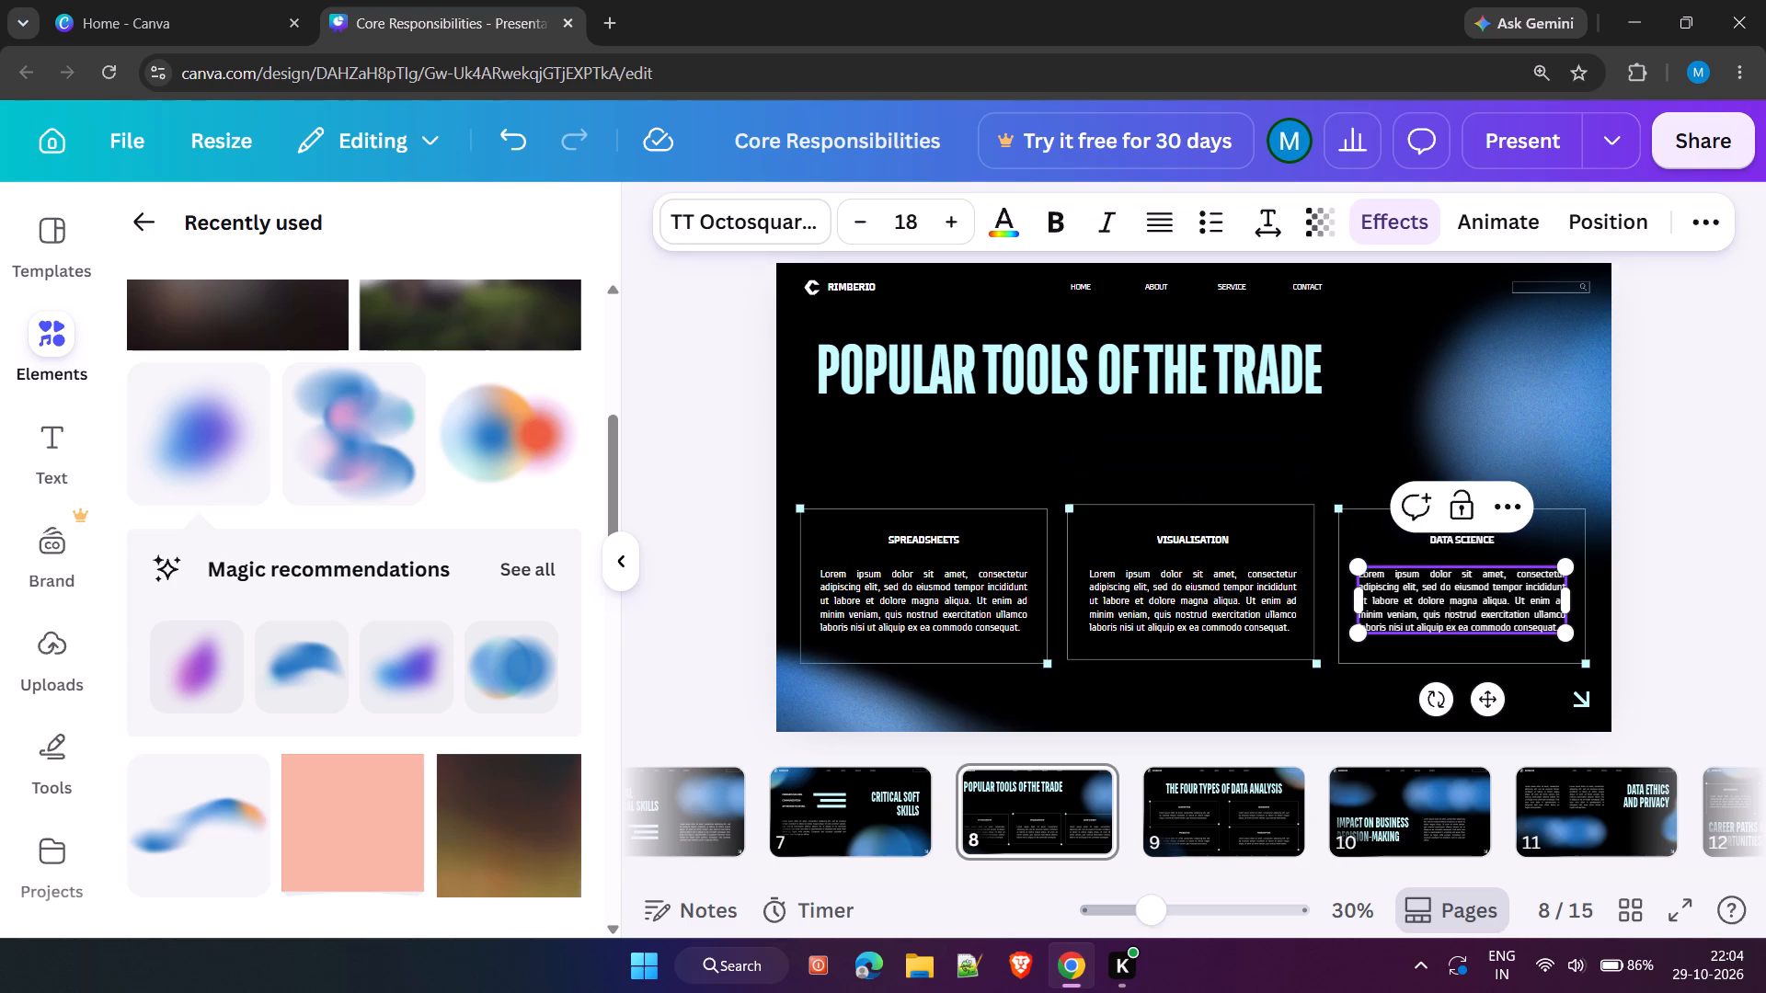
left_click(1508, 656)
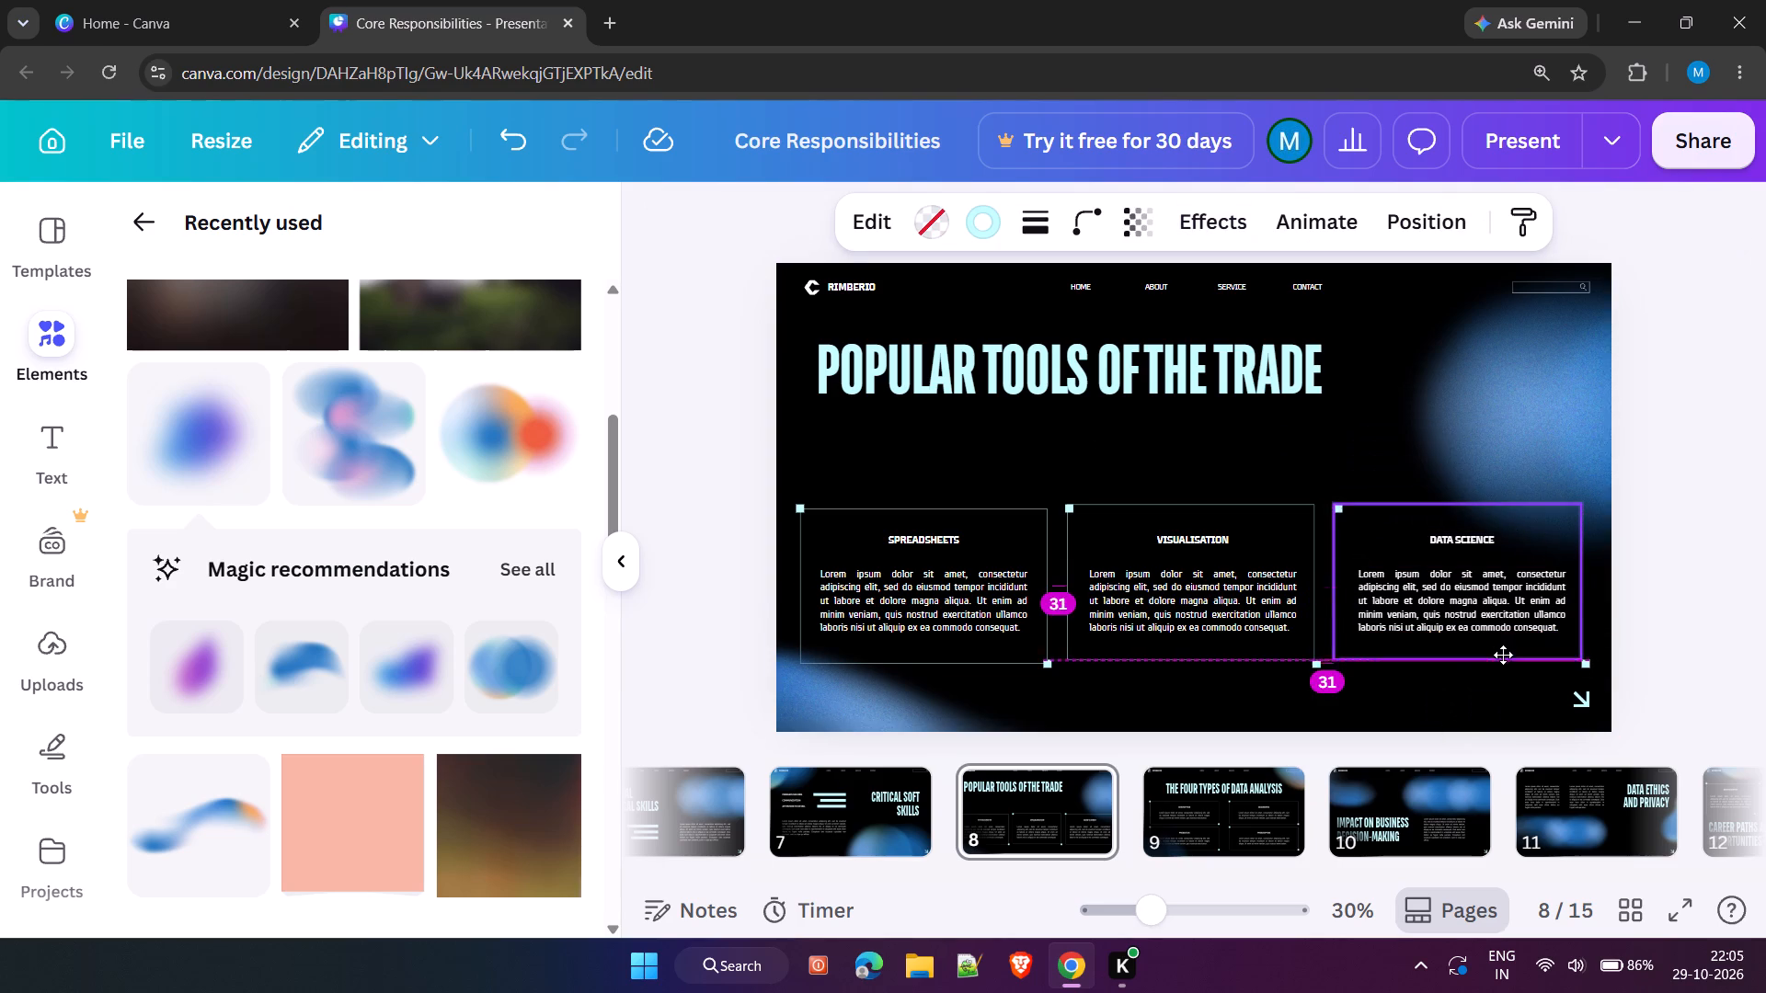
left_click(1404, 699)
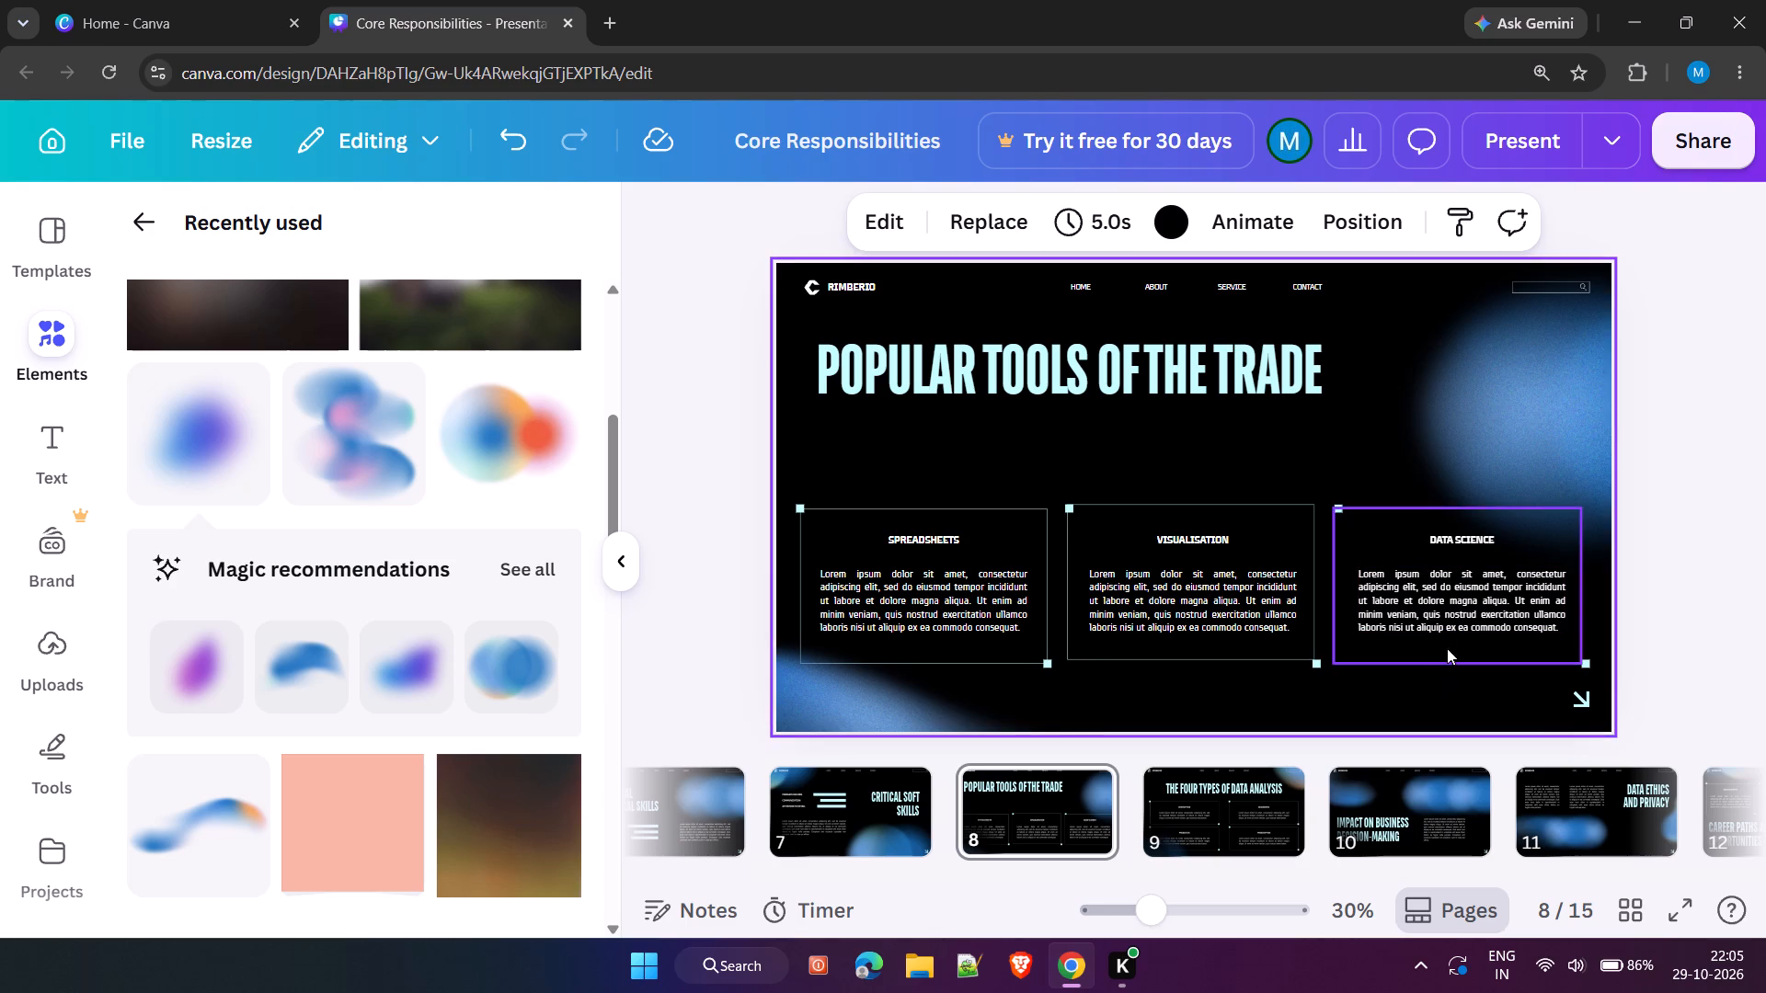
Shift the Visualisation paragraph slightly left and nudge the Data Science box's upper-left corner square slightly down.
left_click(1448, 626)
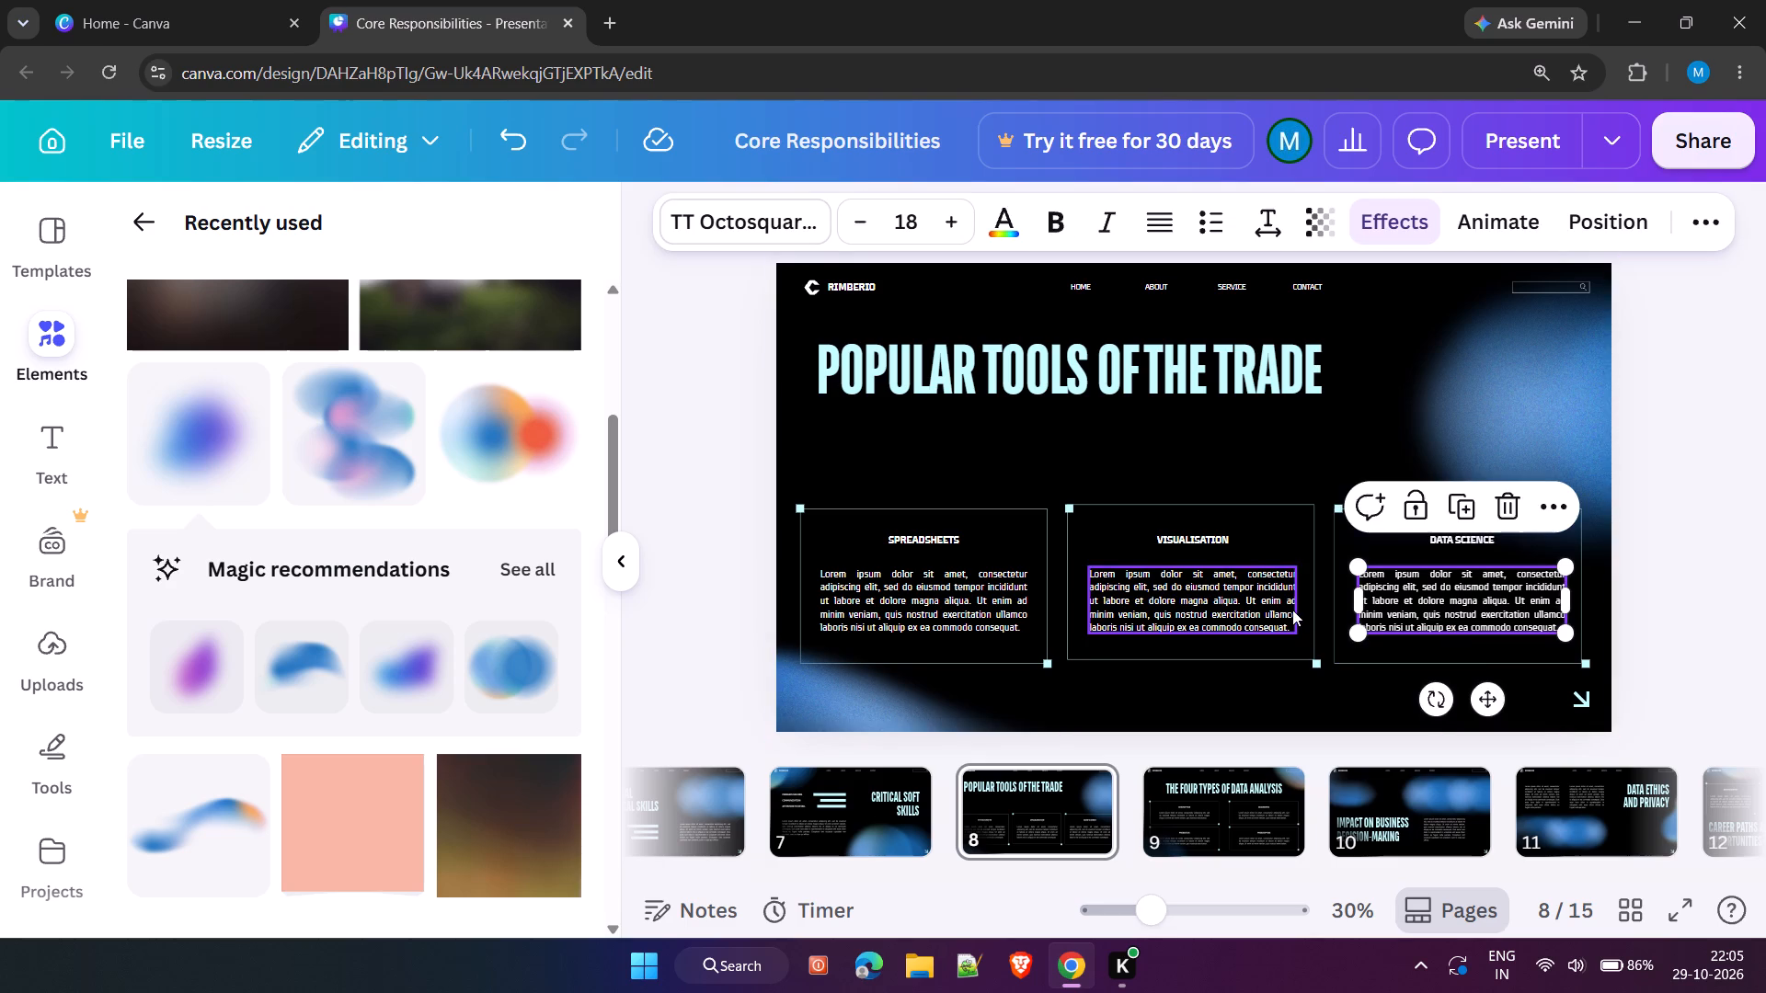
left_click(1292, 610)
left_click(1295, 598)
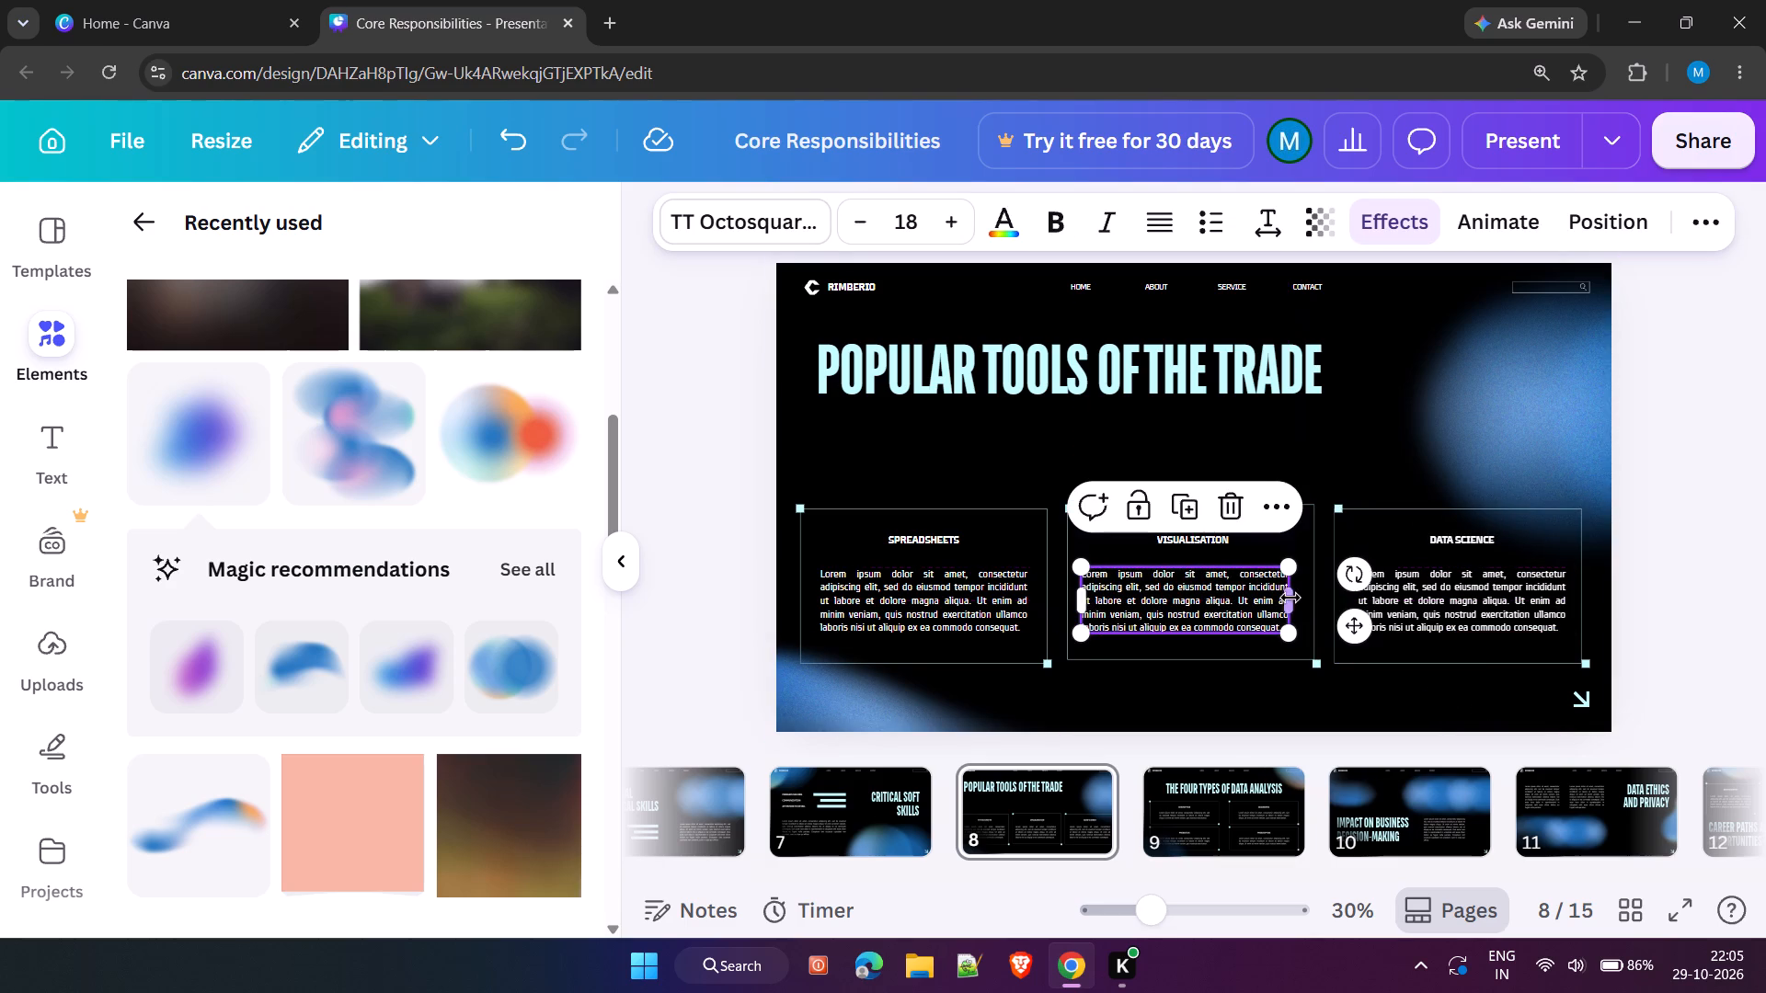
left_click(1342, 506)
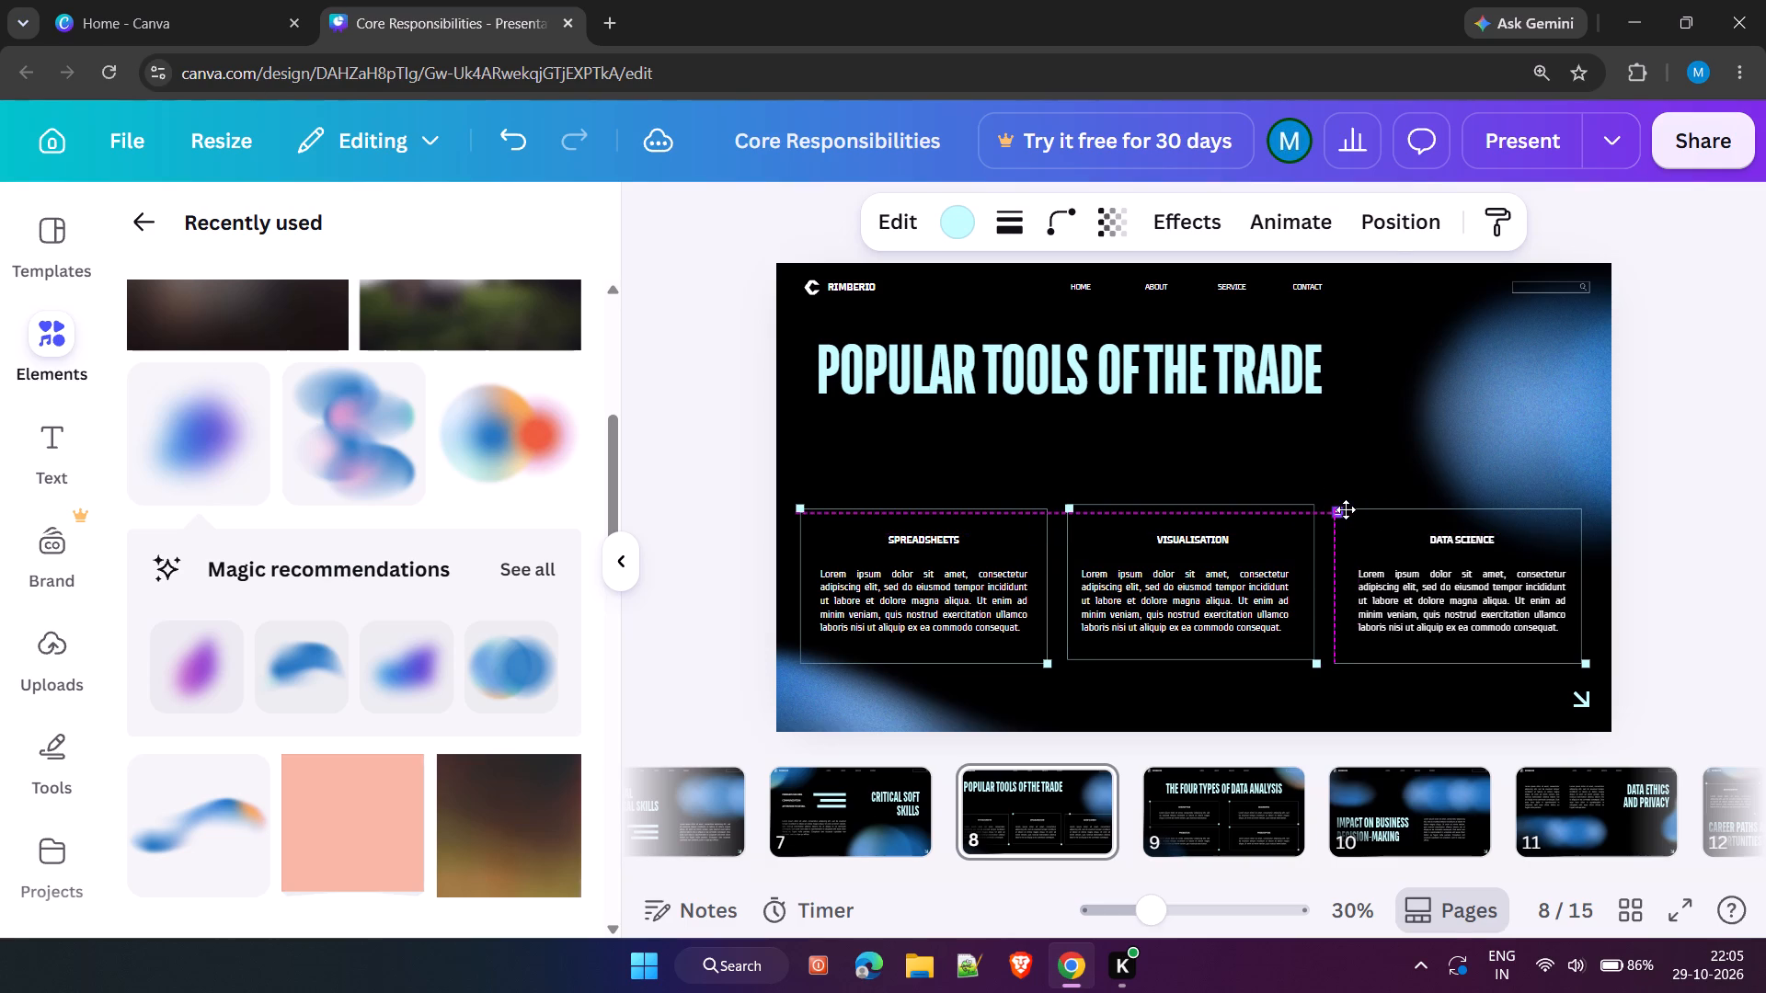
left_click(1388, 484)
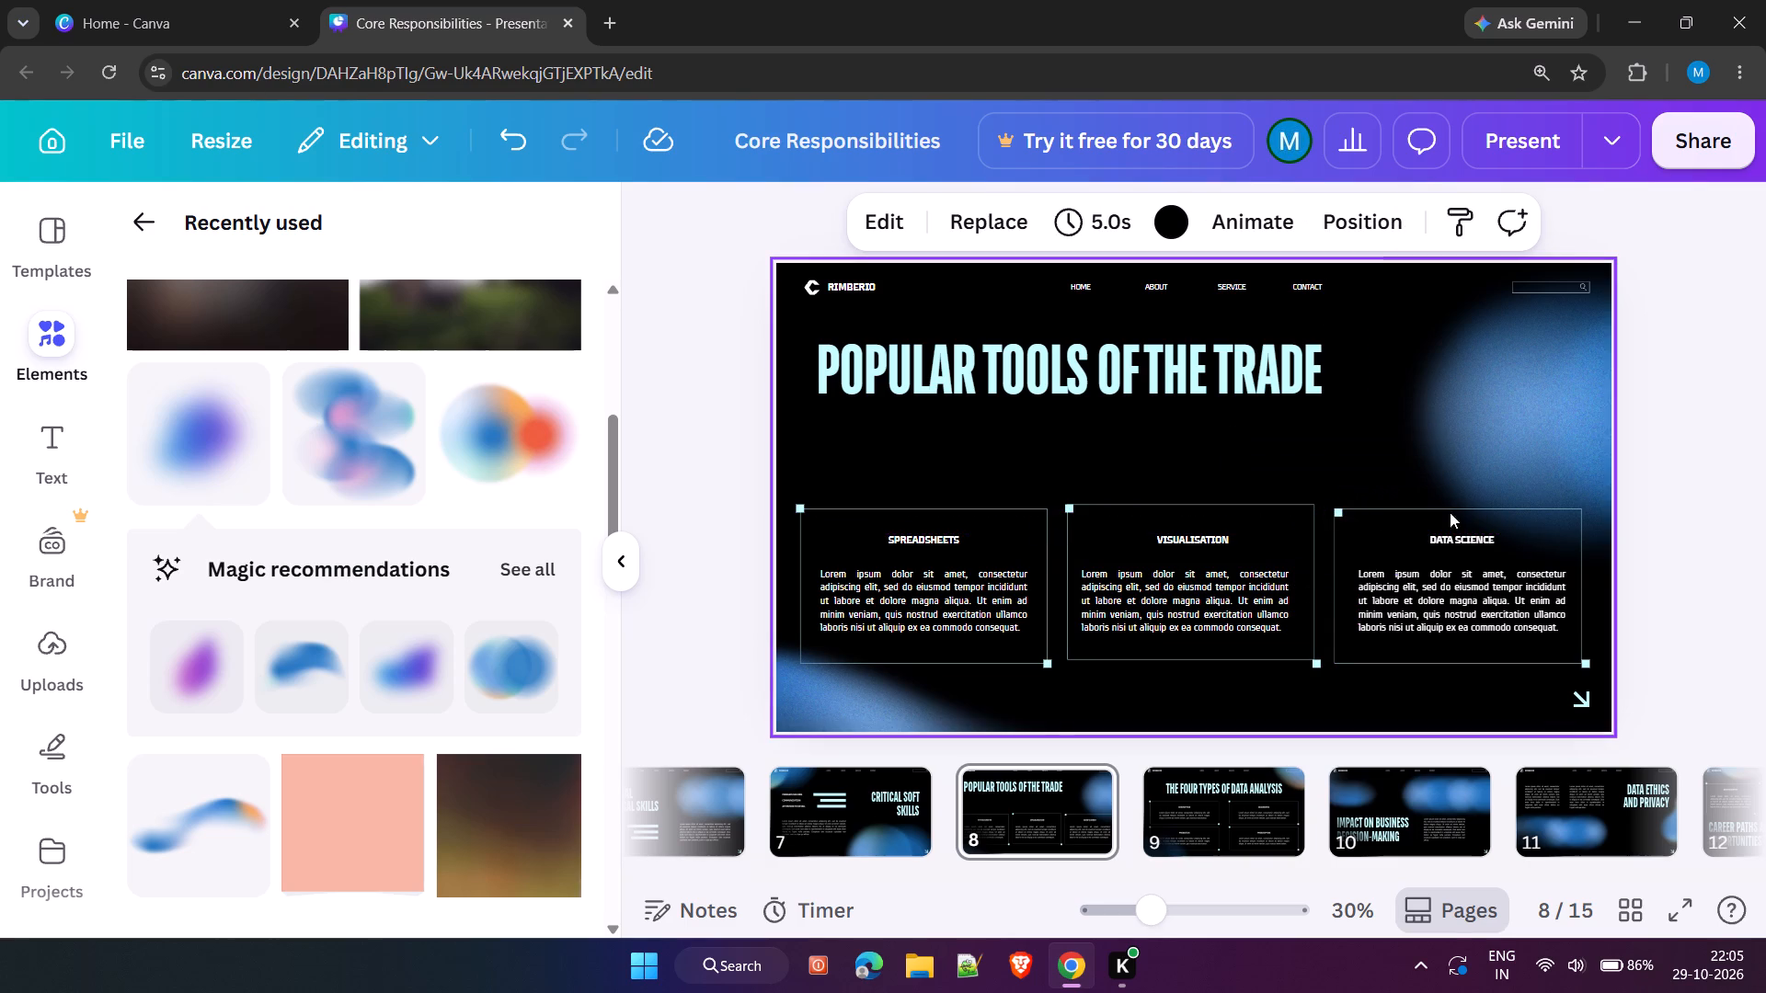
Move the blue blurred gradient in page 8's upper-right area up and slightly left.
left_click_drag(1467, 418, 1485, 394)
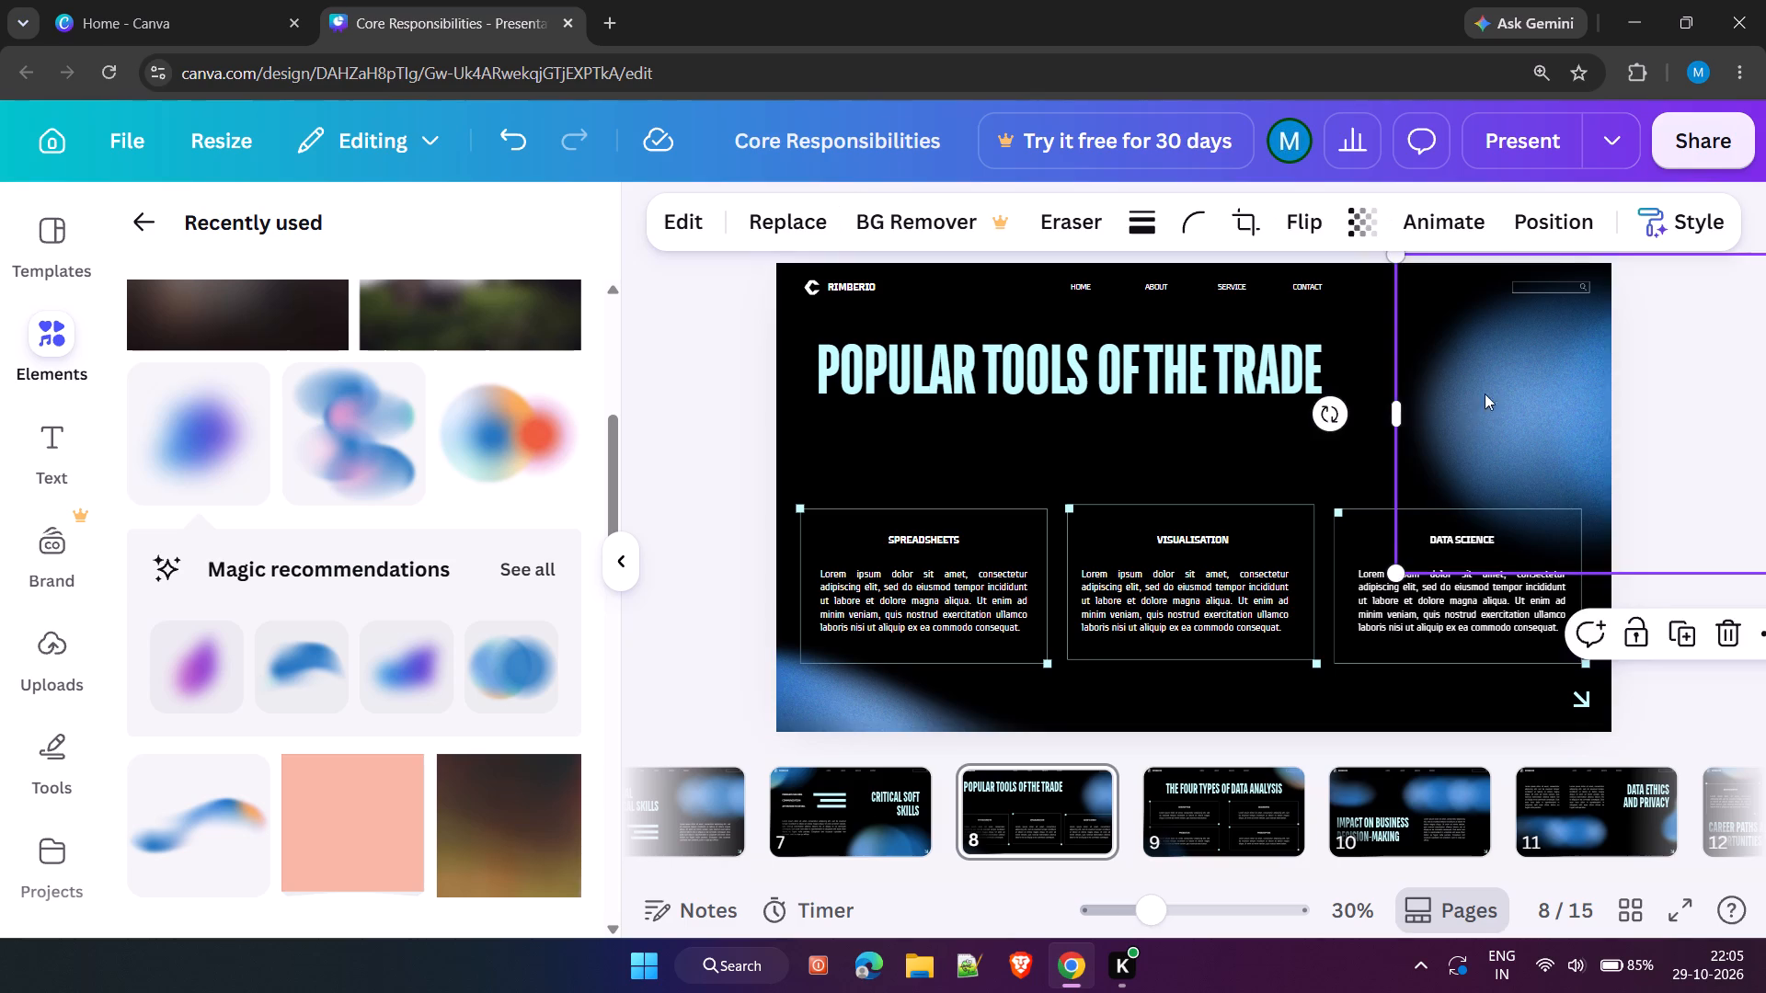
left_click_drag(1485, 394, 1435, 380)
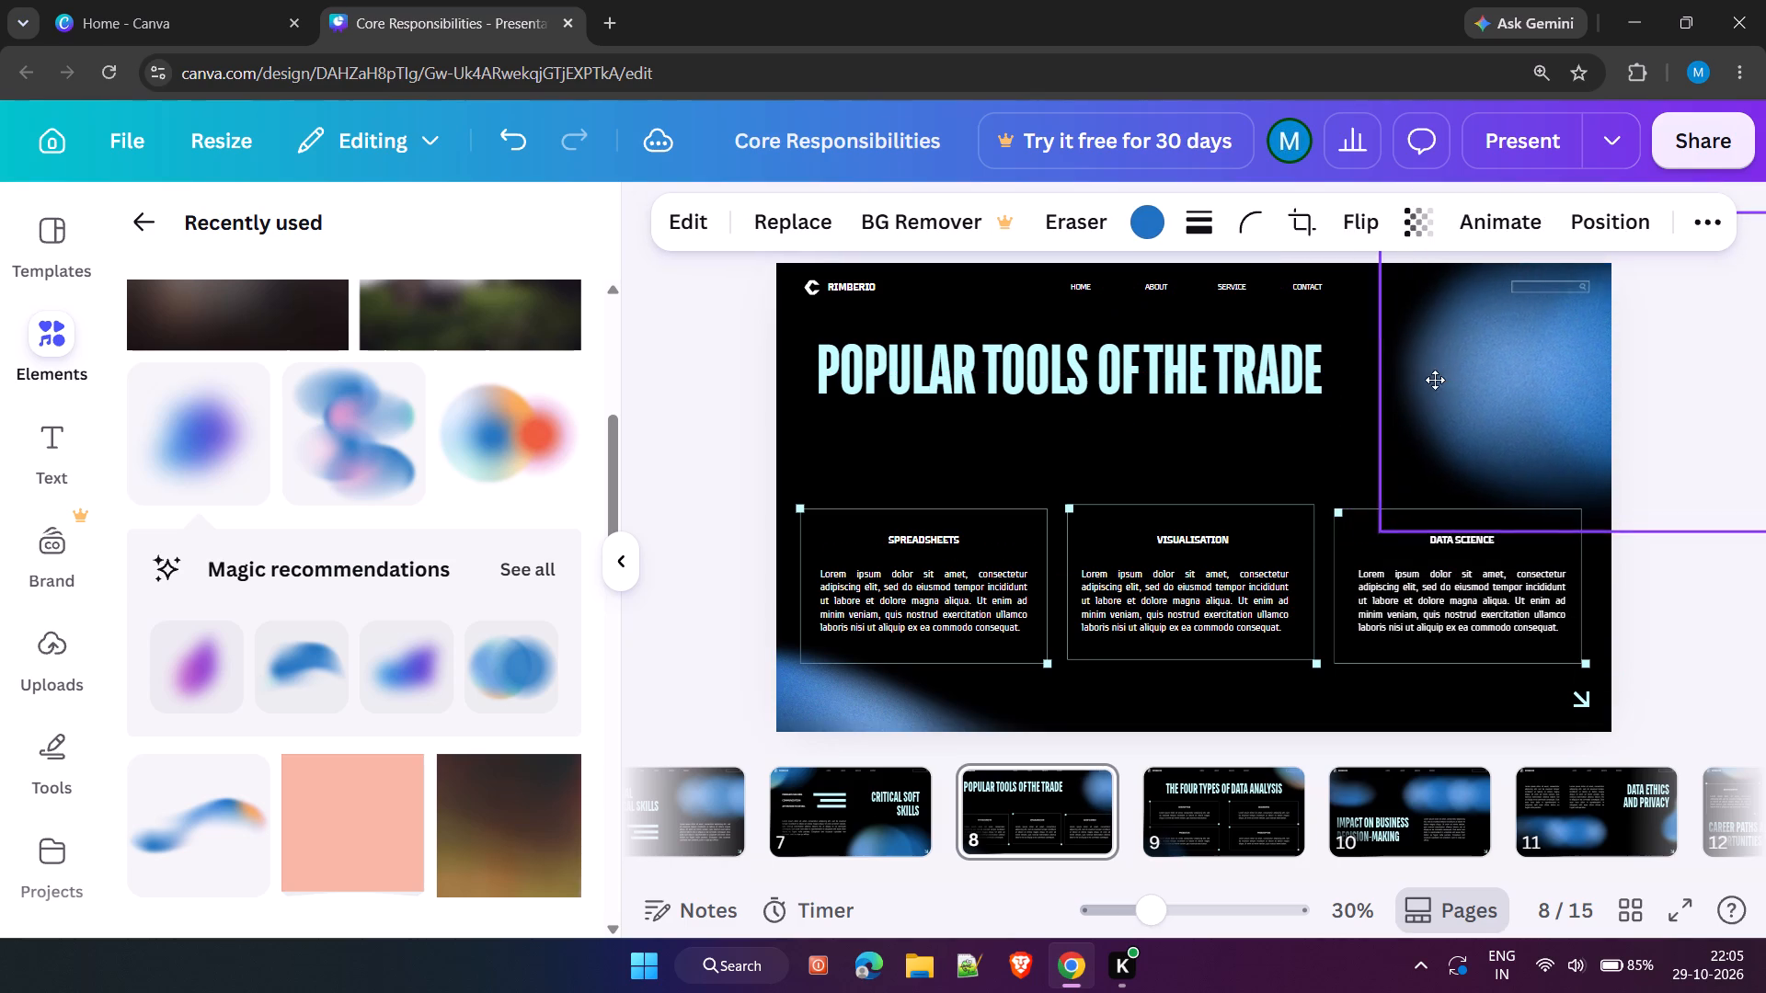
Shift page 8's upper-right blue gradient further left so its edge reaches the end of the title.
left_click_drag(1435, 380, 1374, 381)
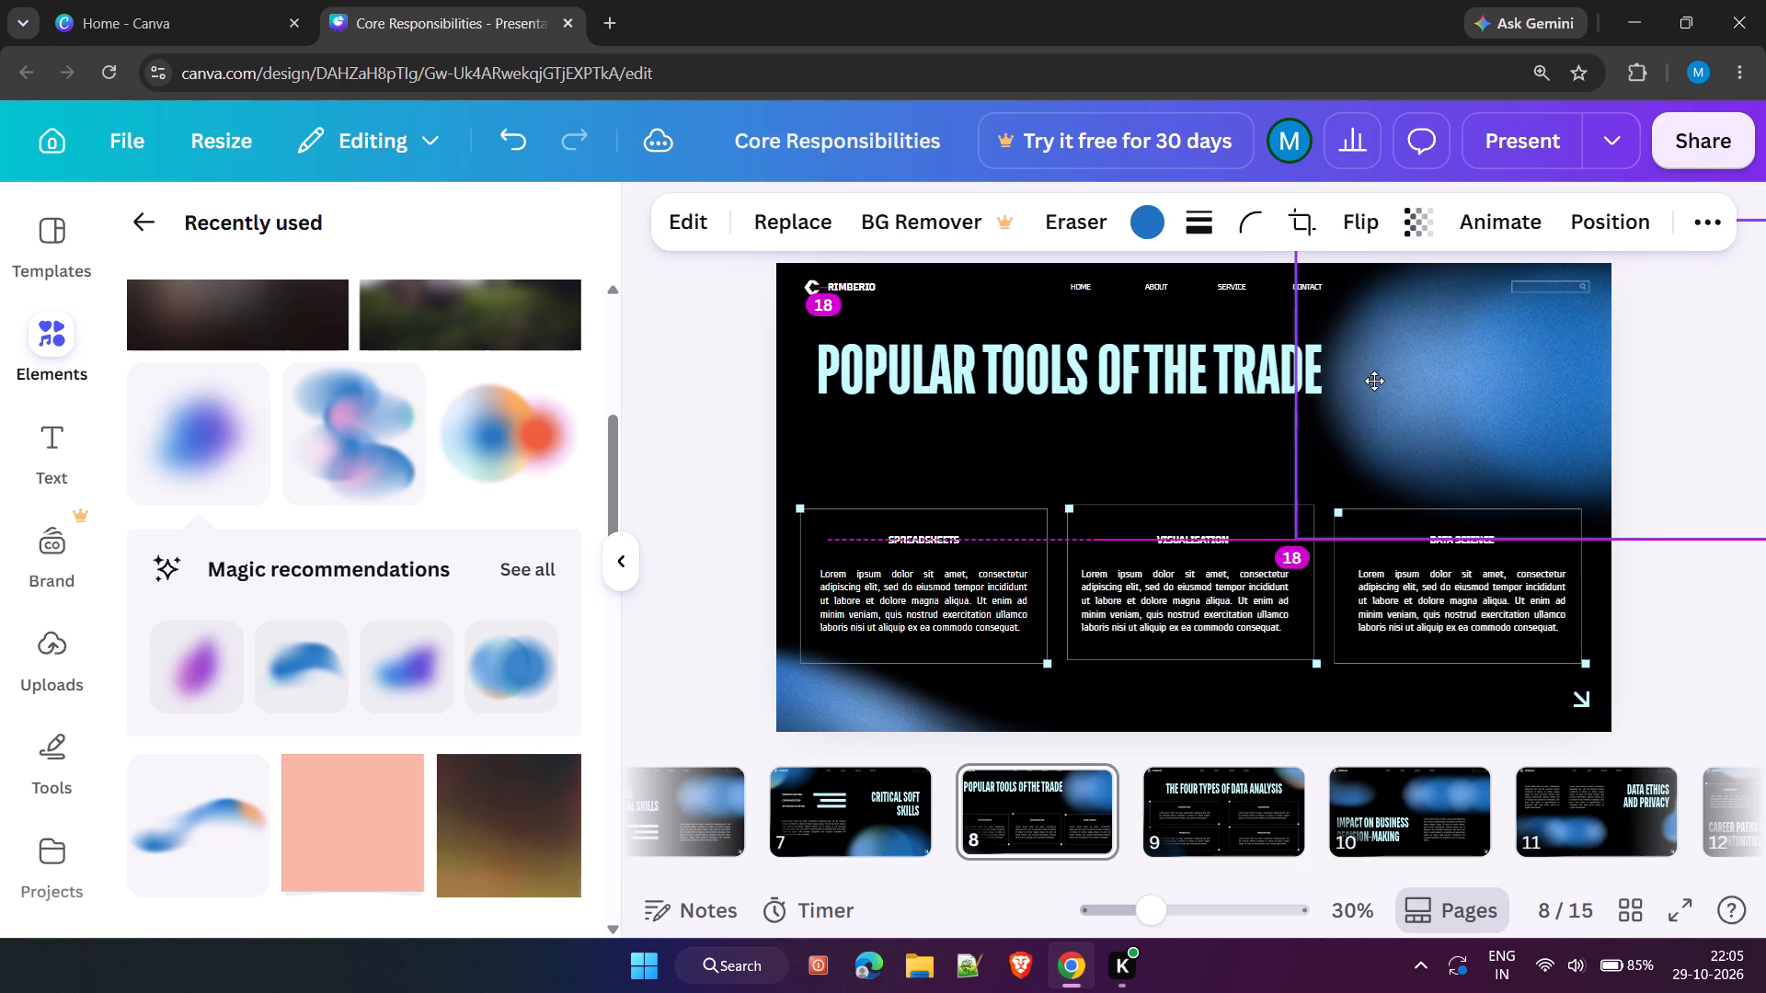
left_click_drag(1374, 381, 1376, 381)
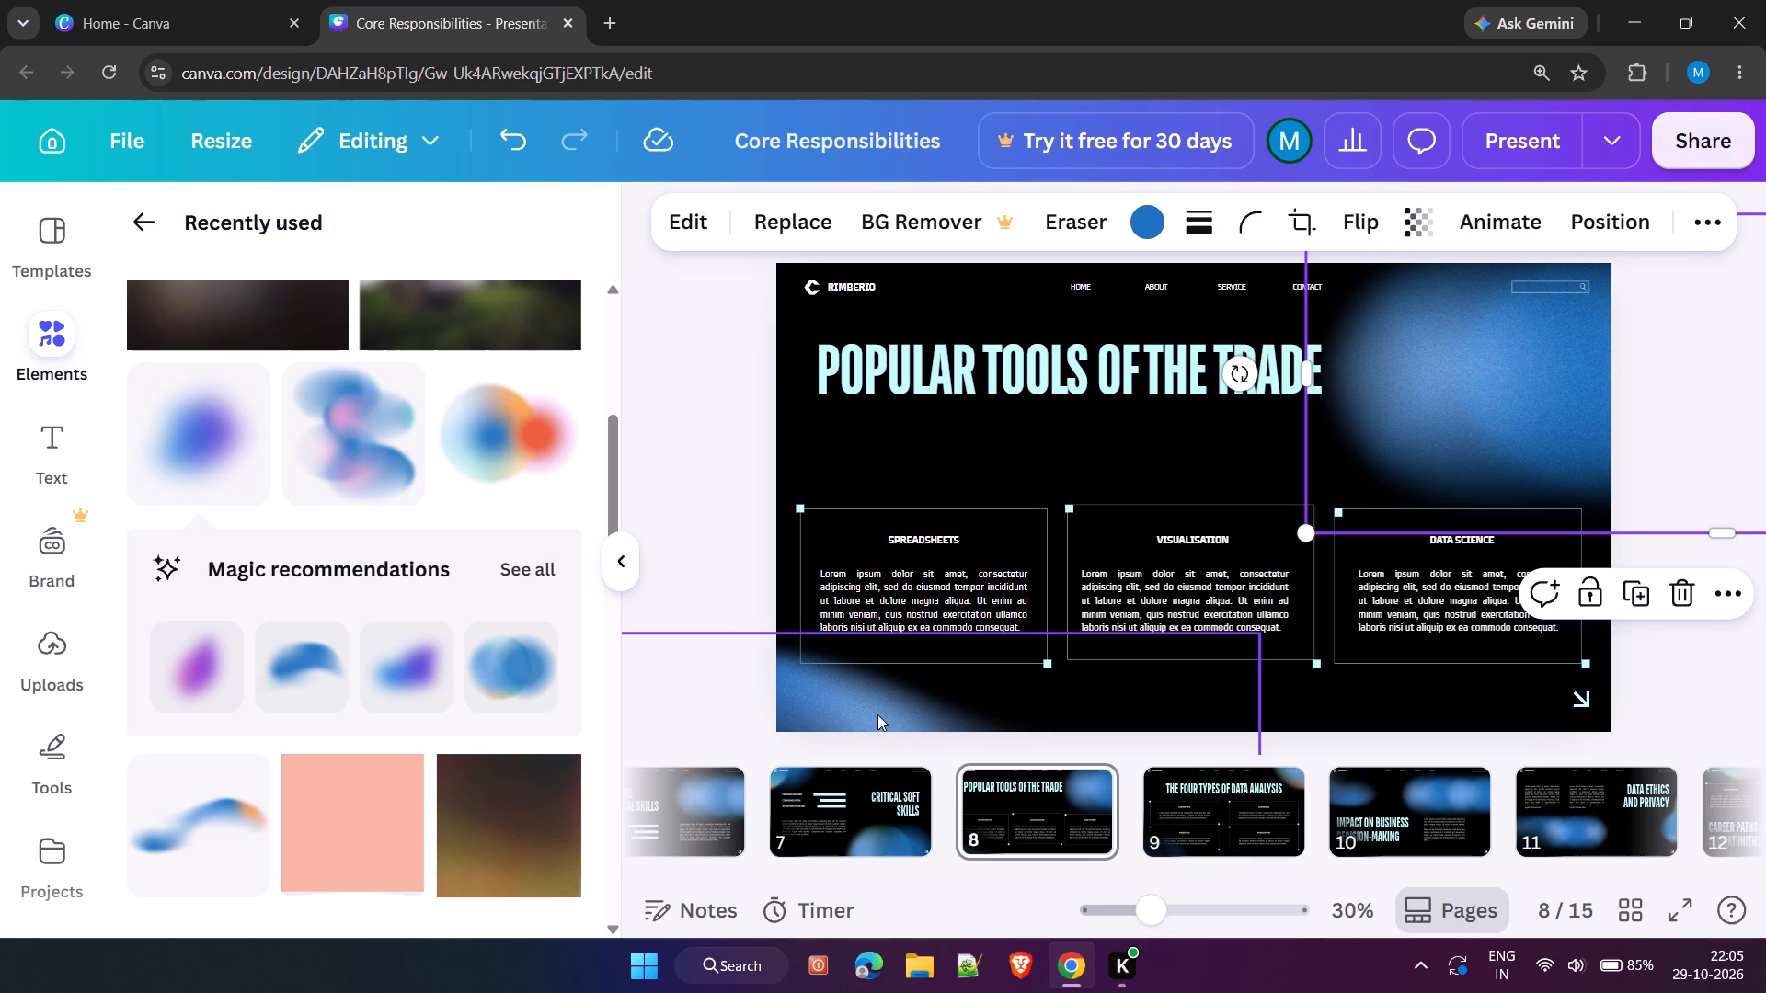
Move the lower-left blue gradient right and reposition it low along page 8's bottom edge, below the Spreadsheets box.
left_click_drag(873, 694, 964, 671)
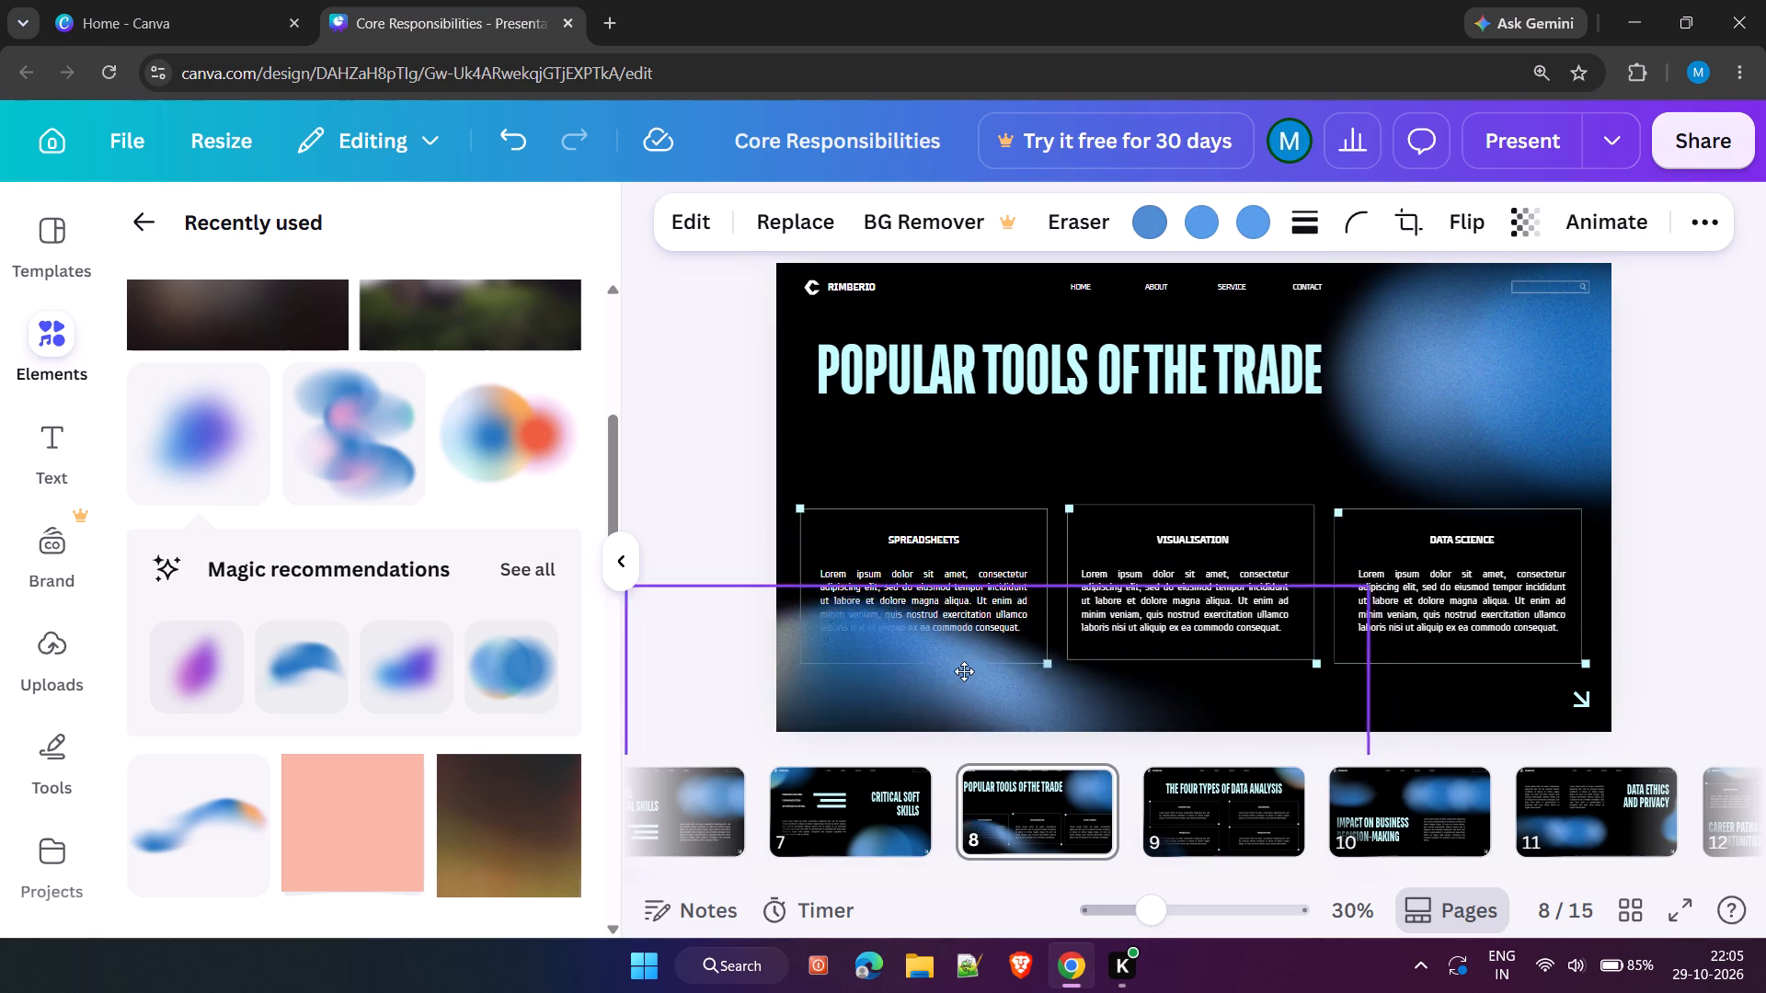
left_click_drag(964, 671, 980, 721)
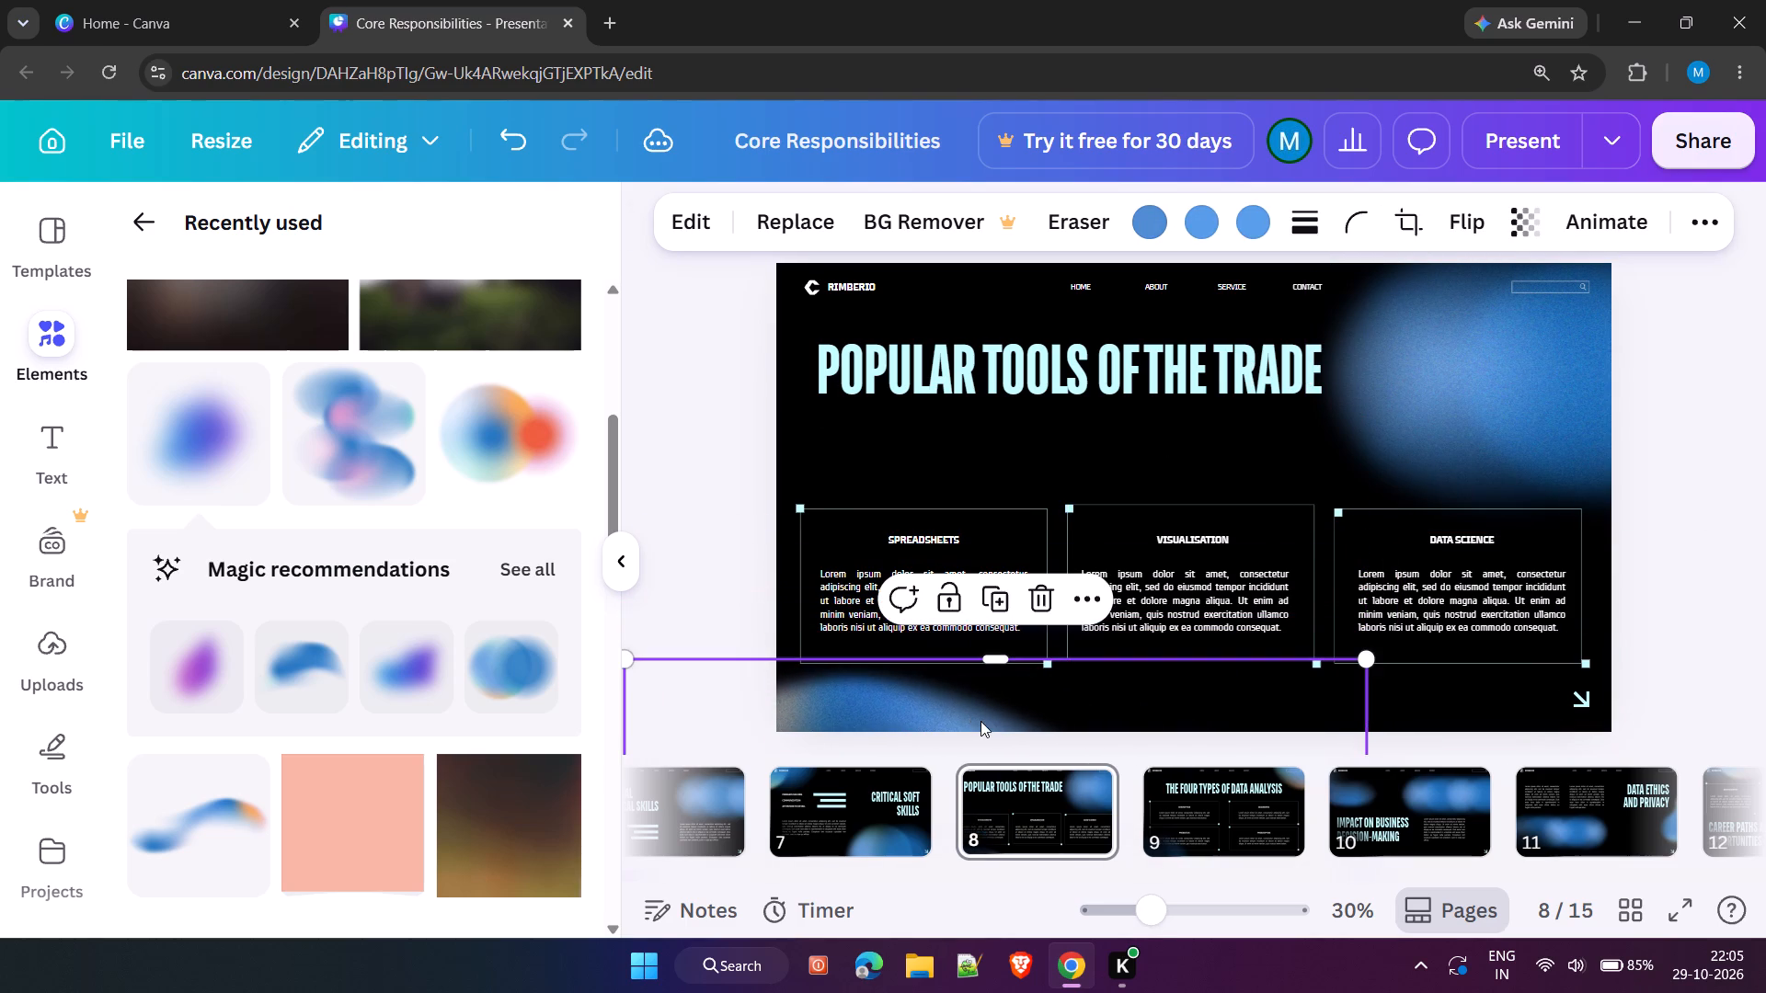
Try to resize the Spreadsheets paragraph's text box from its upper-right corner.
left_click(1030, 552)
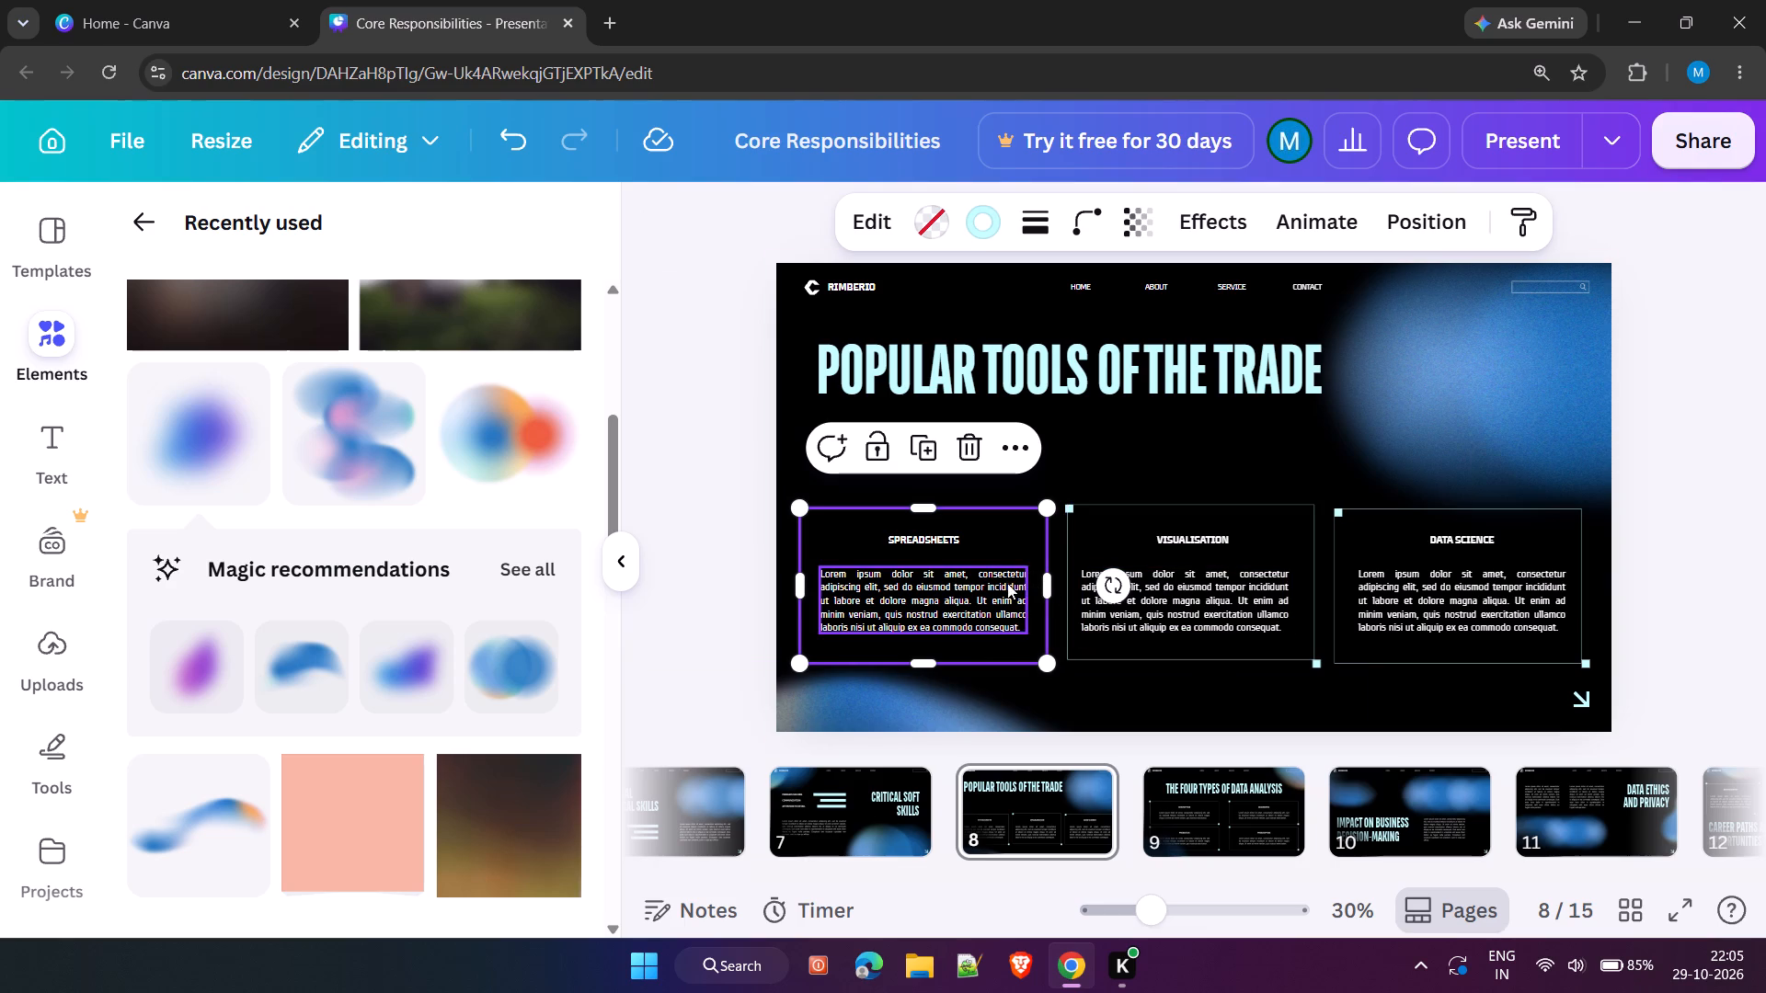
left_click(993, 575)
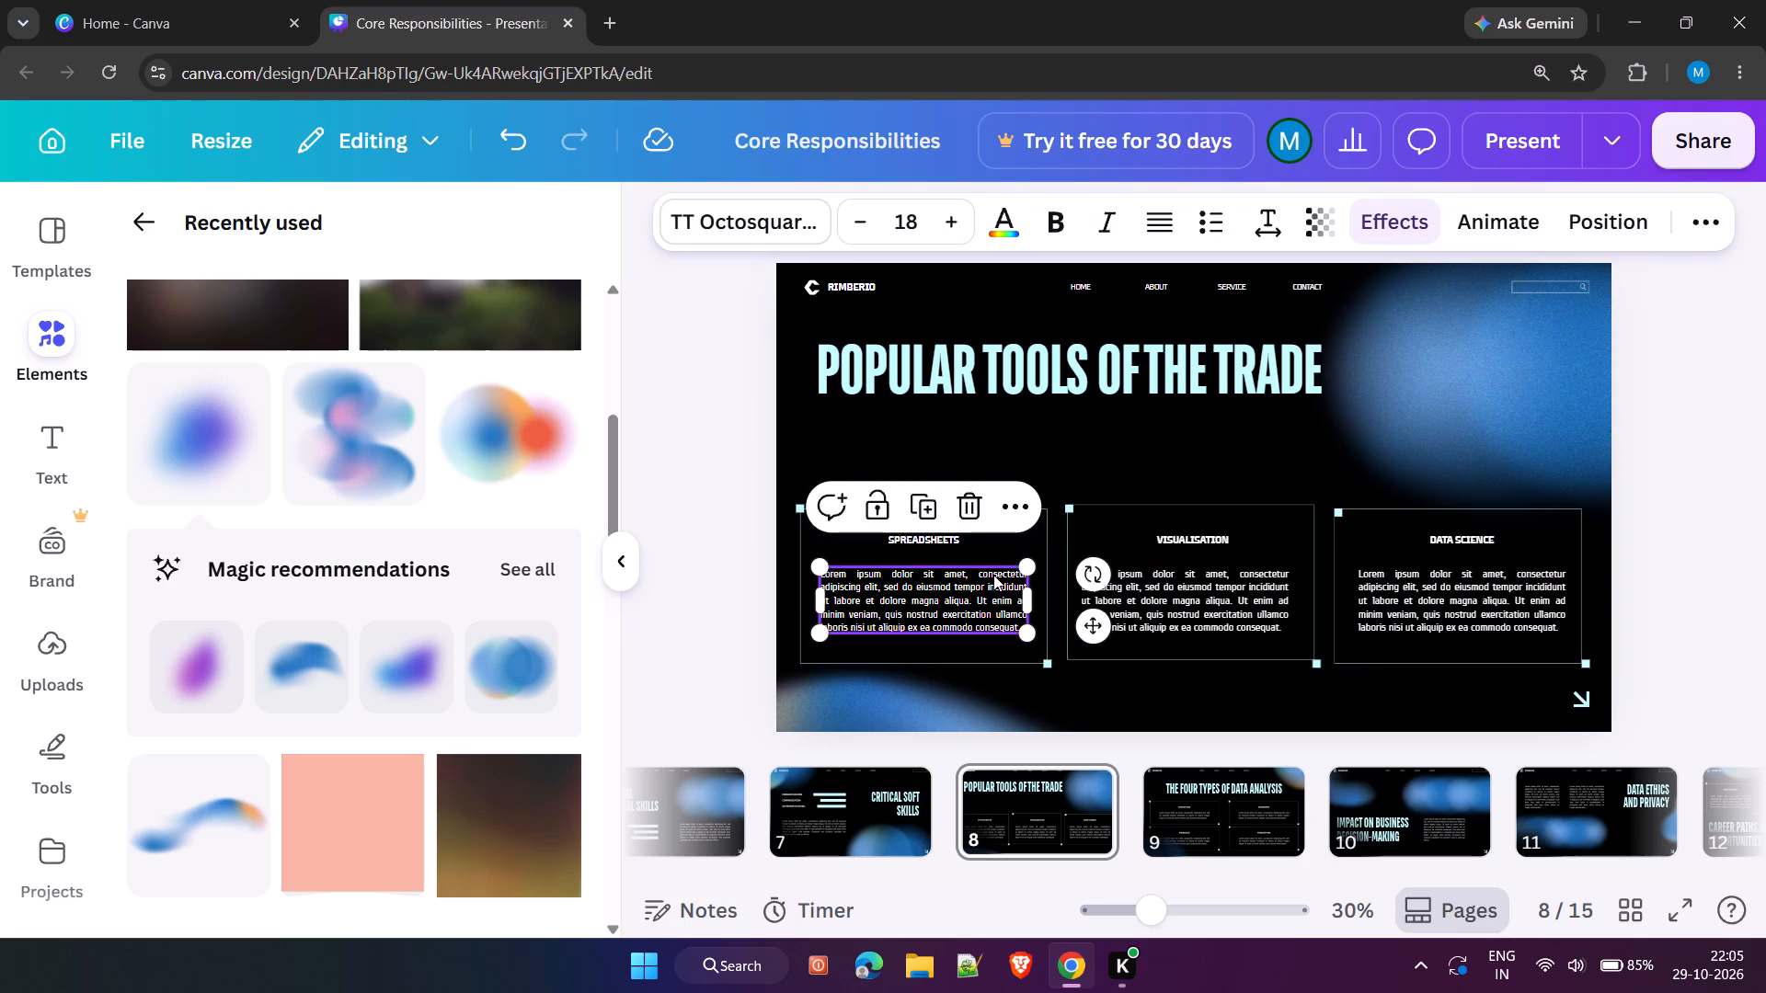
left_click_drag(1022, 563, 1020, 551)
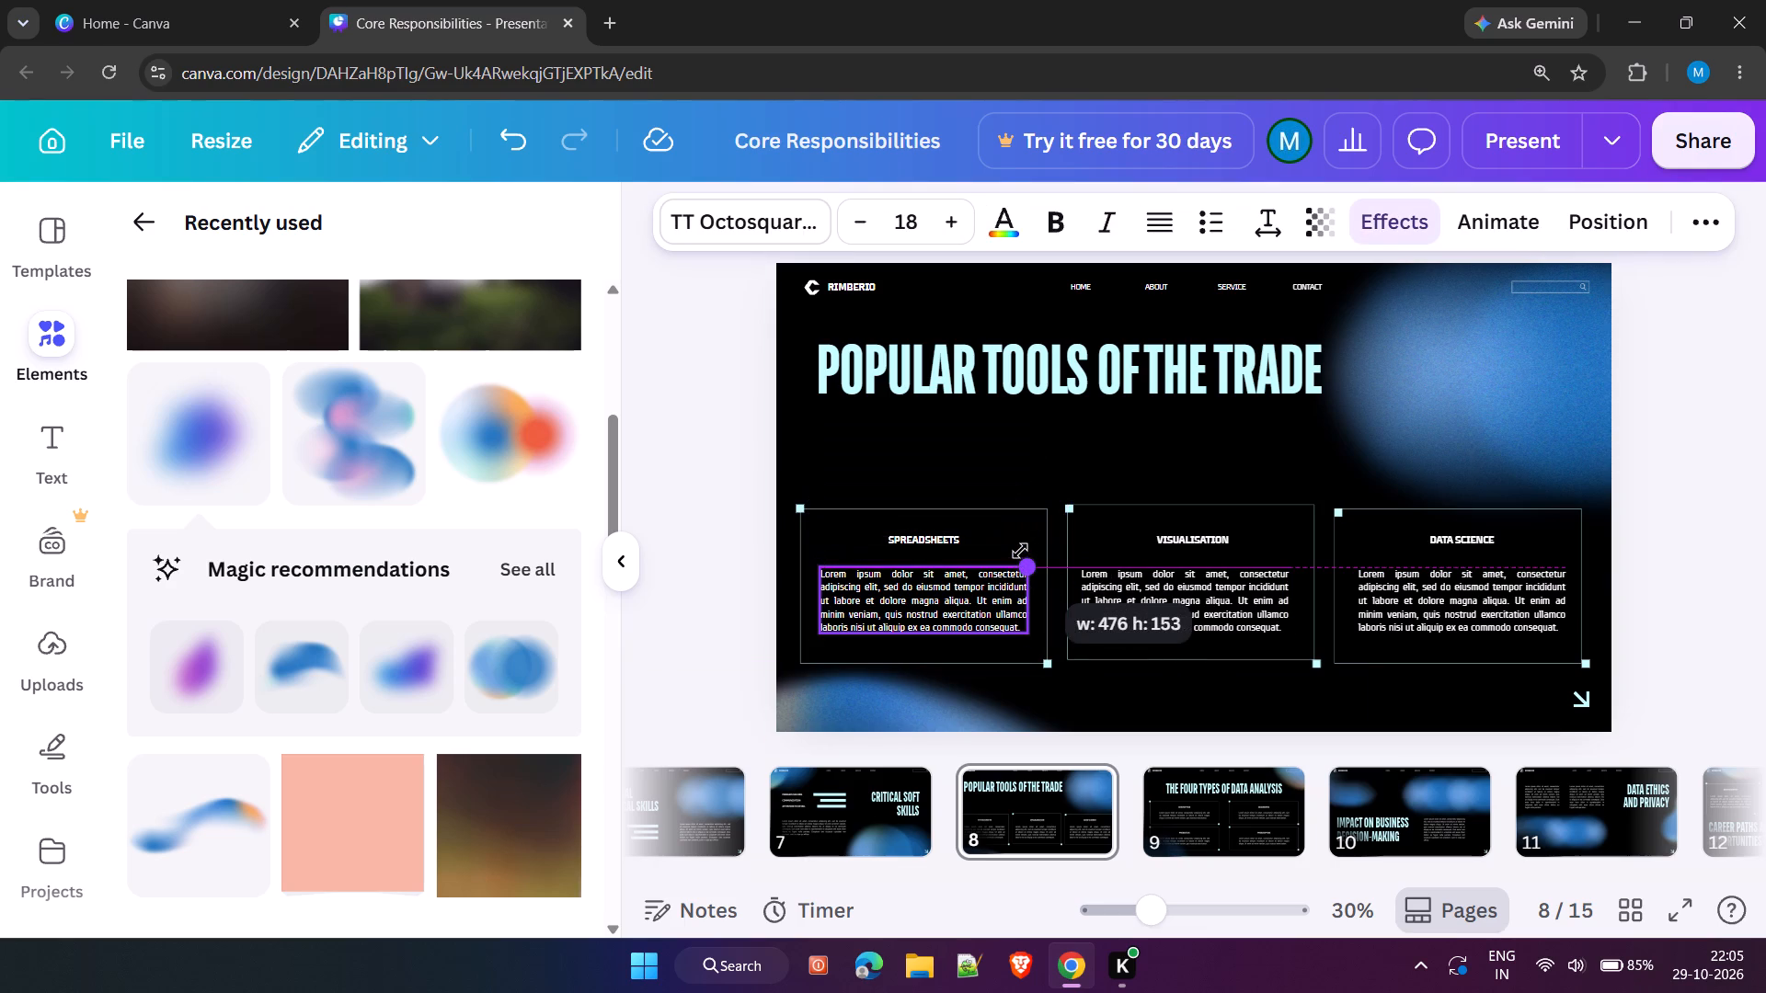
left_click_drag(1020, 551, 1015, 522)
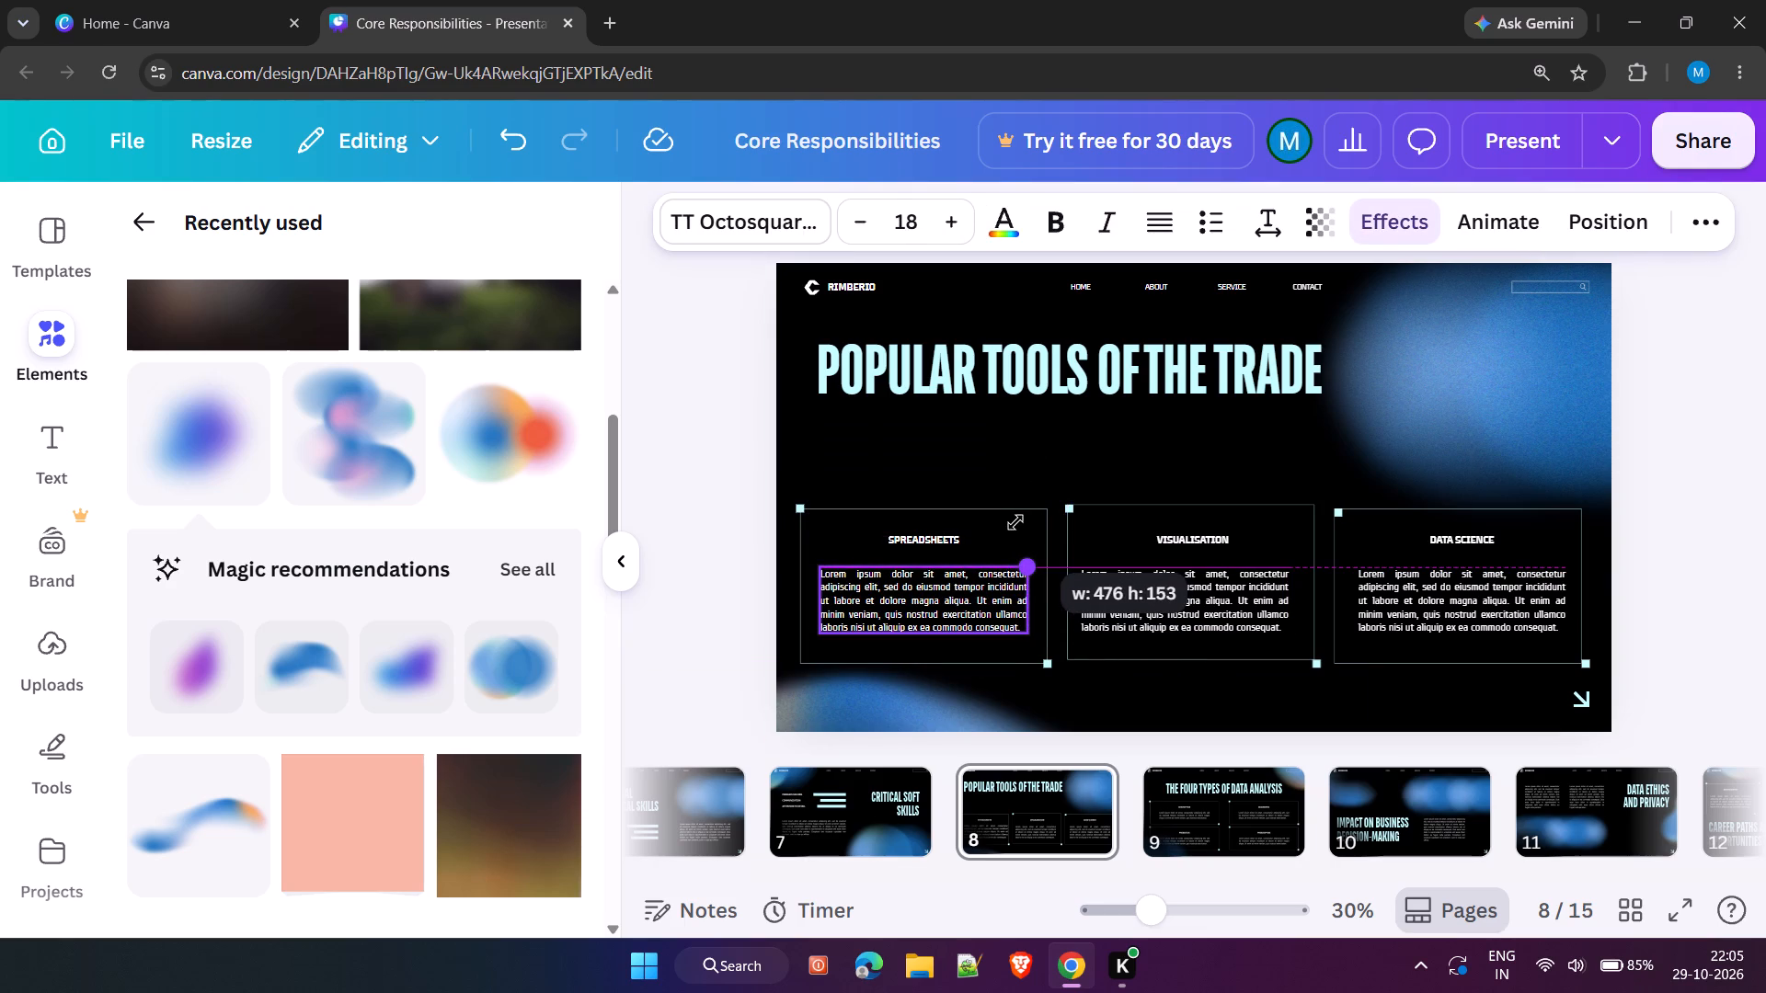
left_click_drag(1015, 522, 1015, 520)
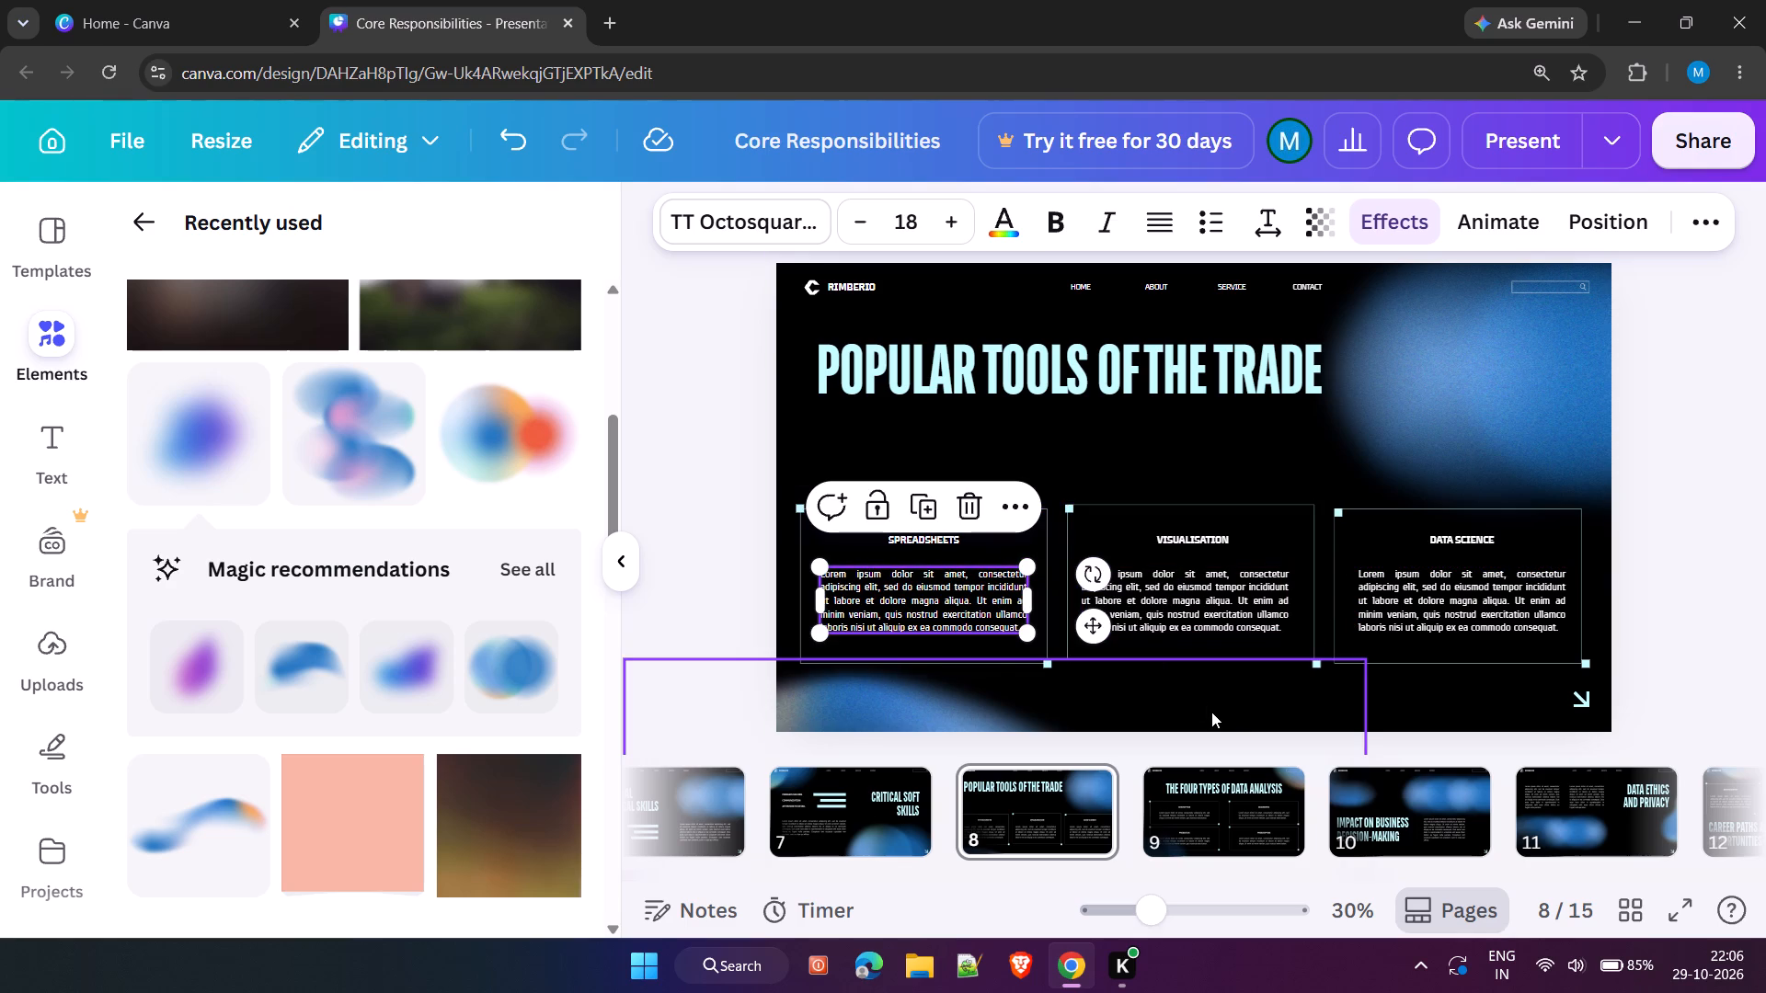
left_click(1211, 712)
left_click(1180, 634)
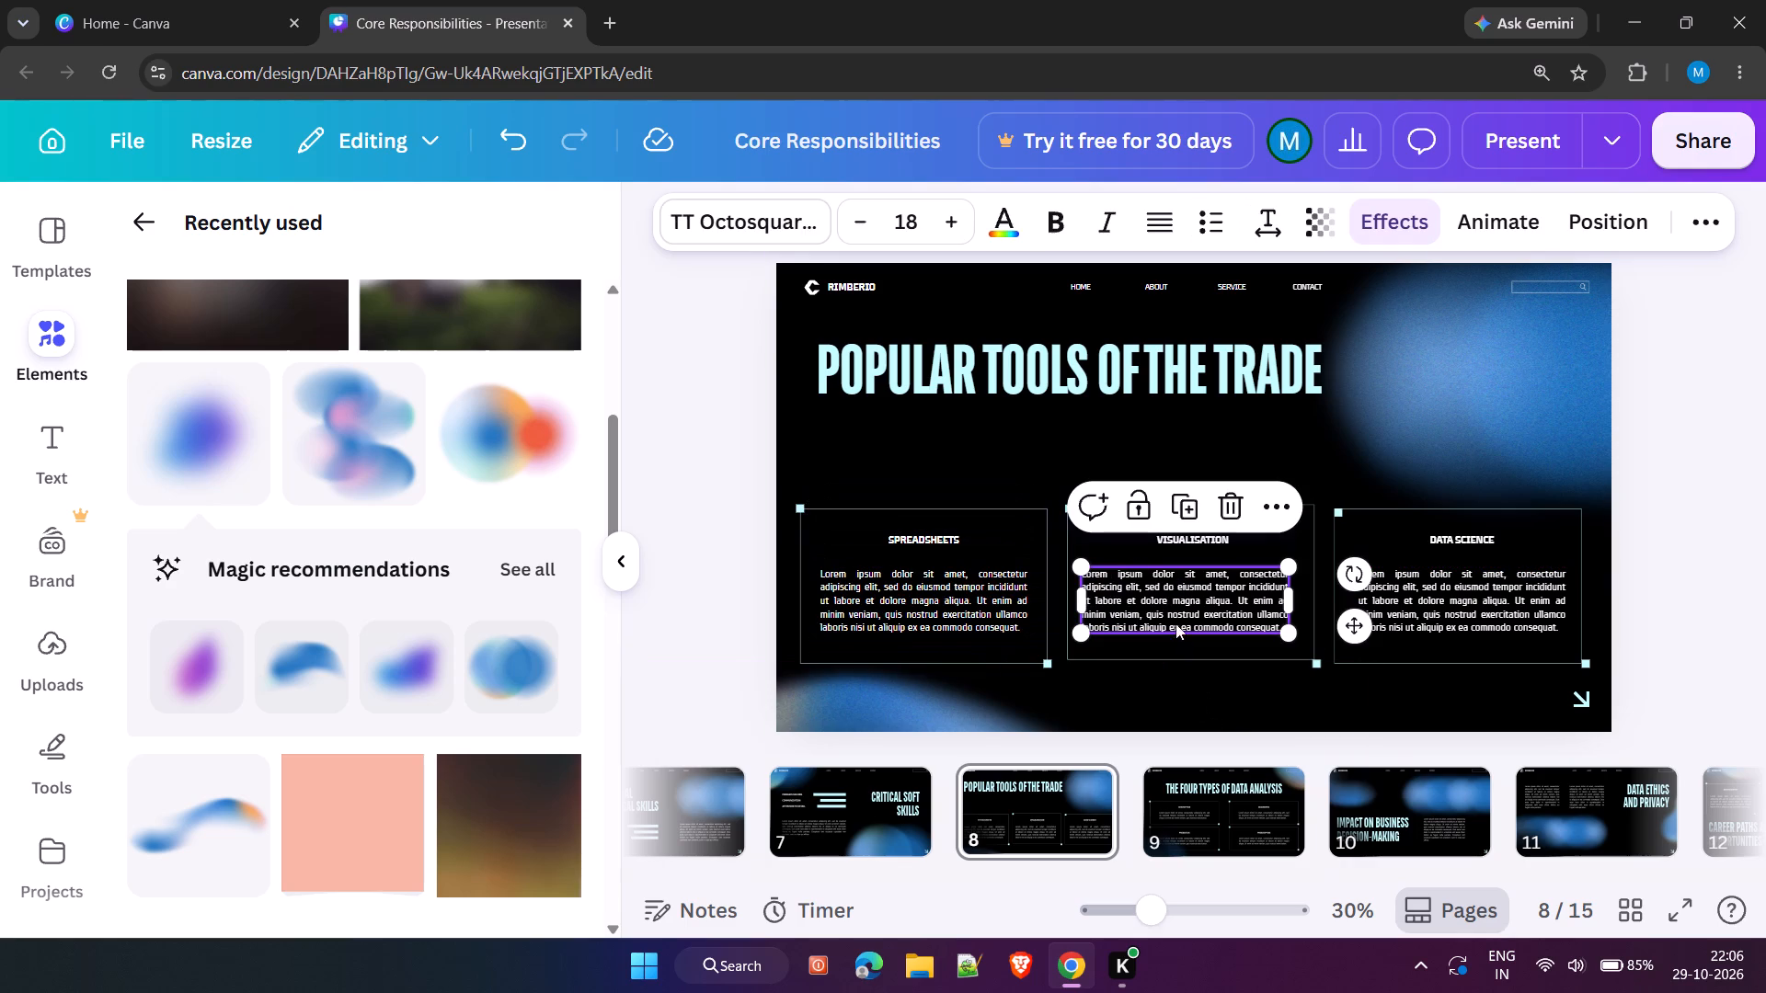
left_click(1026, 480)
Move the title "Popular Tools of the Trade" slightly down and left, roughly in line with the logo's left edge.
left_click_drag(974, 365, 965, 382)
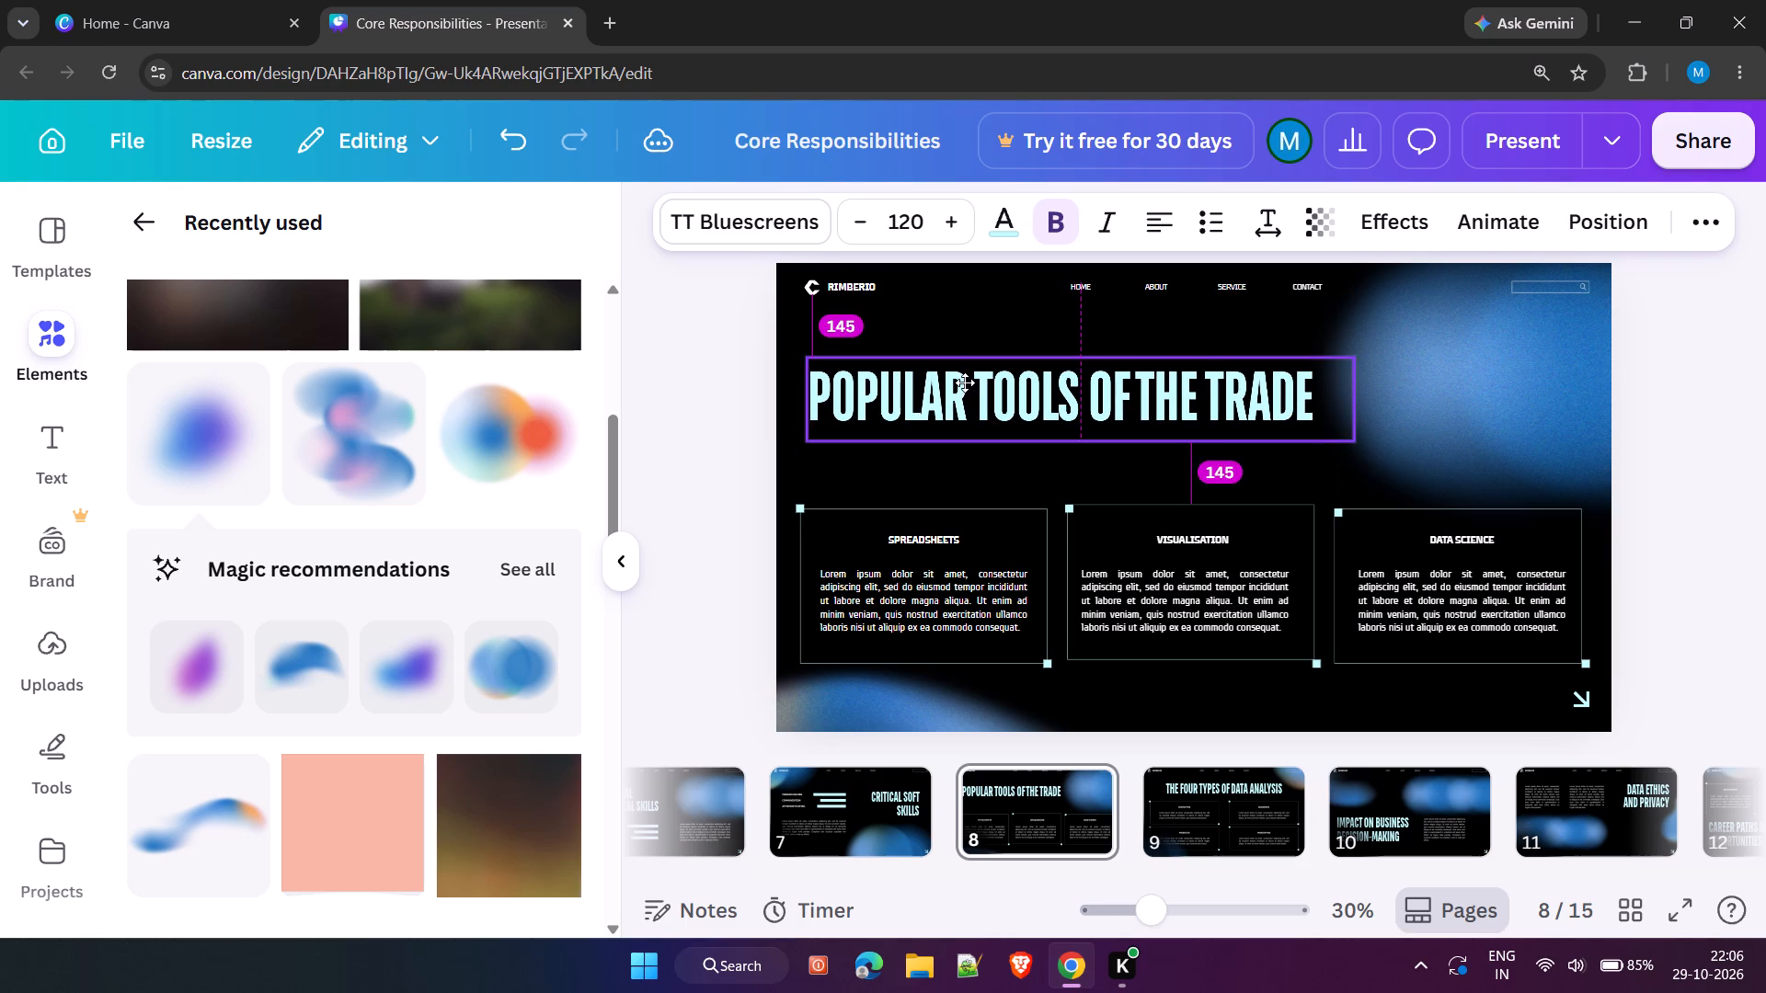
left_click_drag(965, 382, 960, 379)
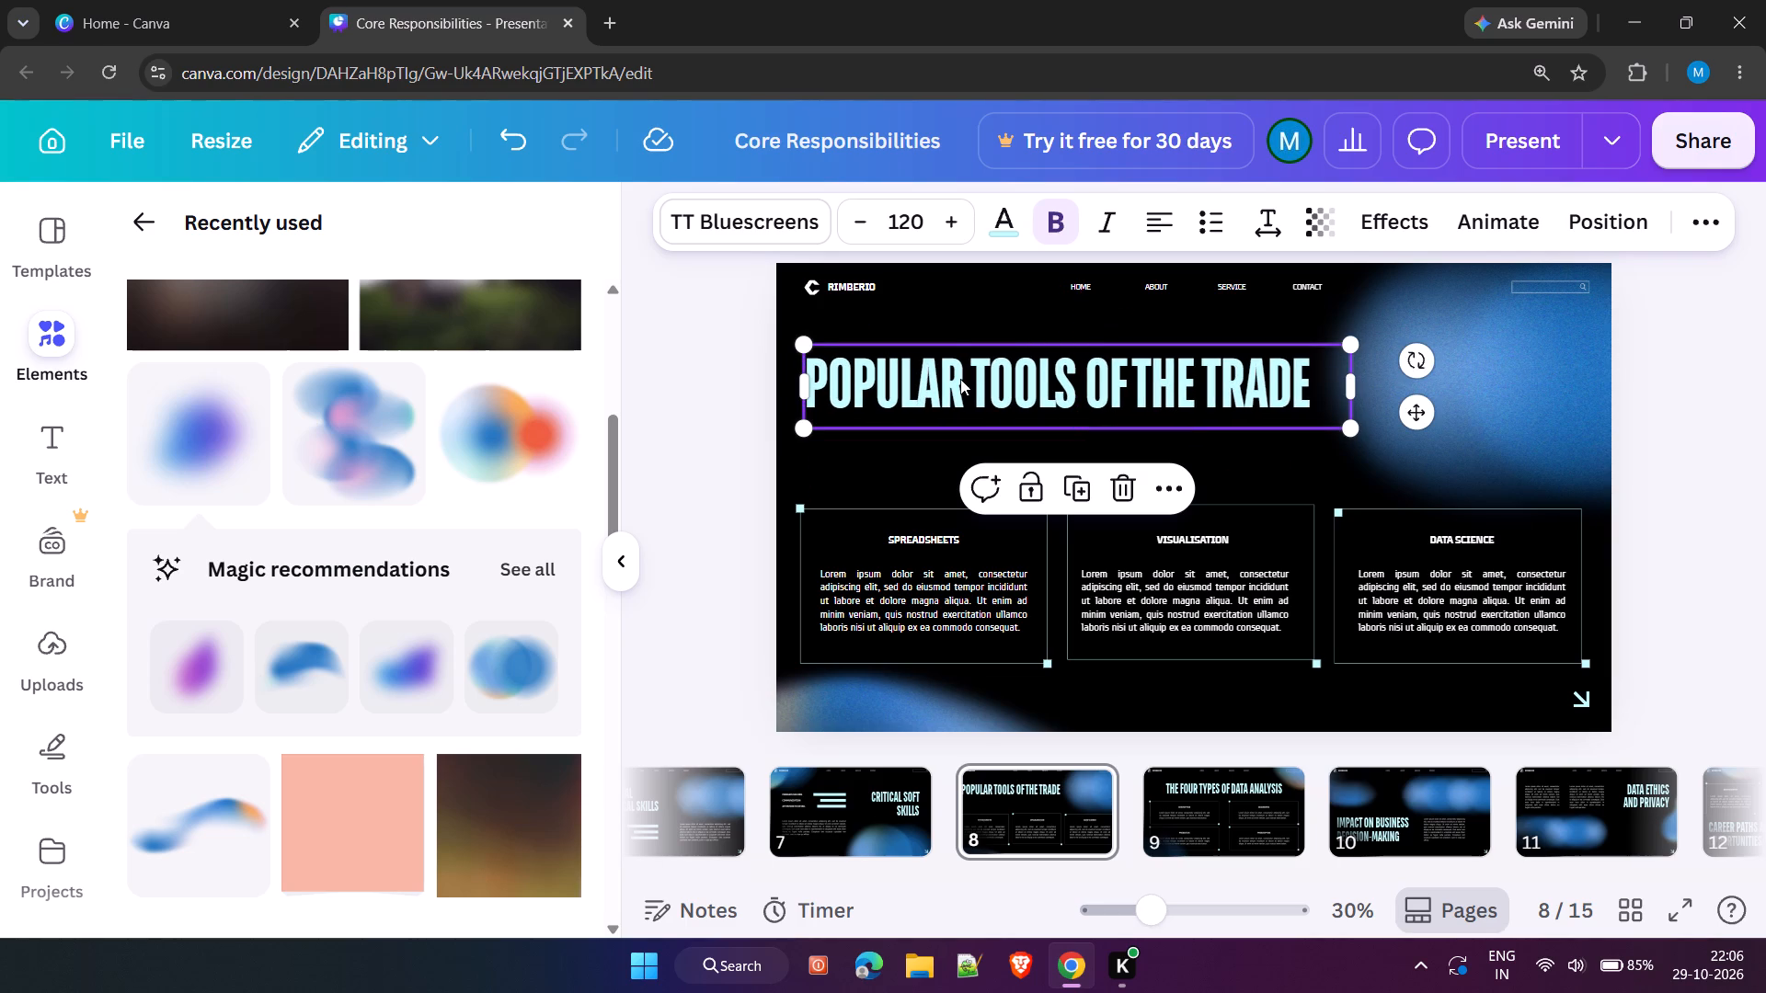
left_click(1000, 321)
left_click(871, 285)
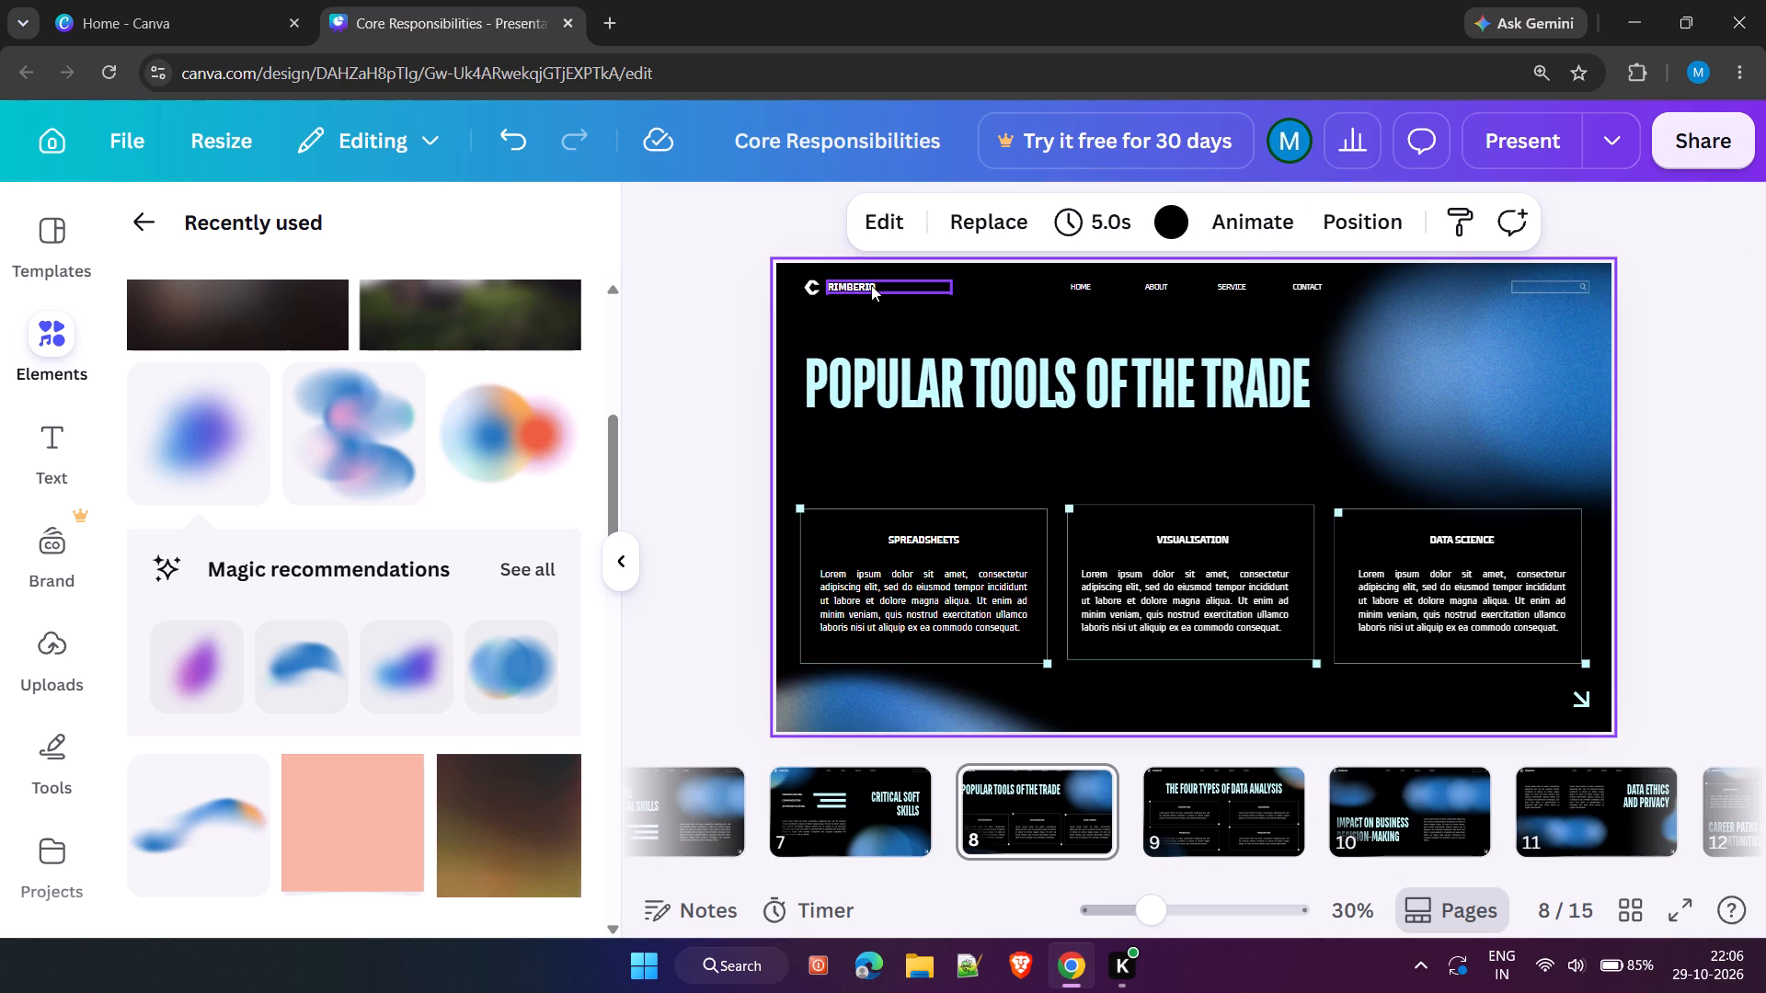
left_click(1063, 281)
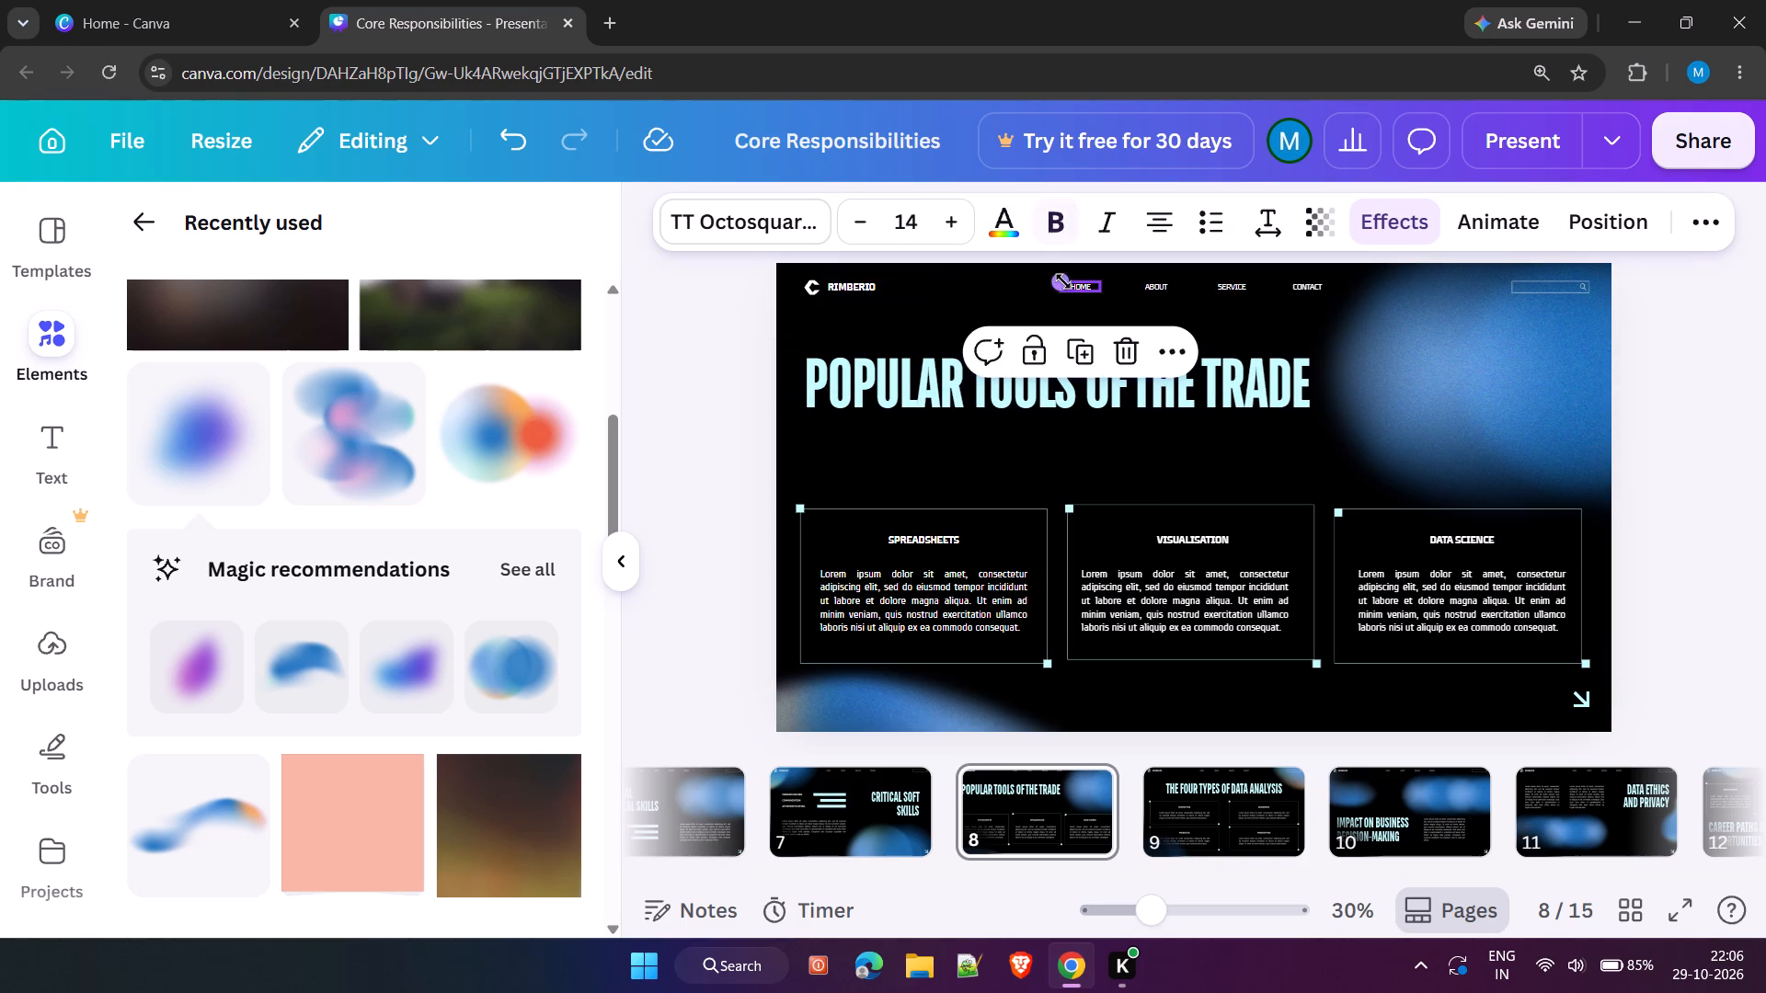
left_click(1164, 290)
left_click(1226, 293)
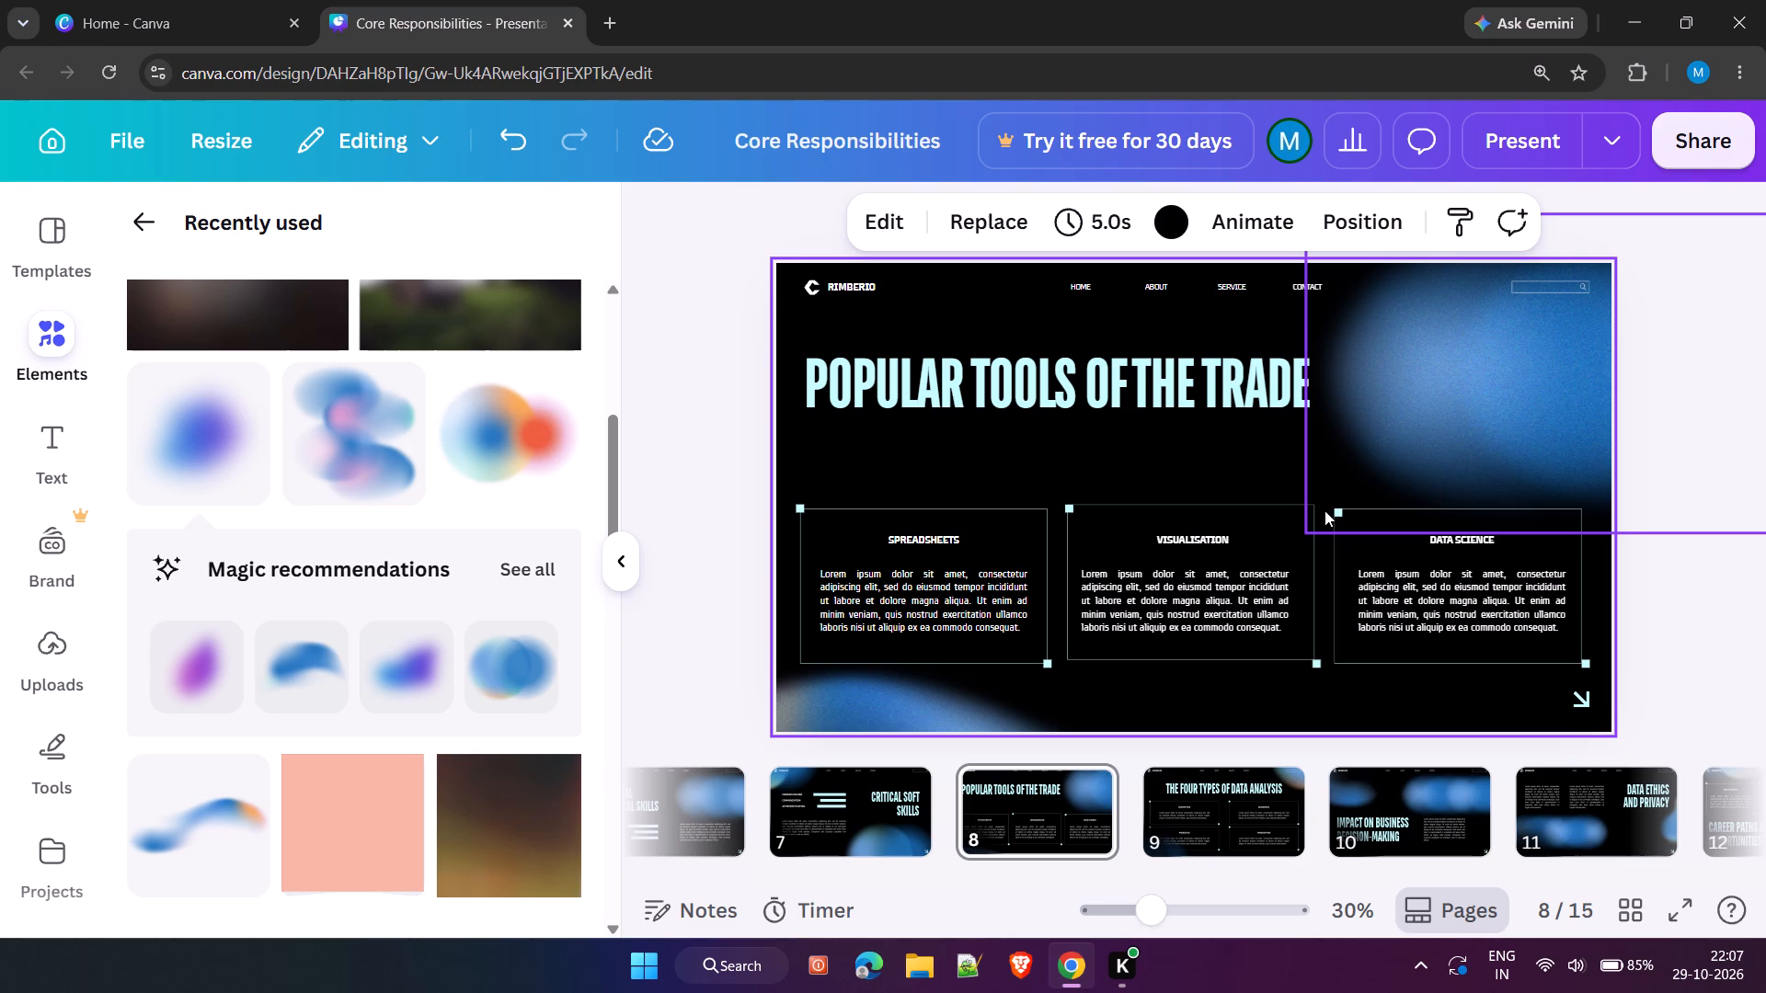
Replace the third box's heading "Data Science" with "data analyst".
left_click(1365, 537)
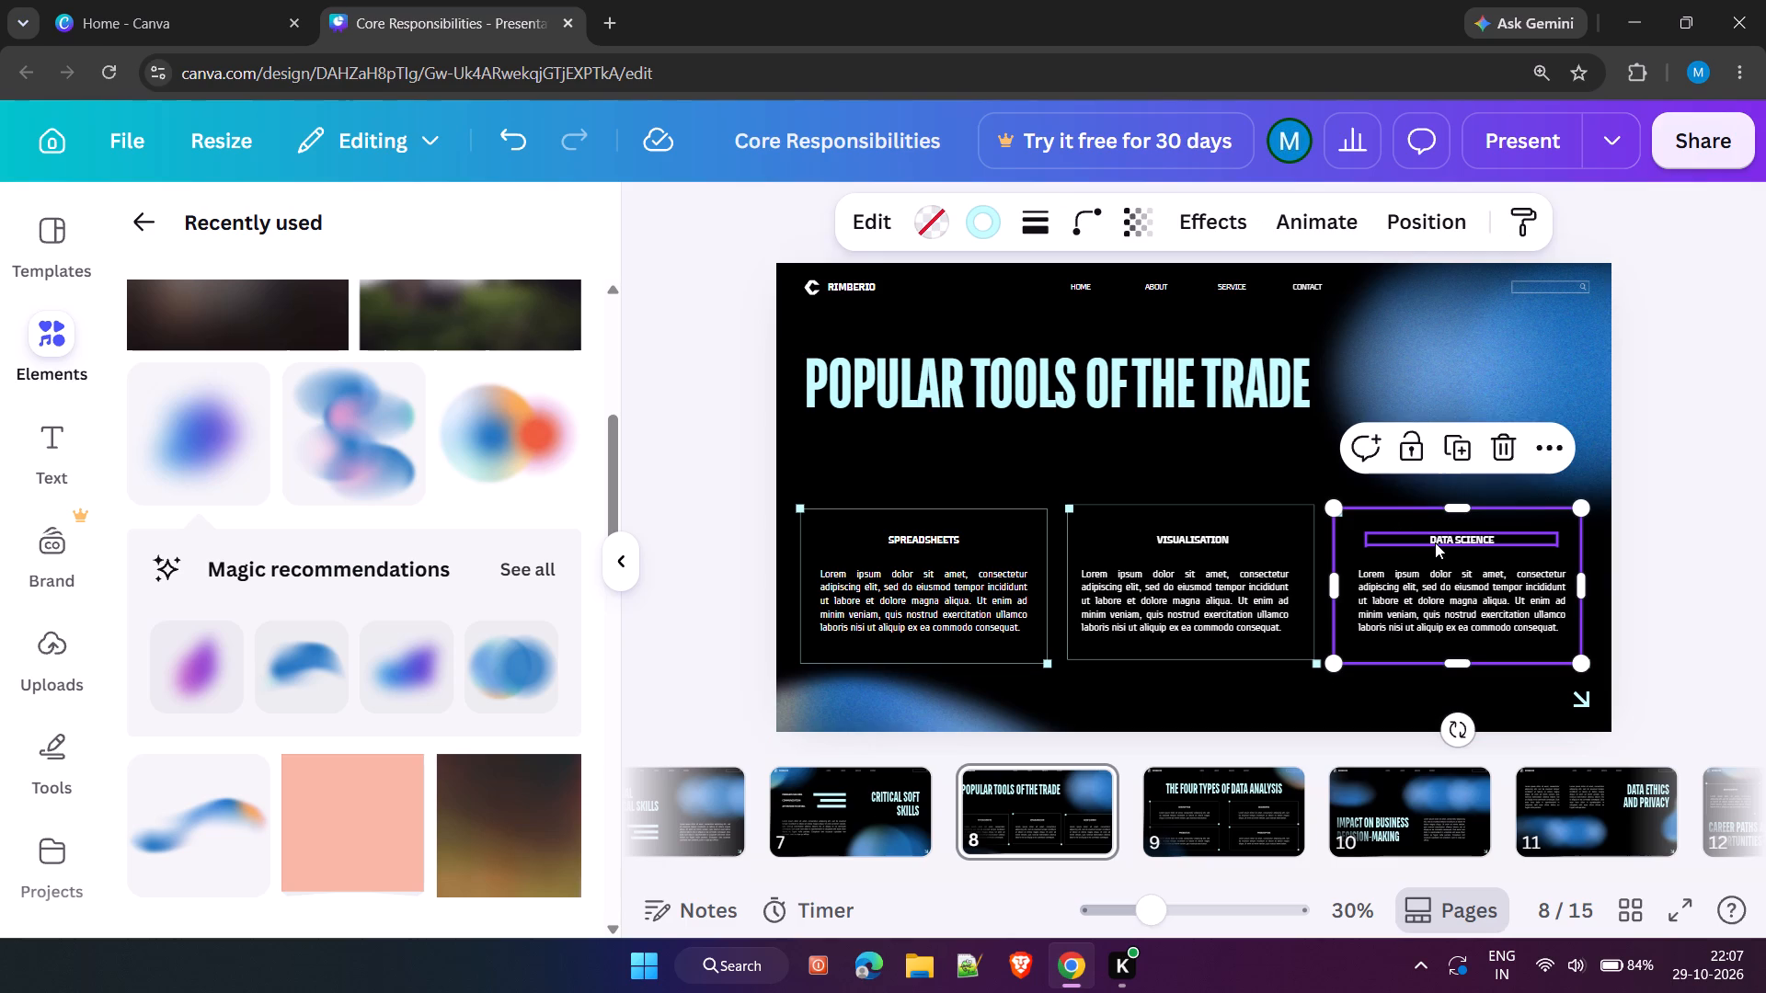
left_click(1435, 542)
double_click(1435, 542)
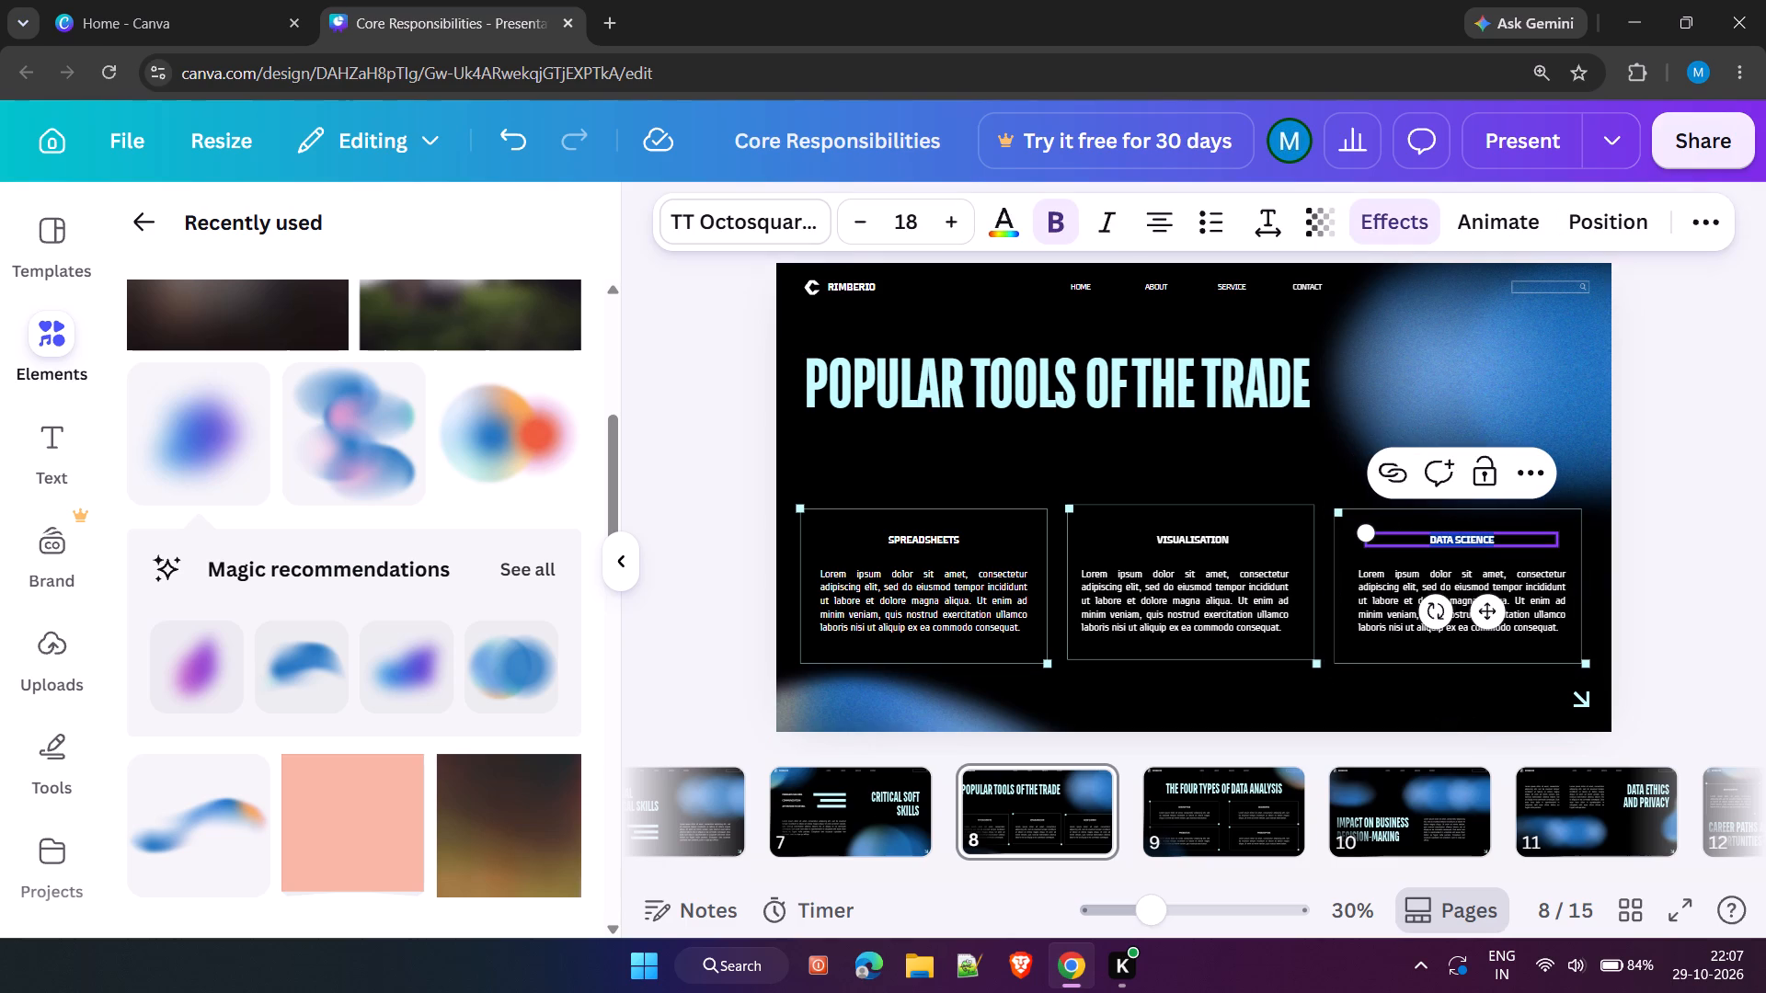
key("BackSpace")
type("data")
key("space")
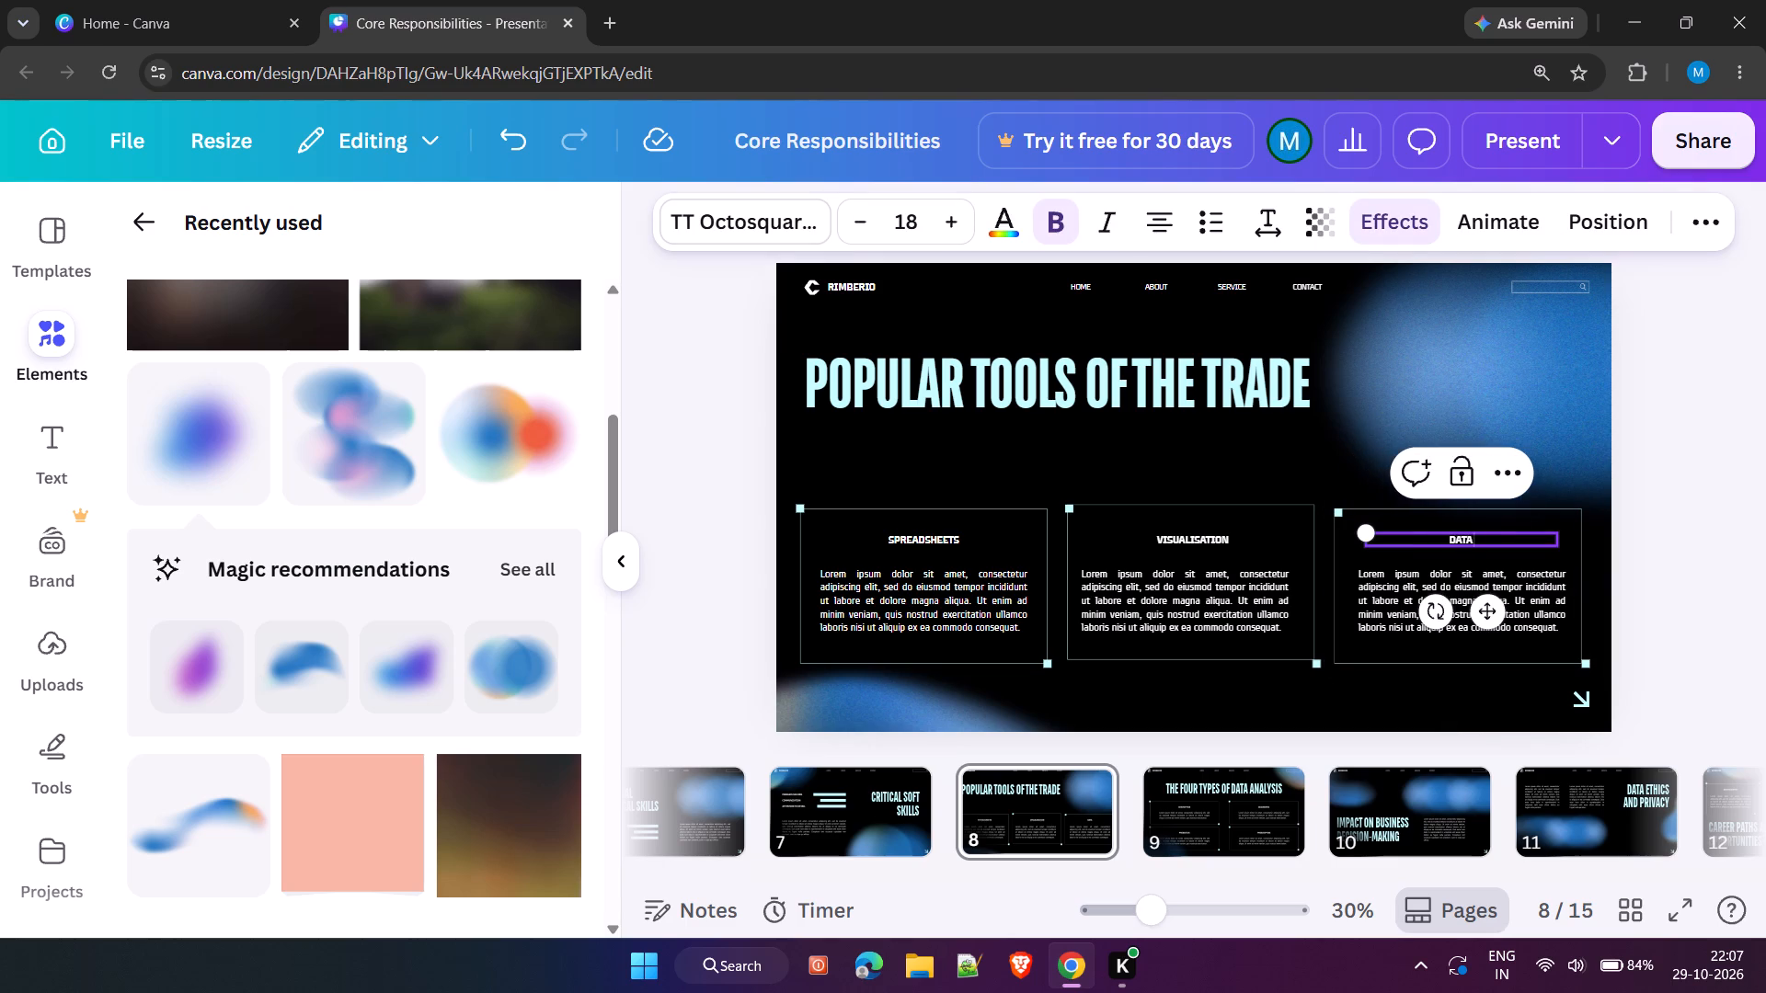
type("analyst")
Shift the Visualisation heading slightly left within its box.
left_click_drag(1177, 539, 1166, 539)
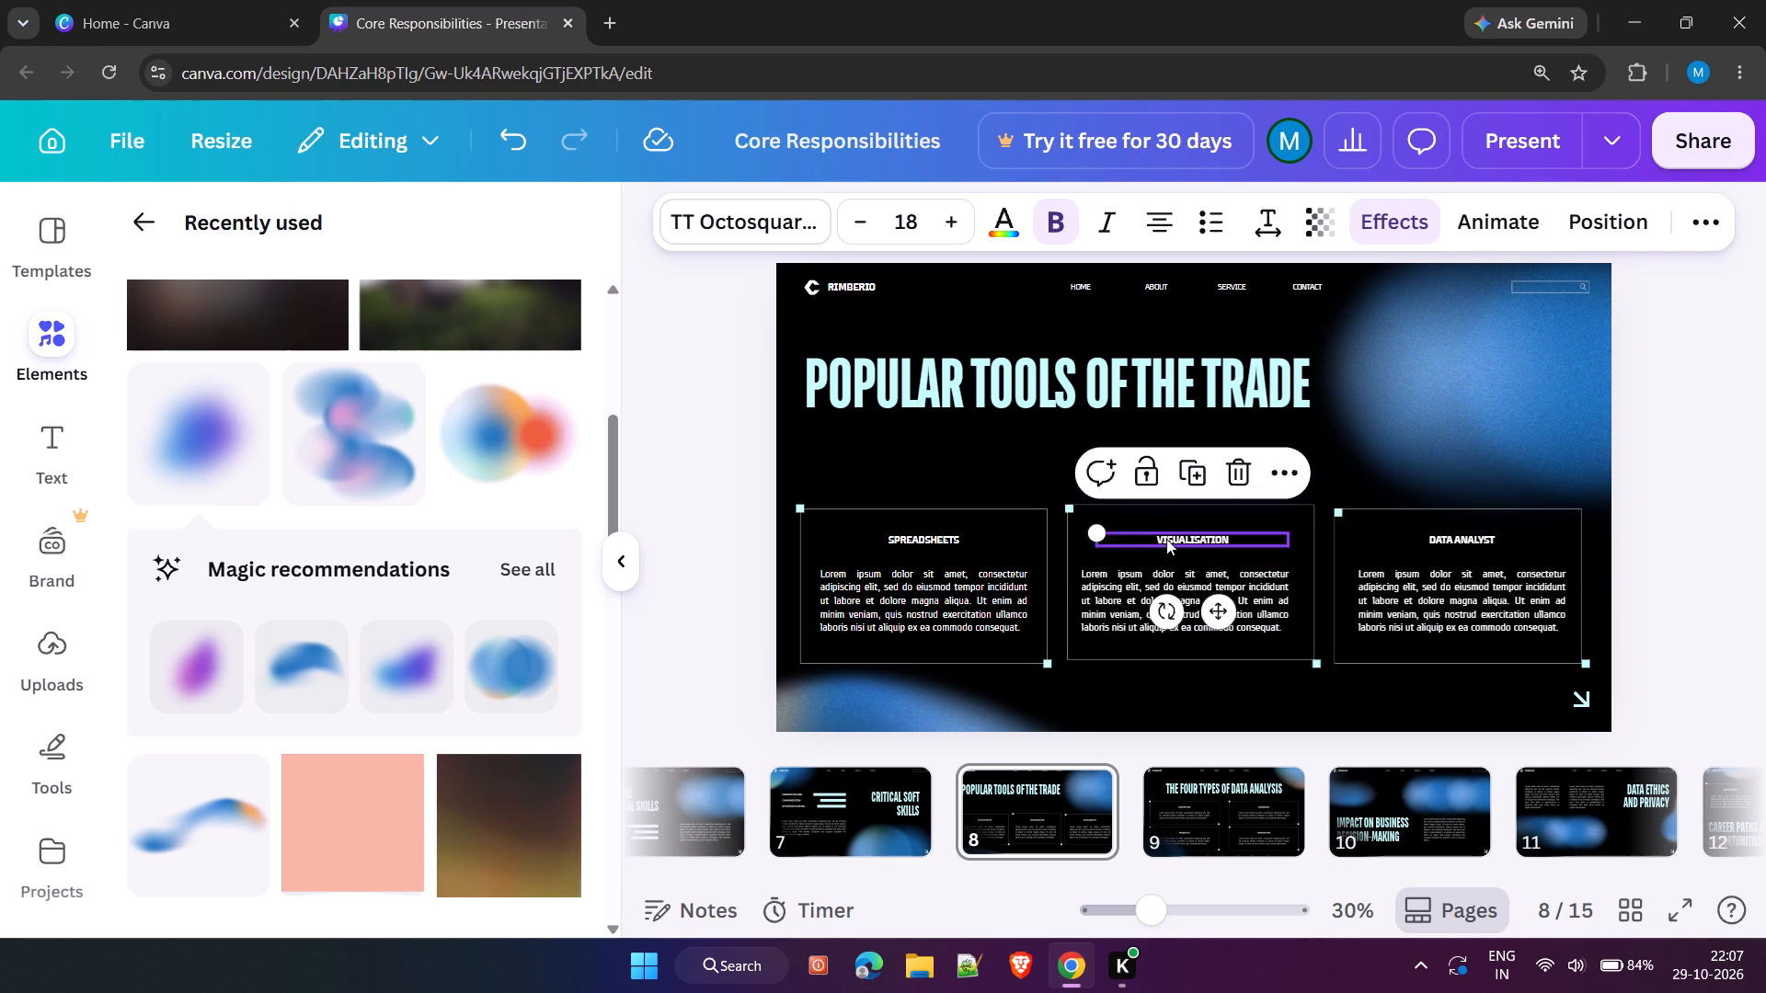
left_click_drag(1166, 539, 1162, 539)
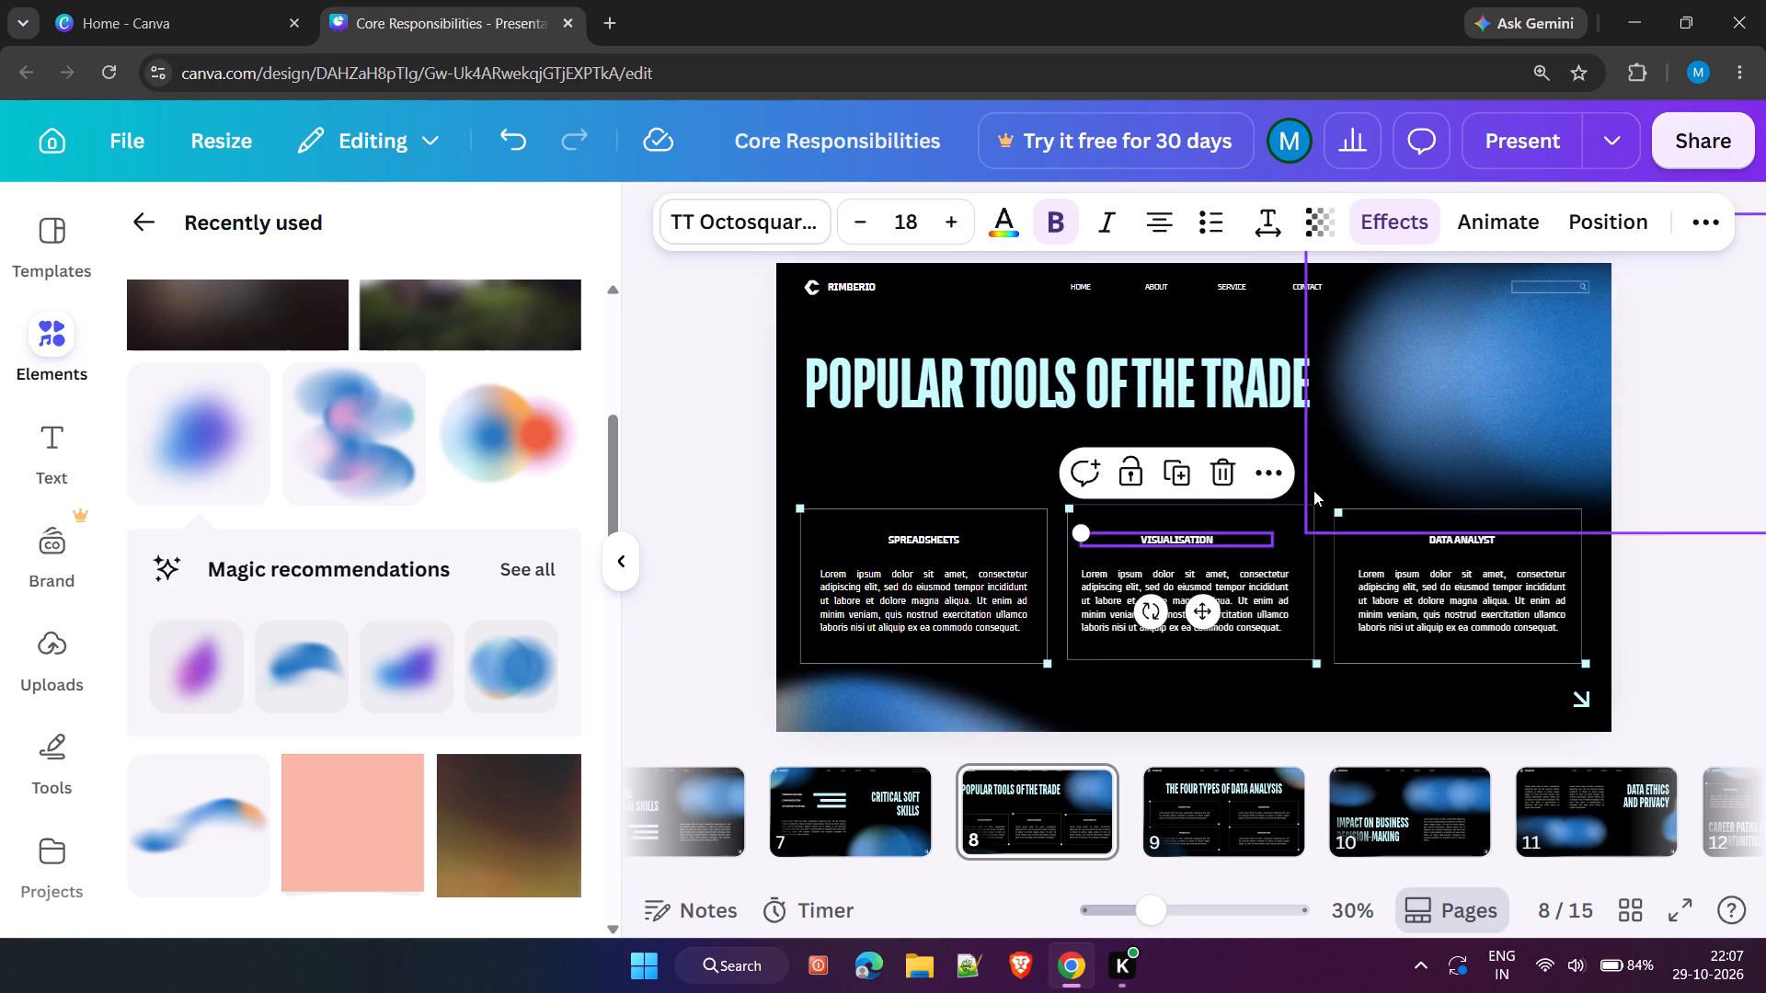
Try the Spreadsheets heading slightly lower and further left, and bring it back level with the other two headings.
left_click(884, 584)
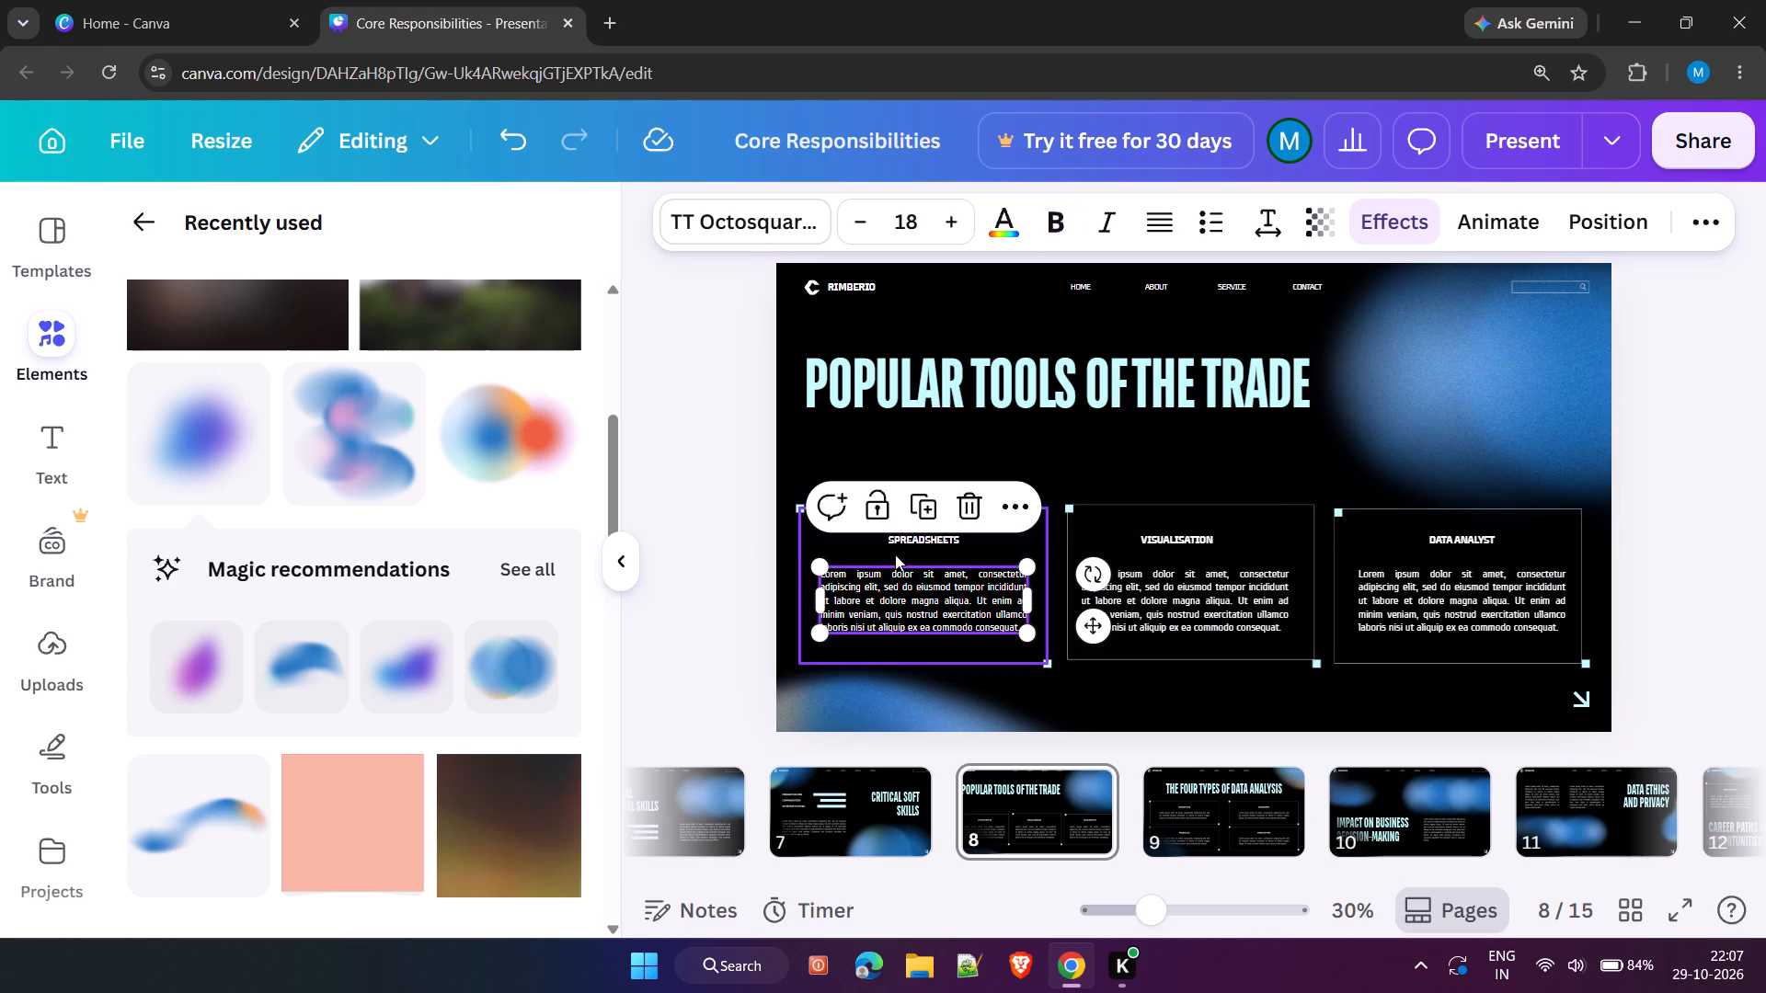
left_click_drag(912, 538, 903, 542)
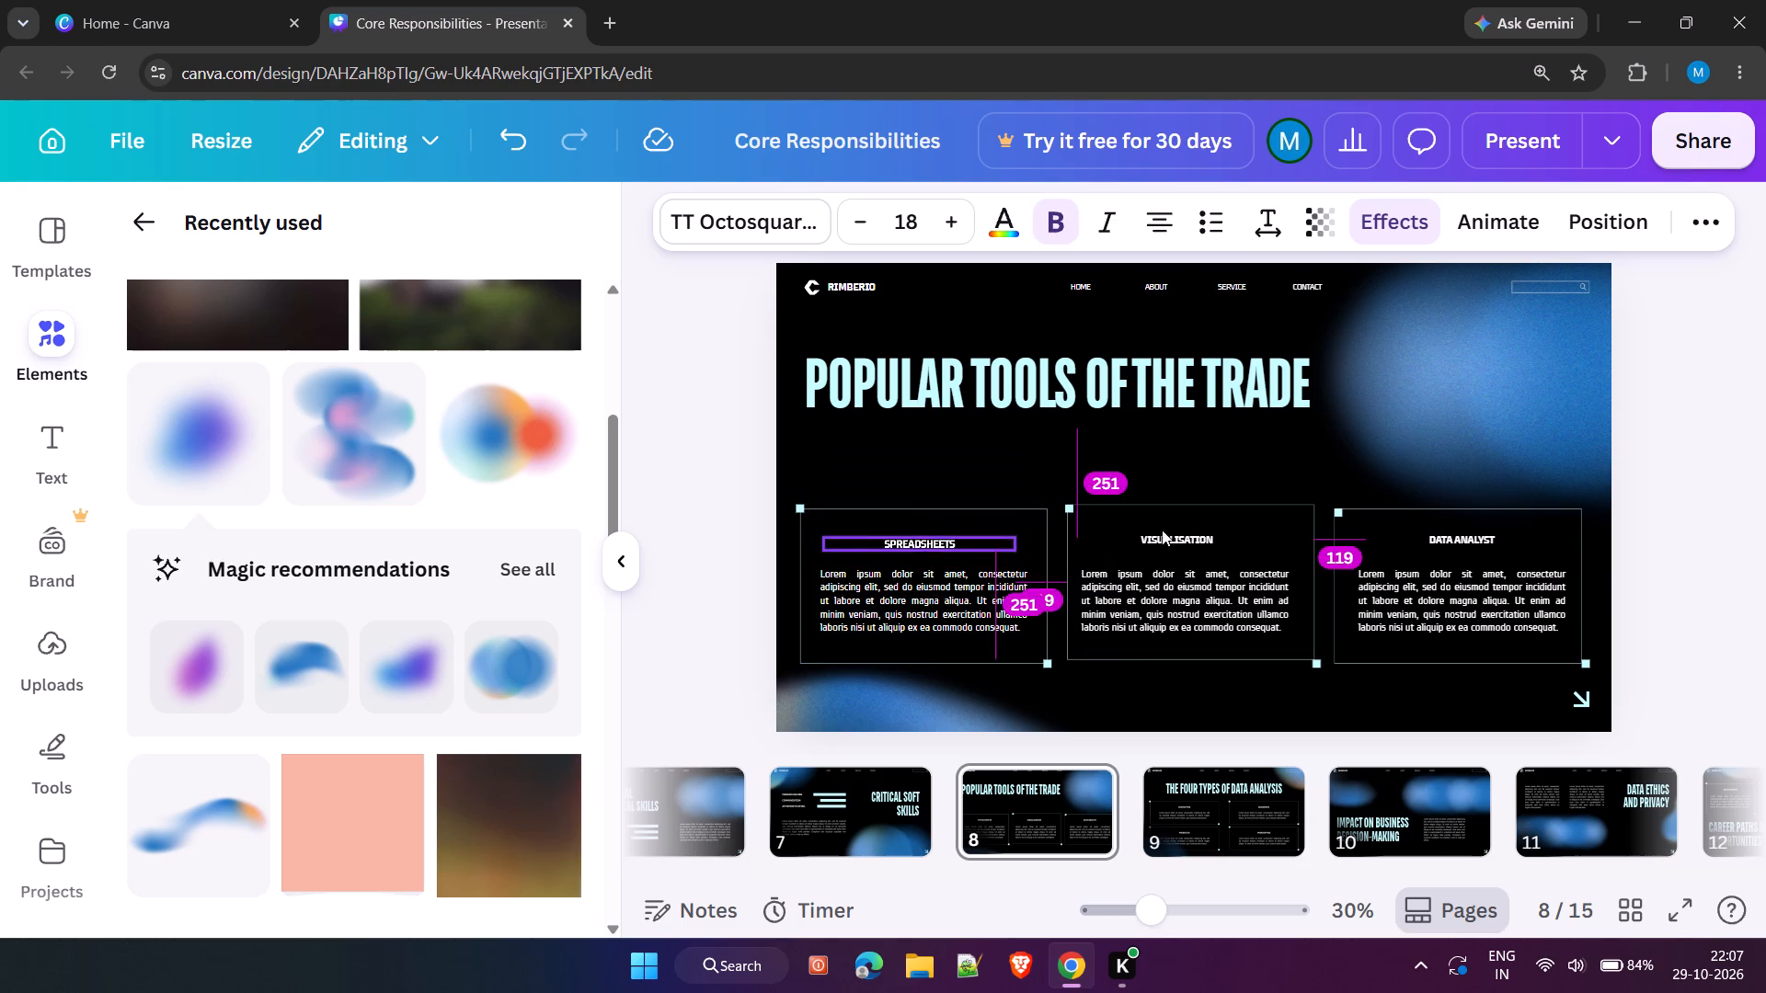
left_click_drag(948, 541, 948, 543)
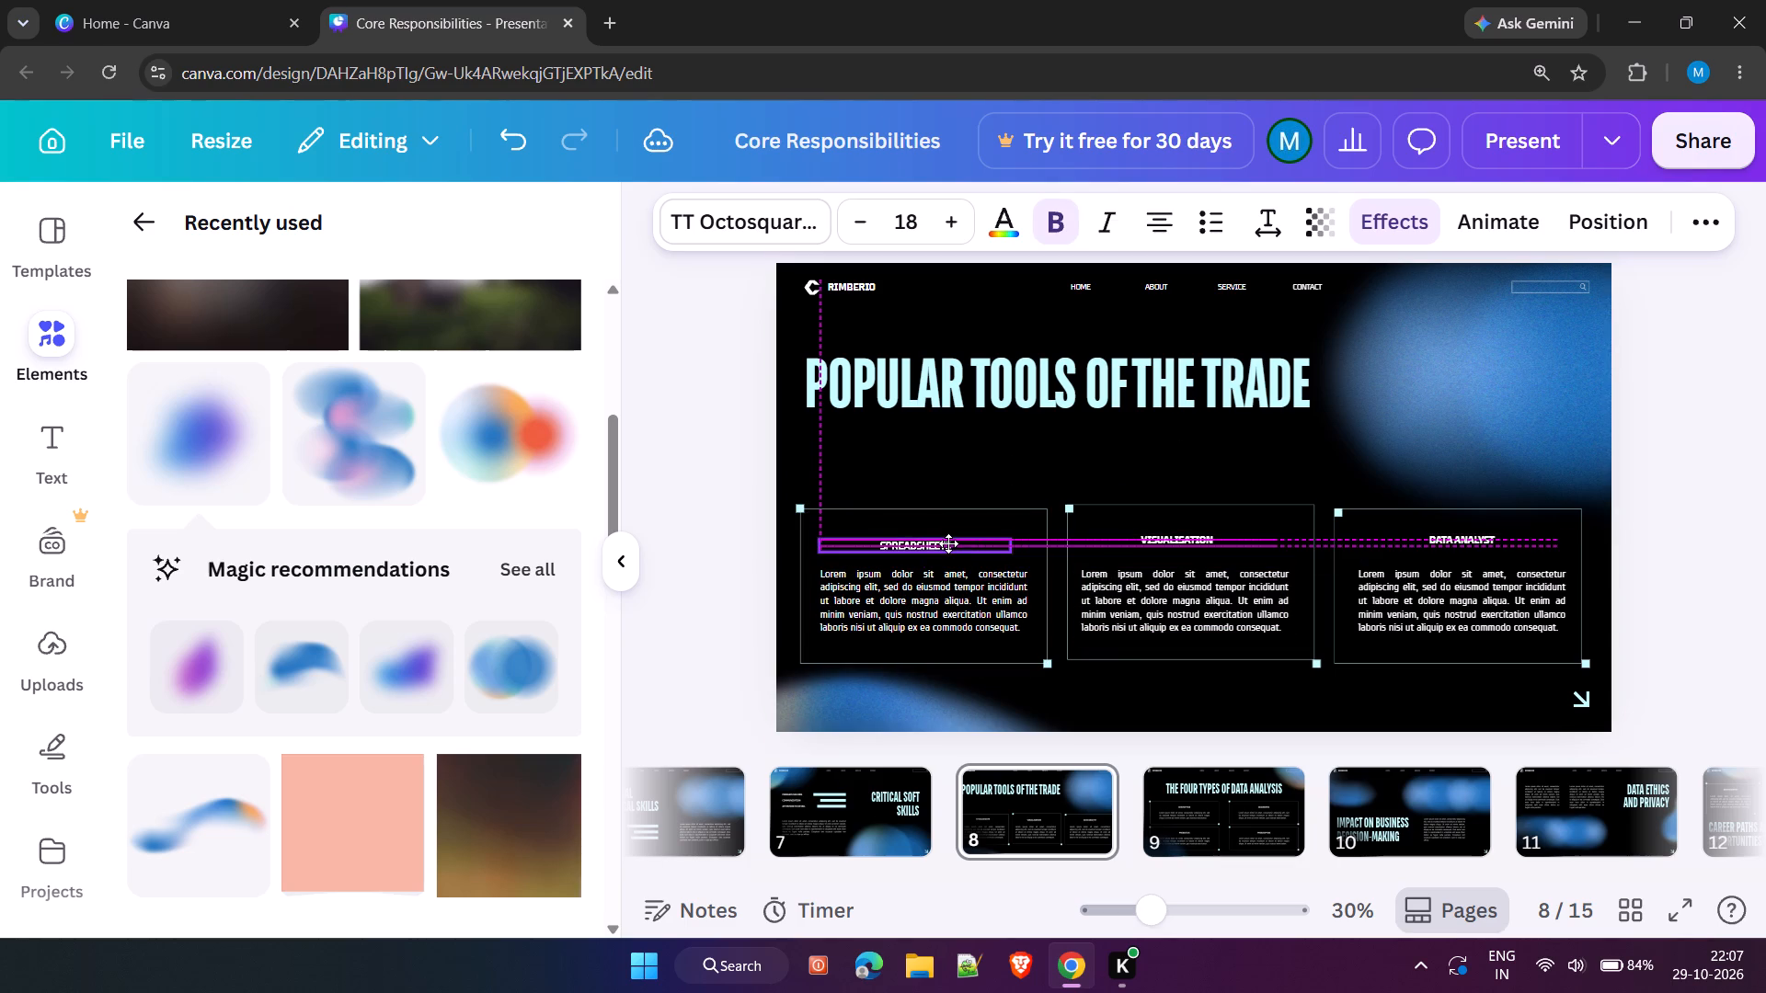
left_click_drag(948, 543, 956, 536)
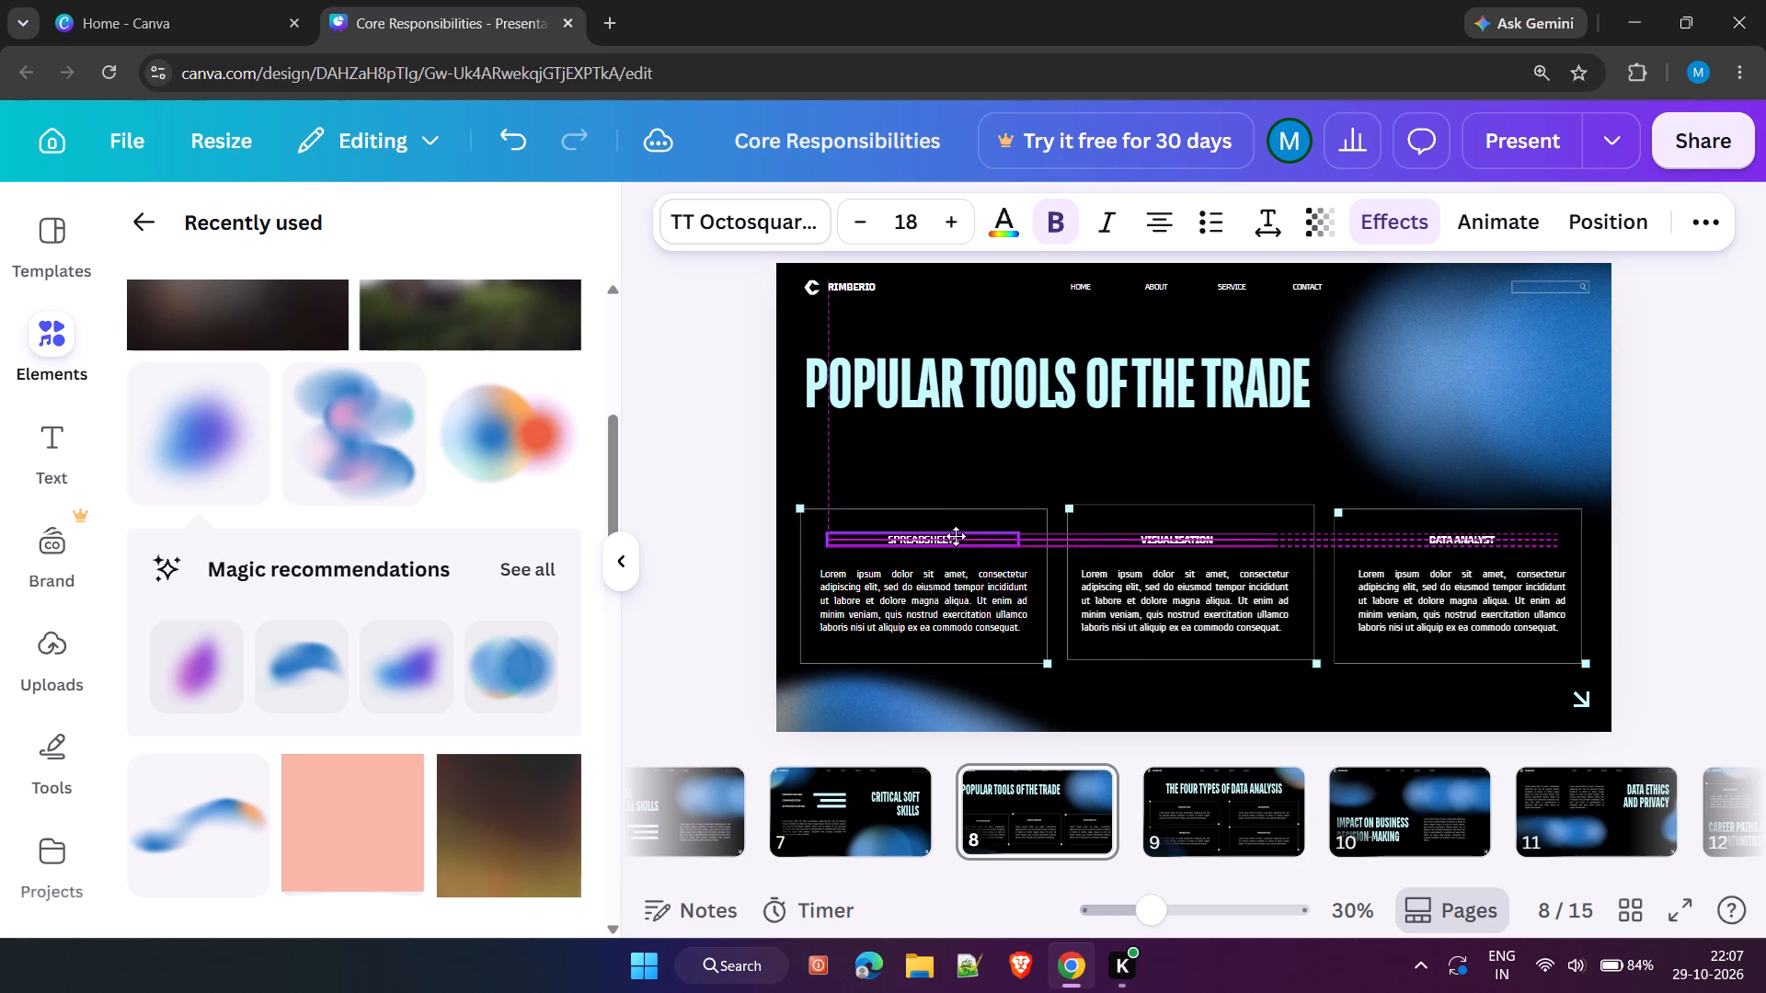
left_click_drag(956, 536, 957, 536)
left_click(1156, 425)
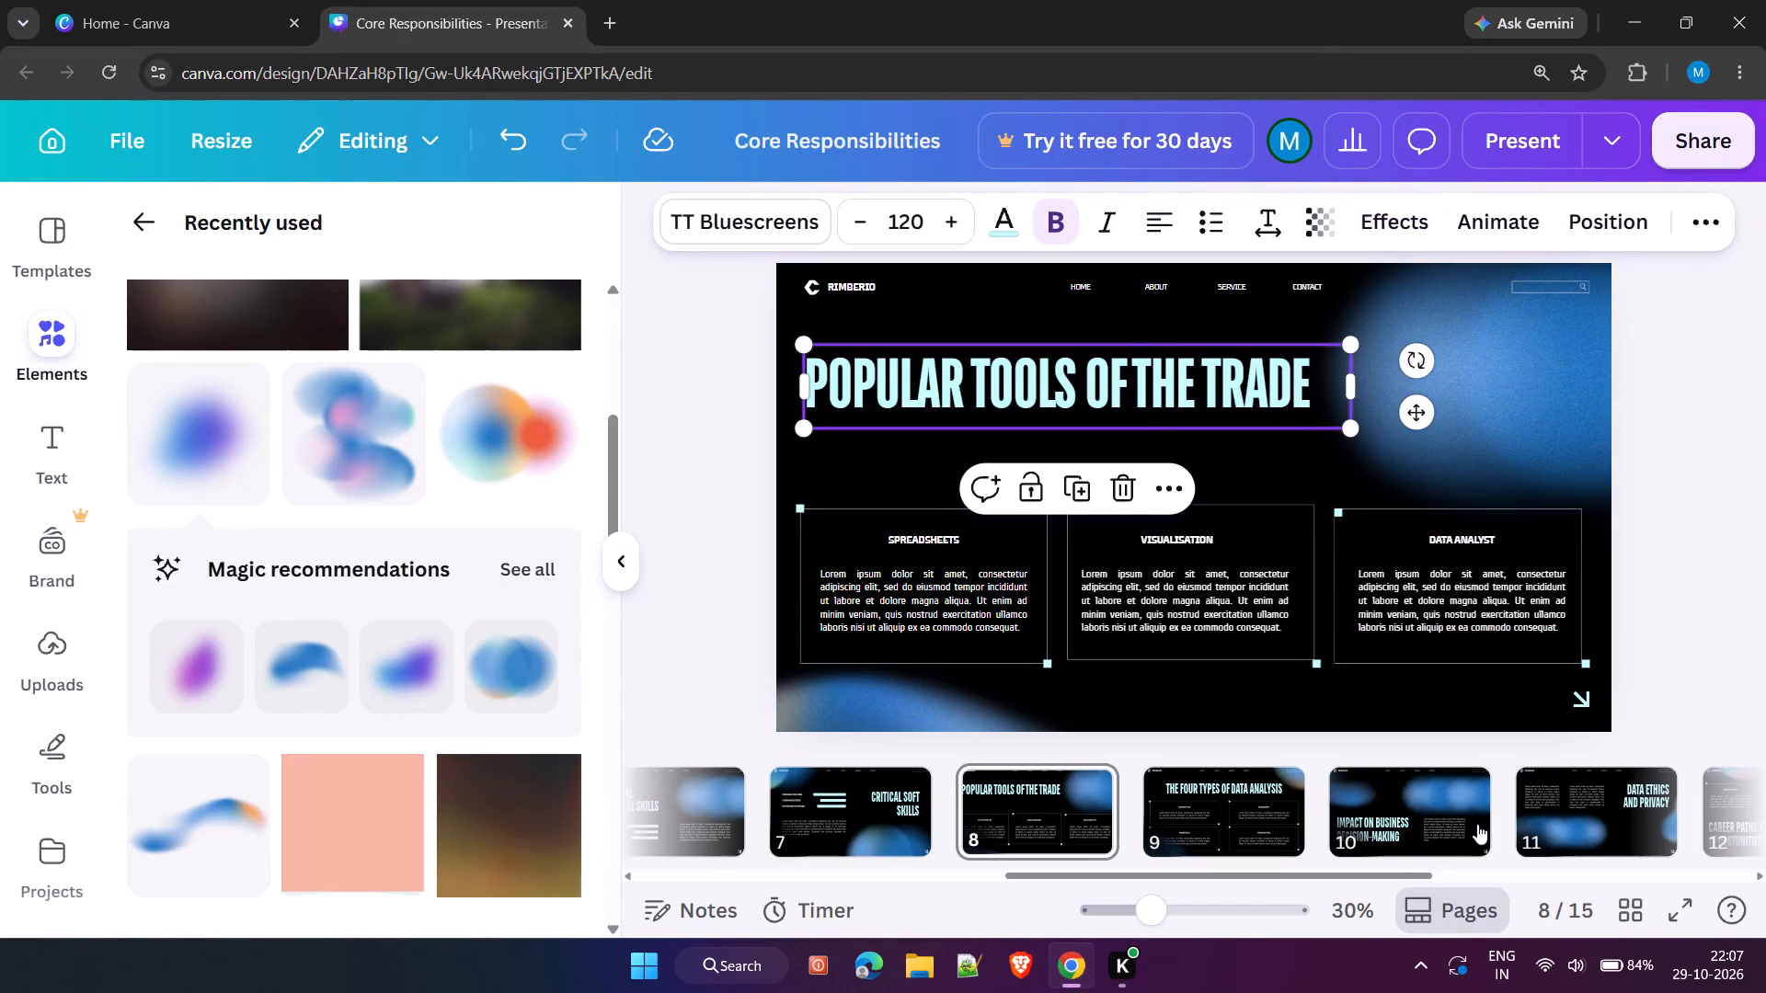
Open page 9, "The Four Types of Data Analysis".
left_click(1214, 799)
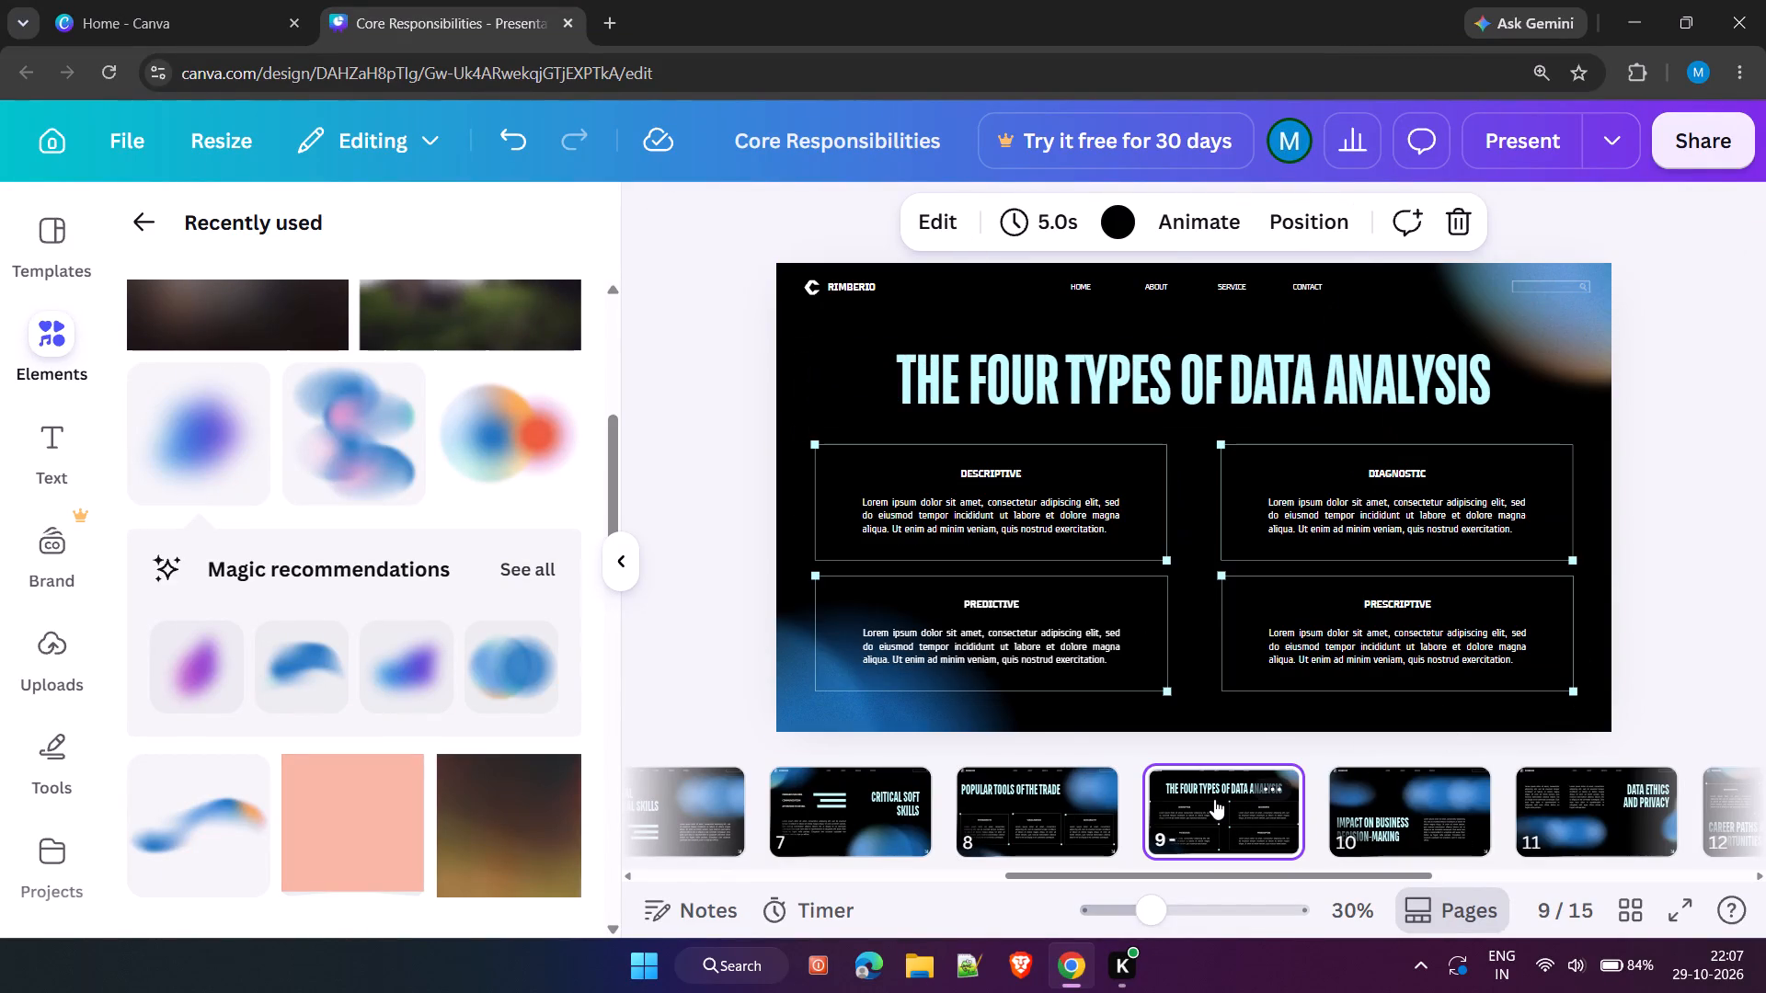
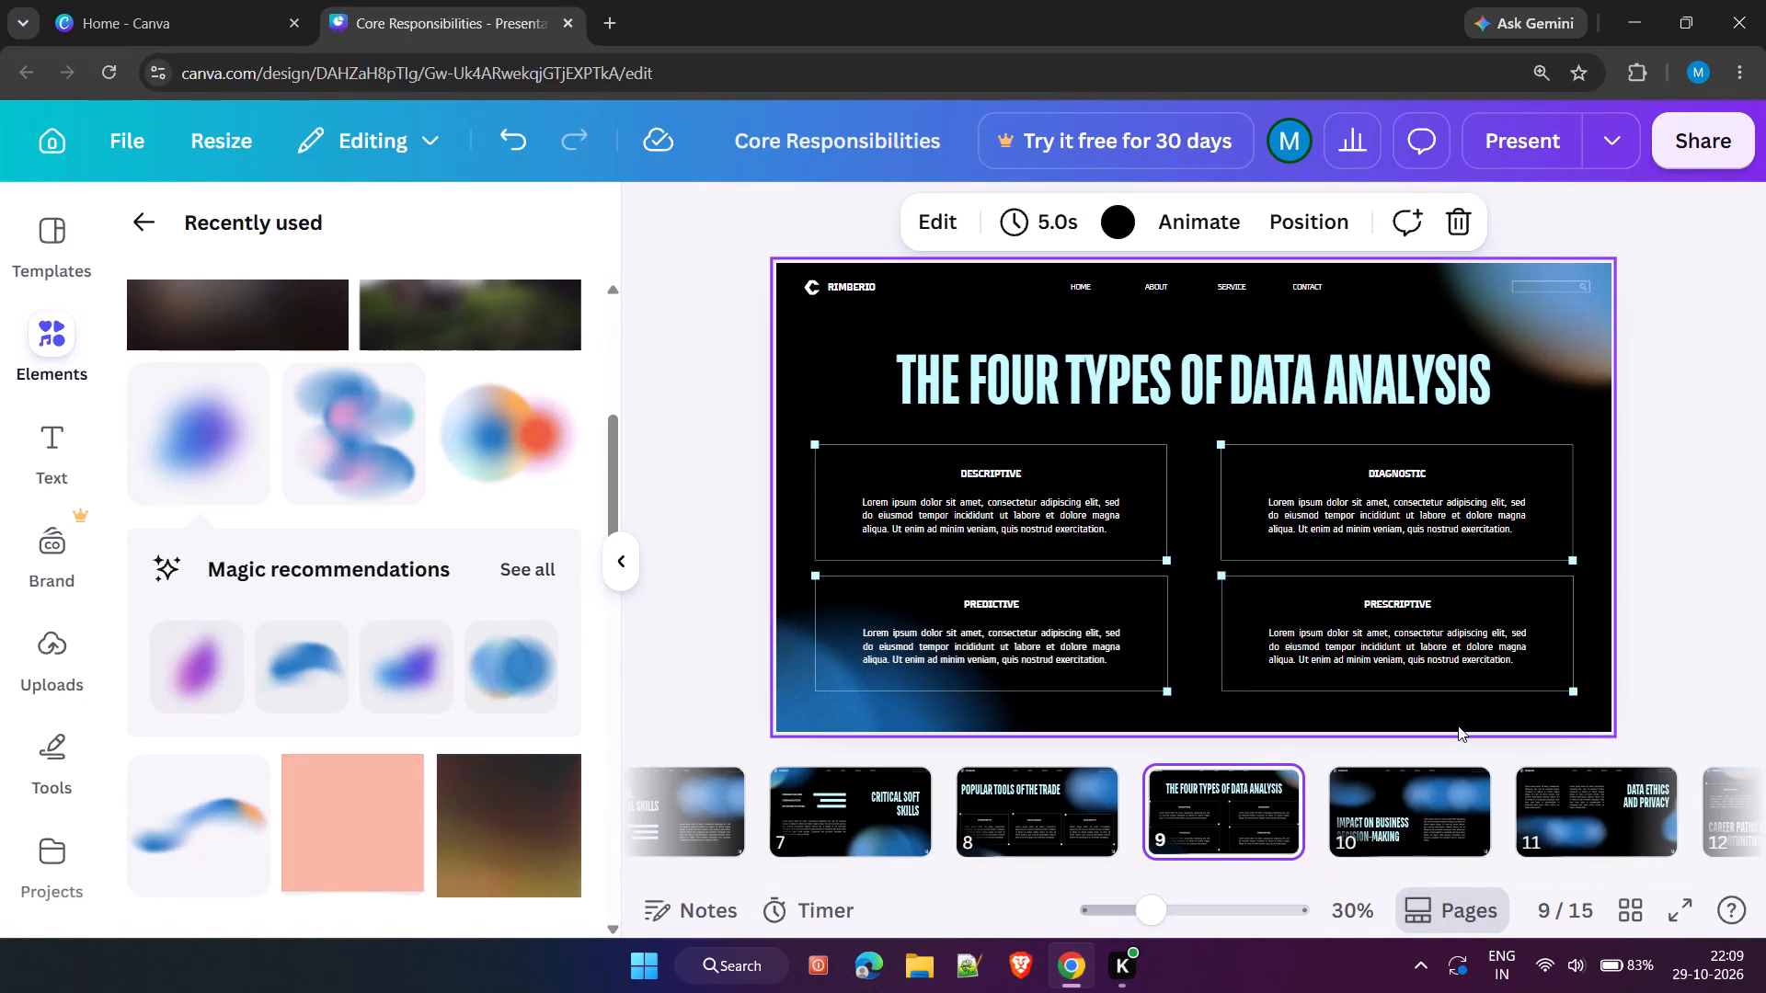
On page 10, "Impact on Business Decision-Making", shift the gradient of overlapping blue circles further left above the paragraph.
left_click(1388, 819)
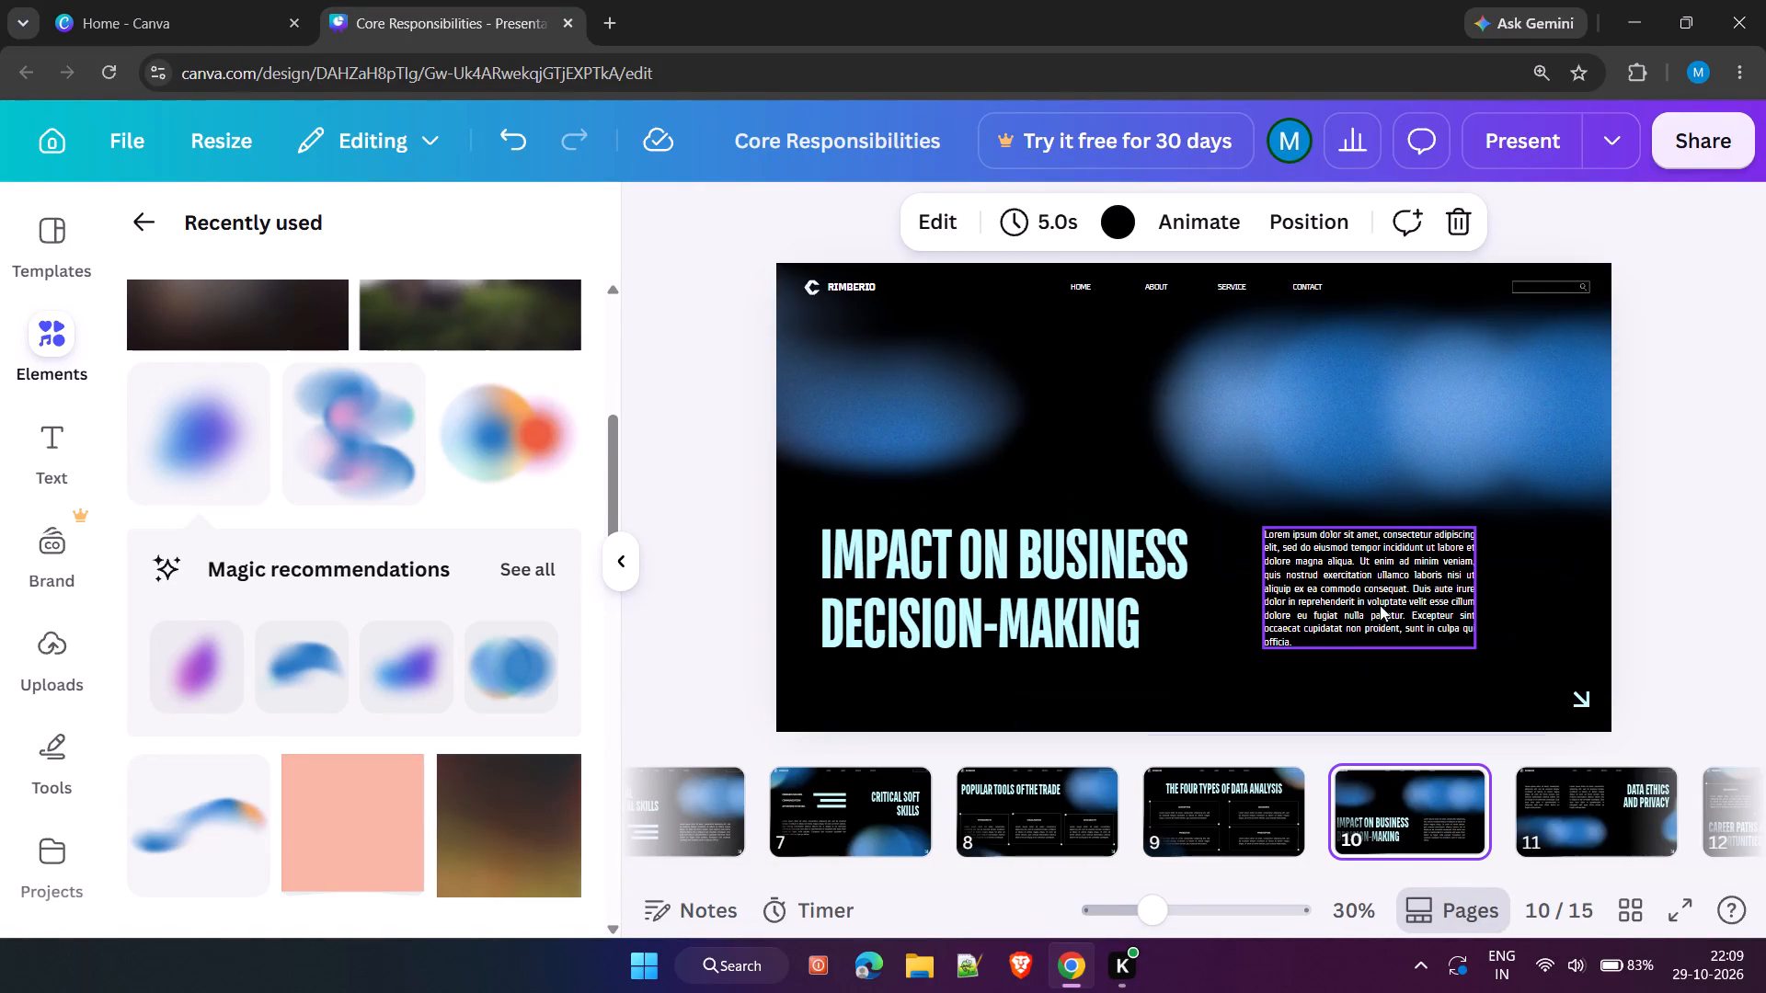
left_click_drag(1316, 441, 1232, 431)
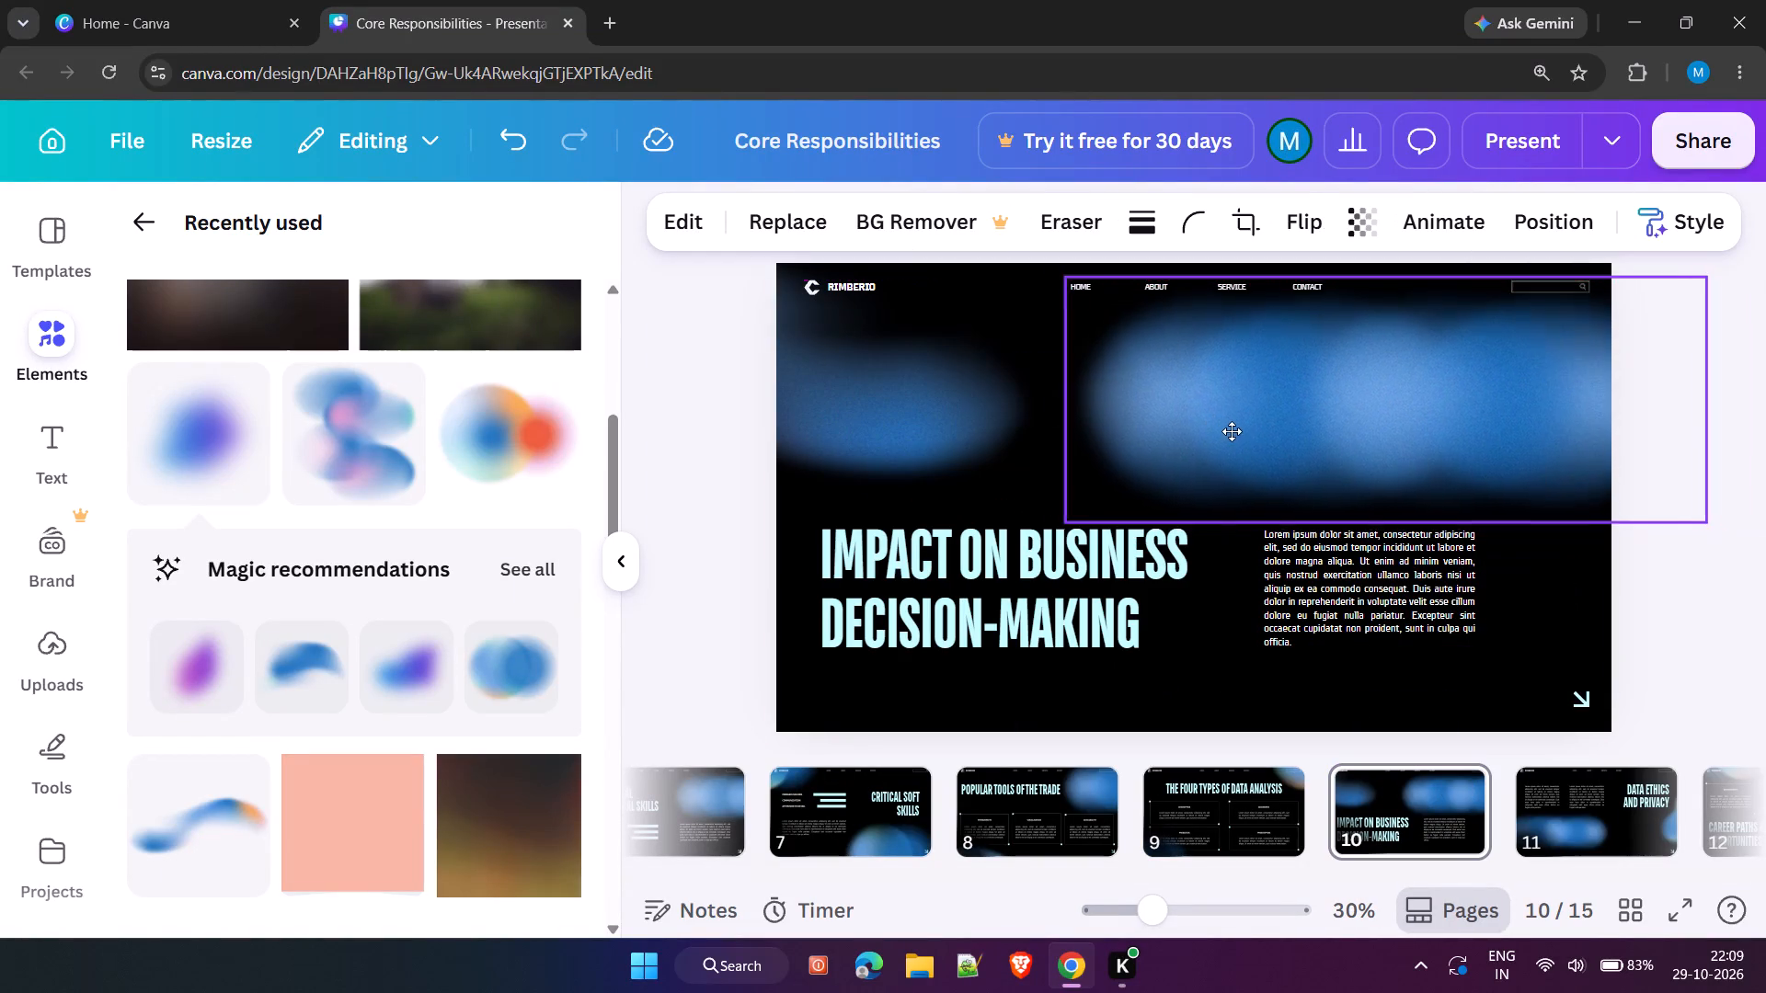
left_click_drag(1232, 431, 1198, 439)
Reposition page 10's blue wave gradient so it runs behind the title in the slide's lower-left area.
left_click_drag(946, 411, 1141, 508)
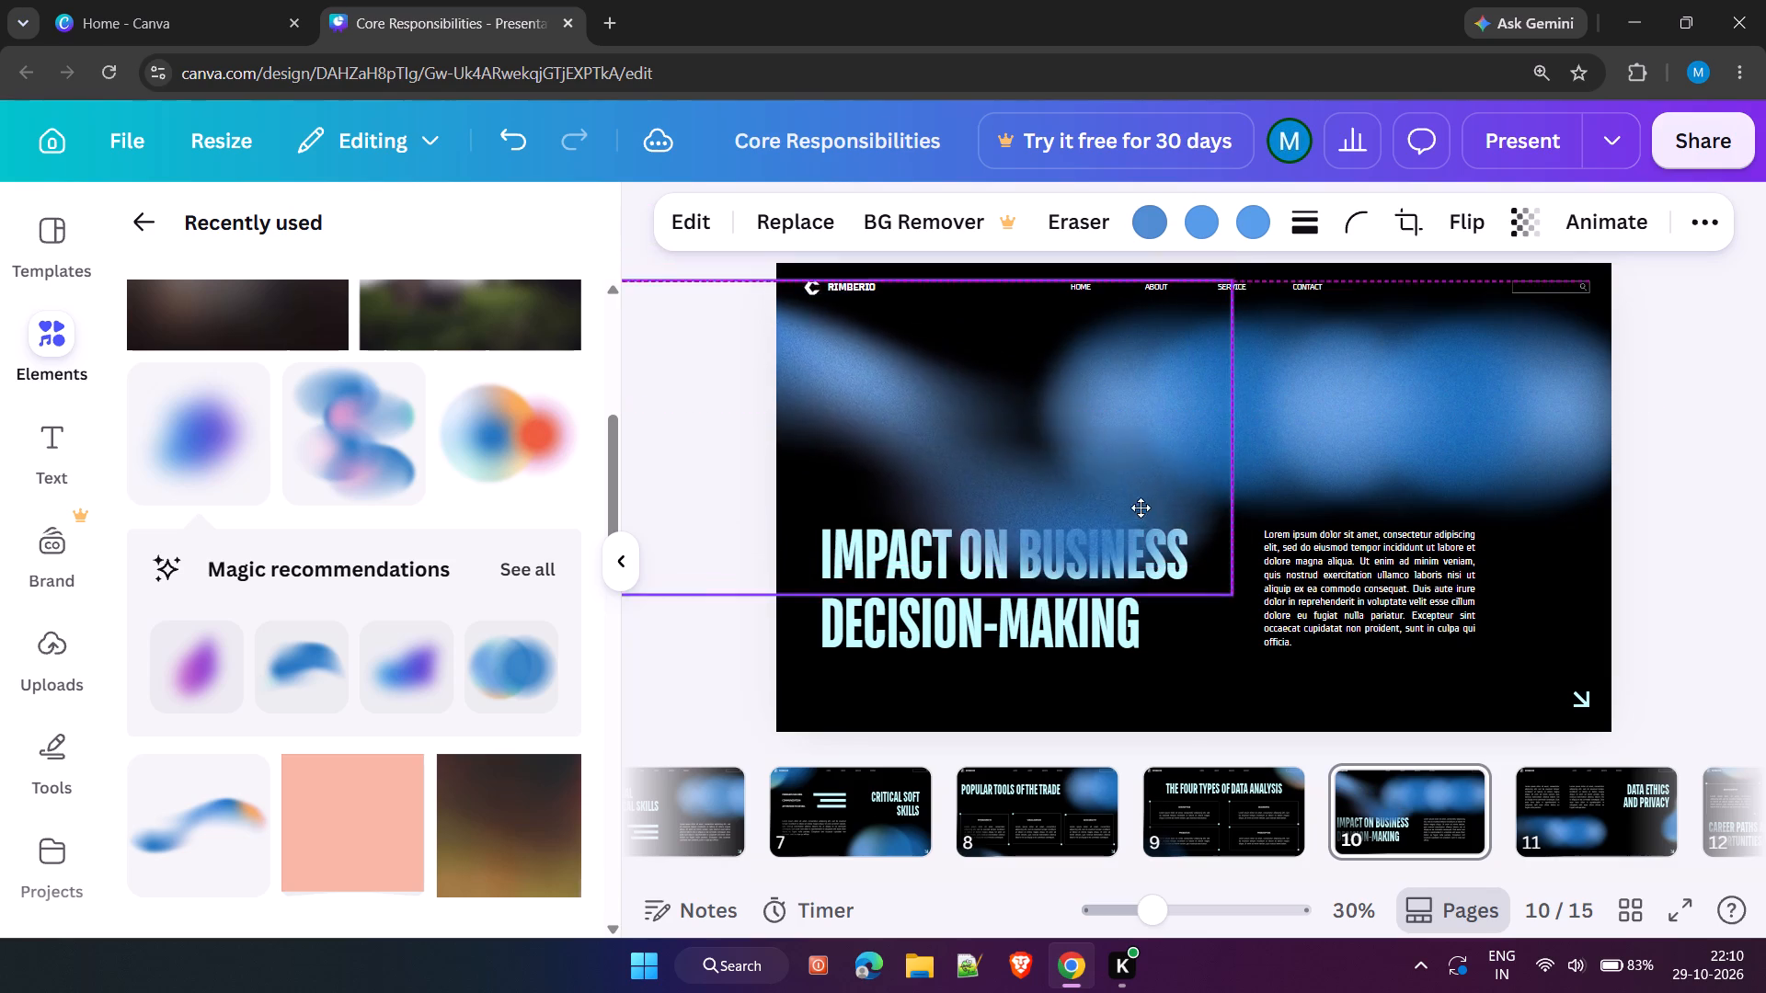
left_click_drag(1141, 508, 1174, 420)
left_click(945, 394)
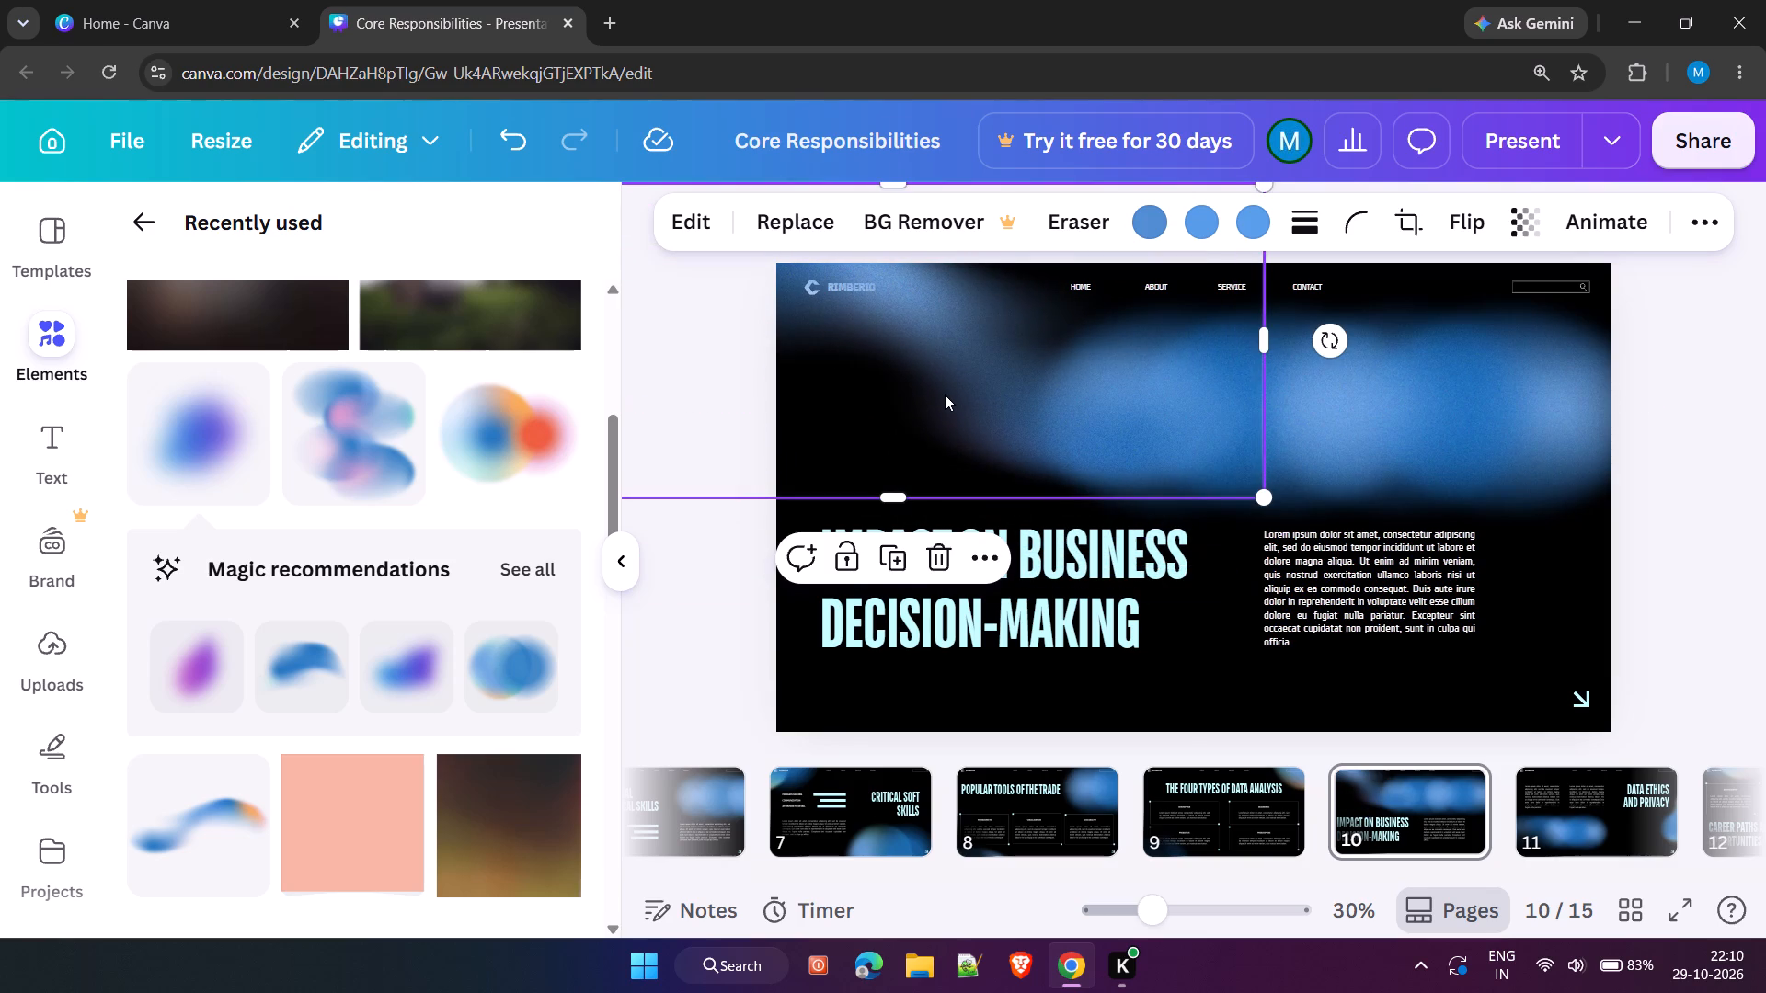
left_click_drag(952, 384, 948, 641)
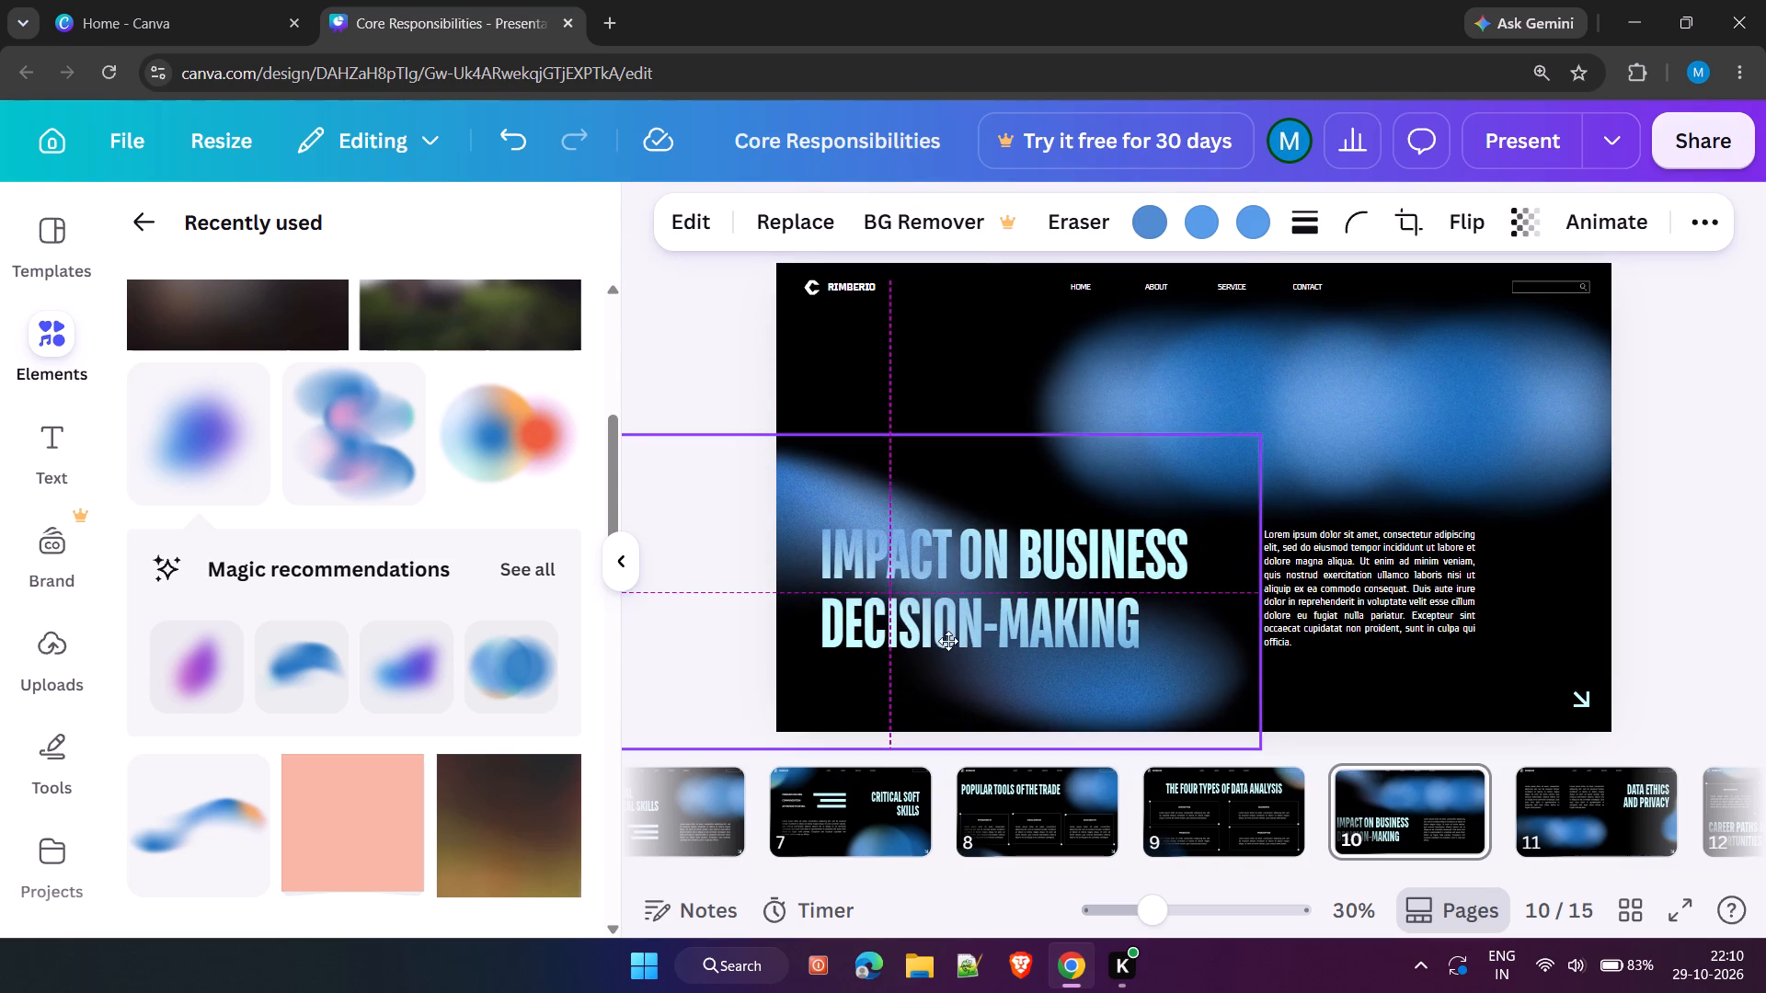
left_click_drag(948, 641, 949, 636)
Set the wave gradient's transparency to 58.
left_click(1531, 205)
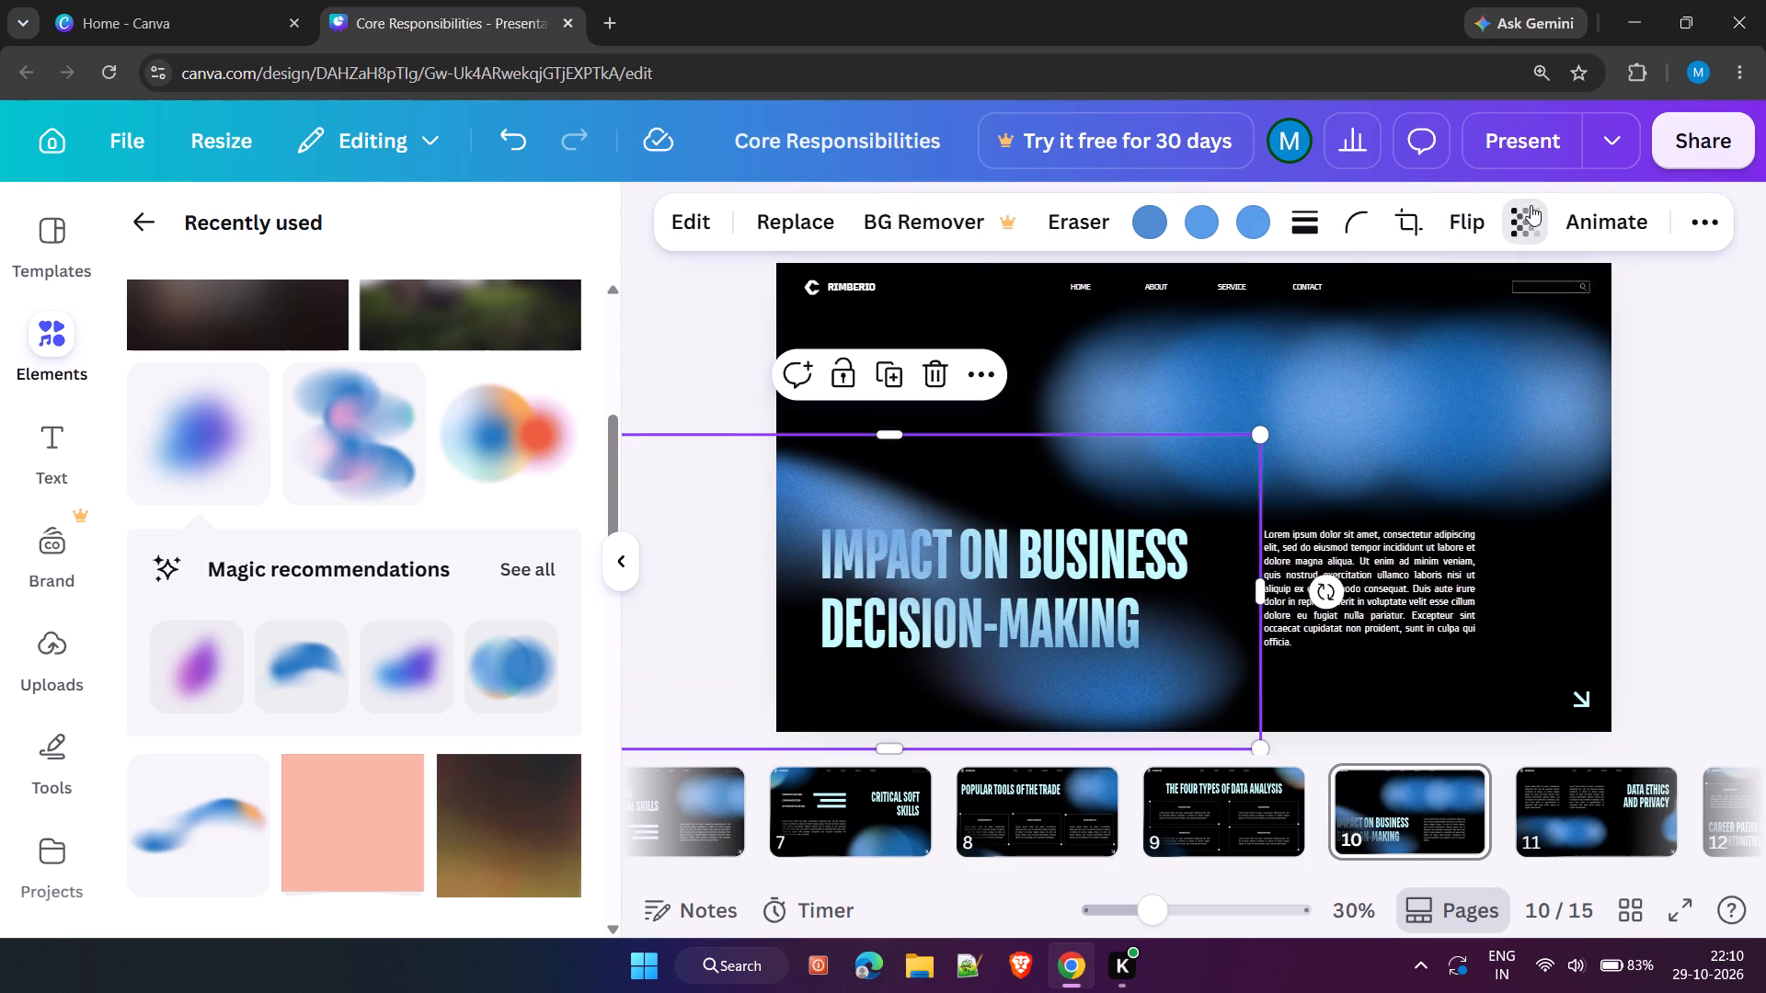
left_click(1504, 335)
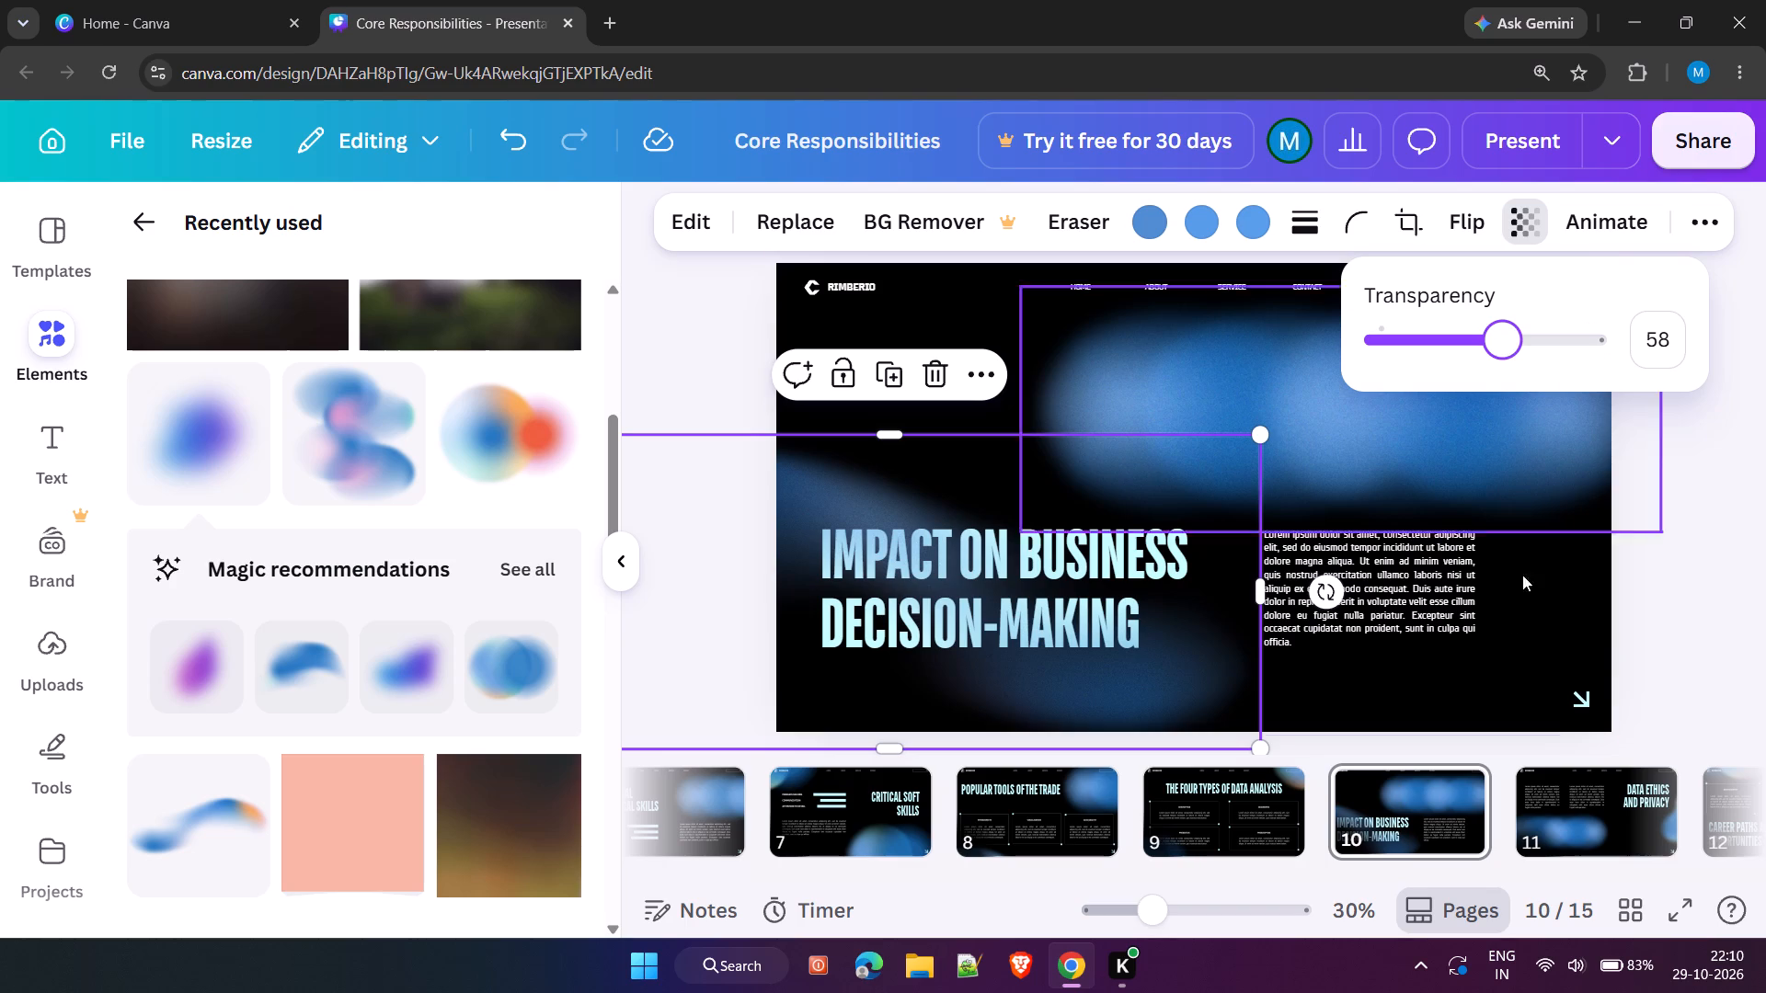
Move page 10's body paragraph slightly right and down, away from the title.
left_click_drag(1408, 622, 1442, 642)
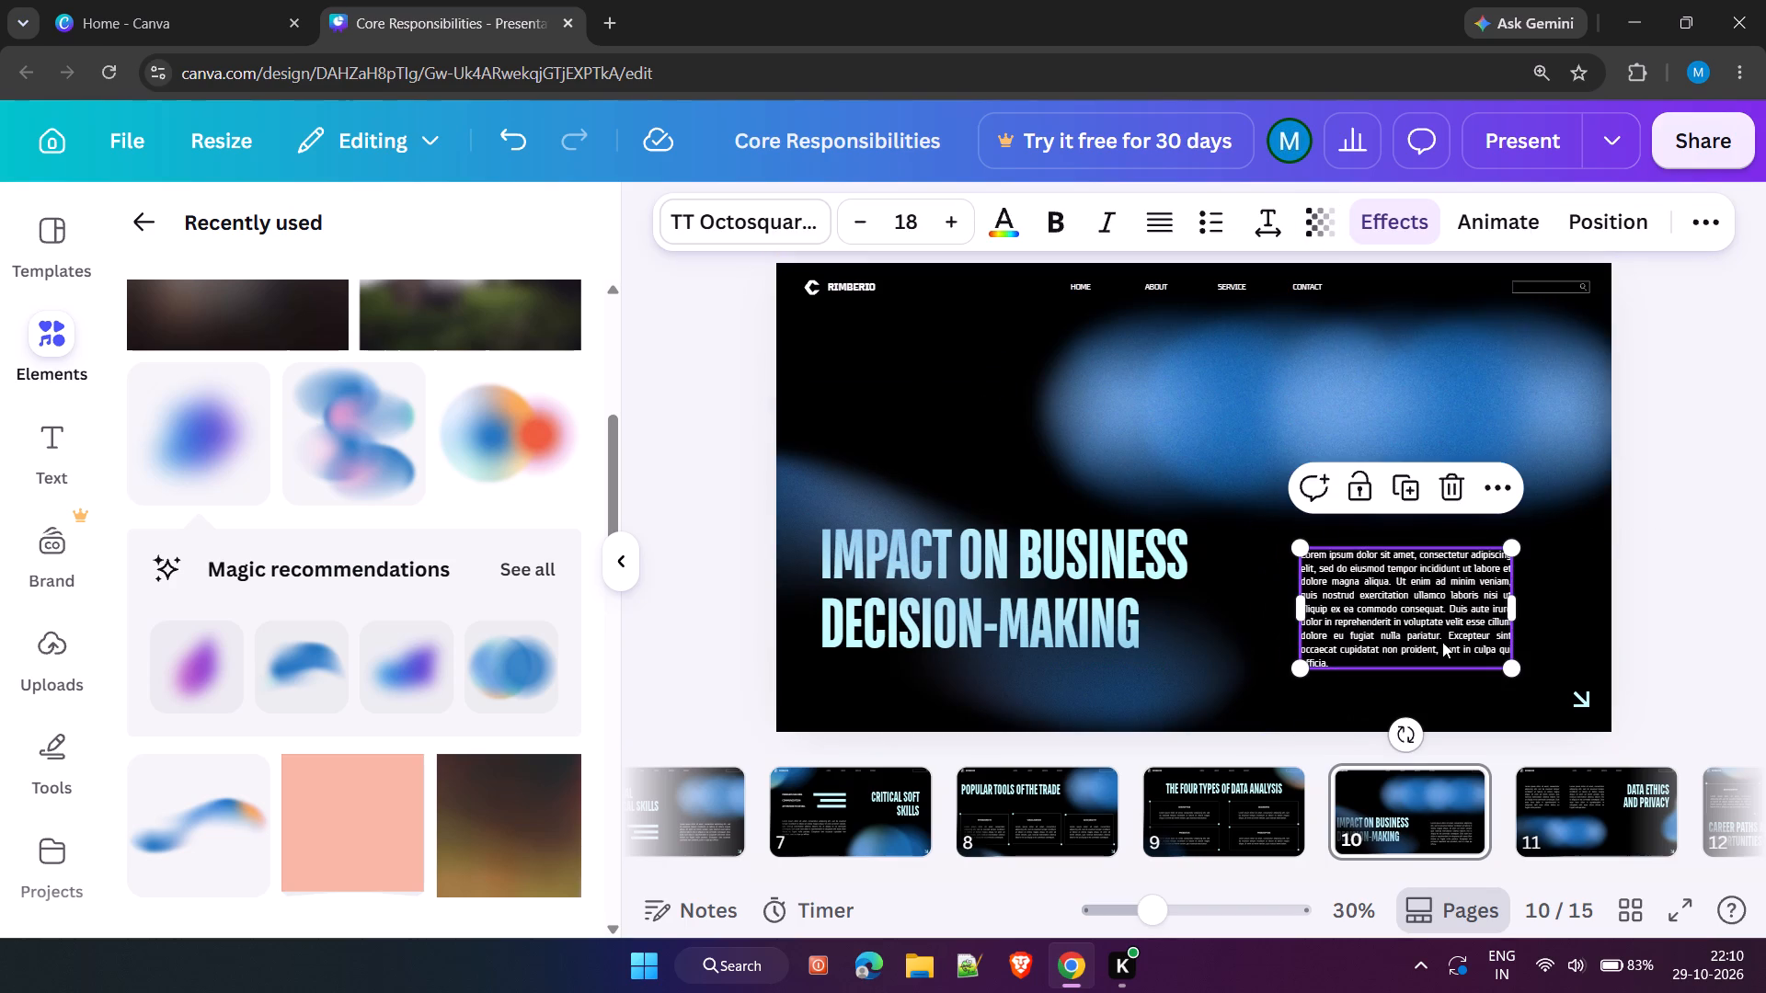
Nudge the wave gradient slightly right and up so its lower edge aligns with the slide's bottom edge.
left_click_drag(1052, 611, 1077, 599)
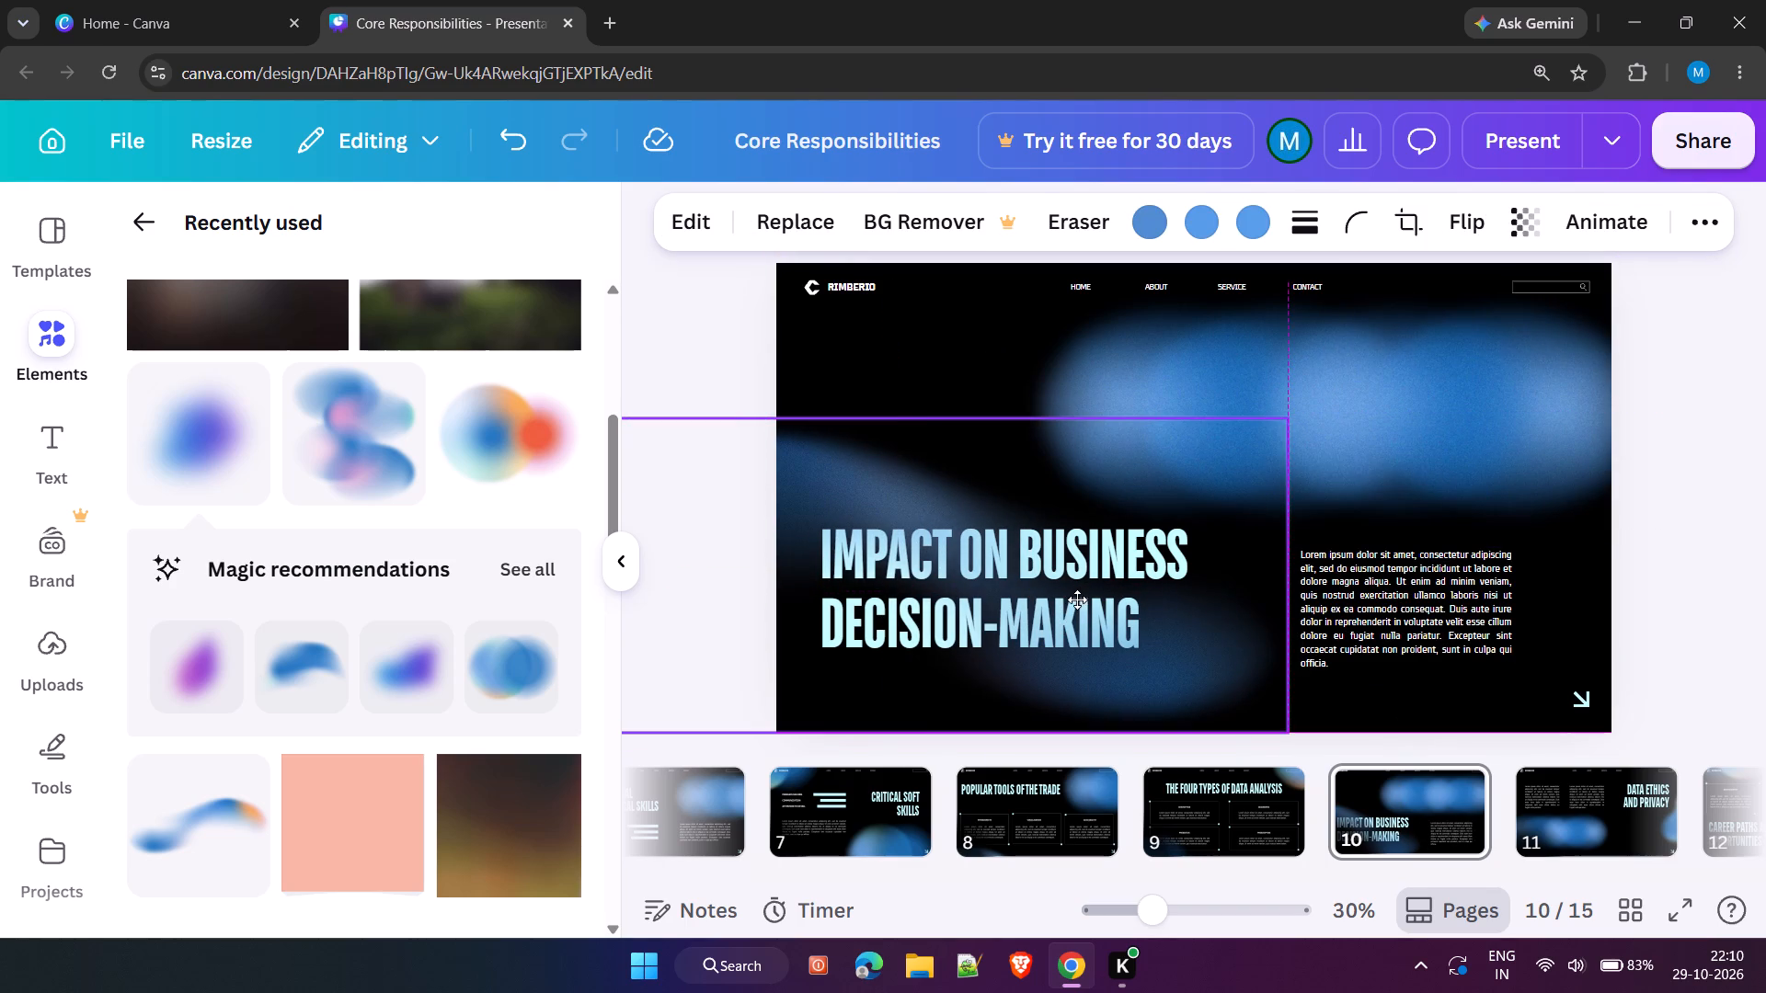
left_click_drag(1077, 599, 1077, 600)
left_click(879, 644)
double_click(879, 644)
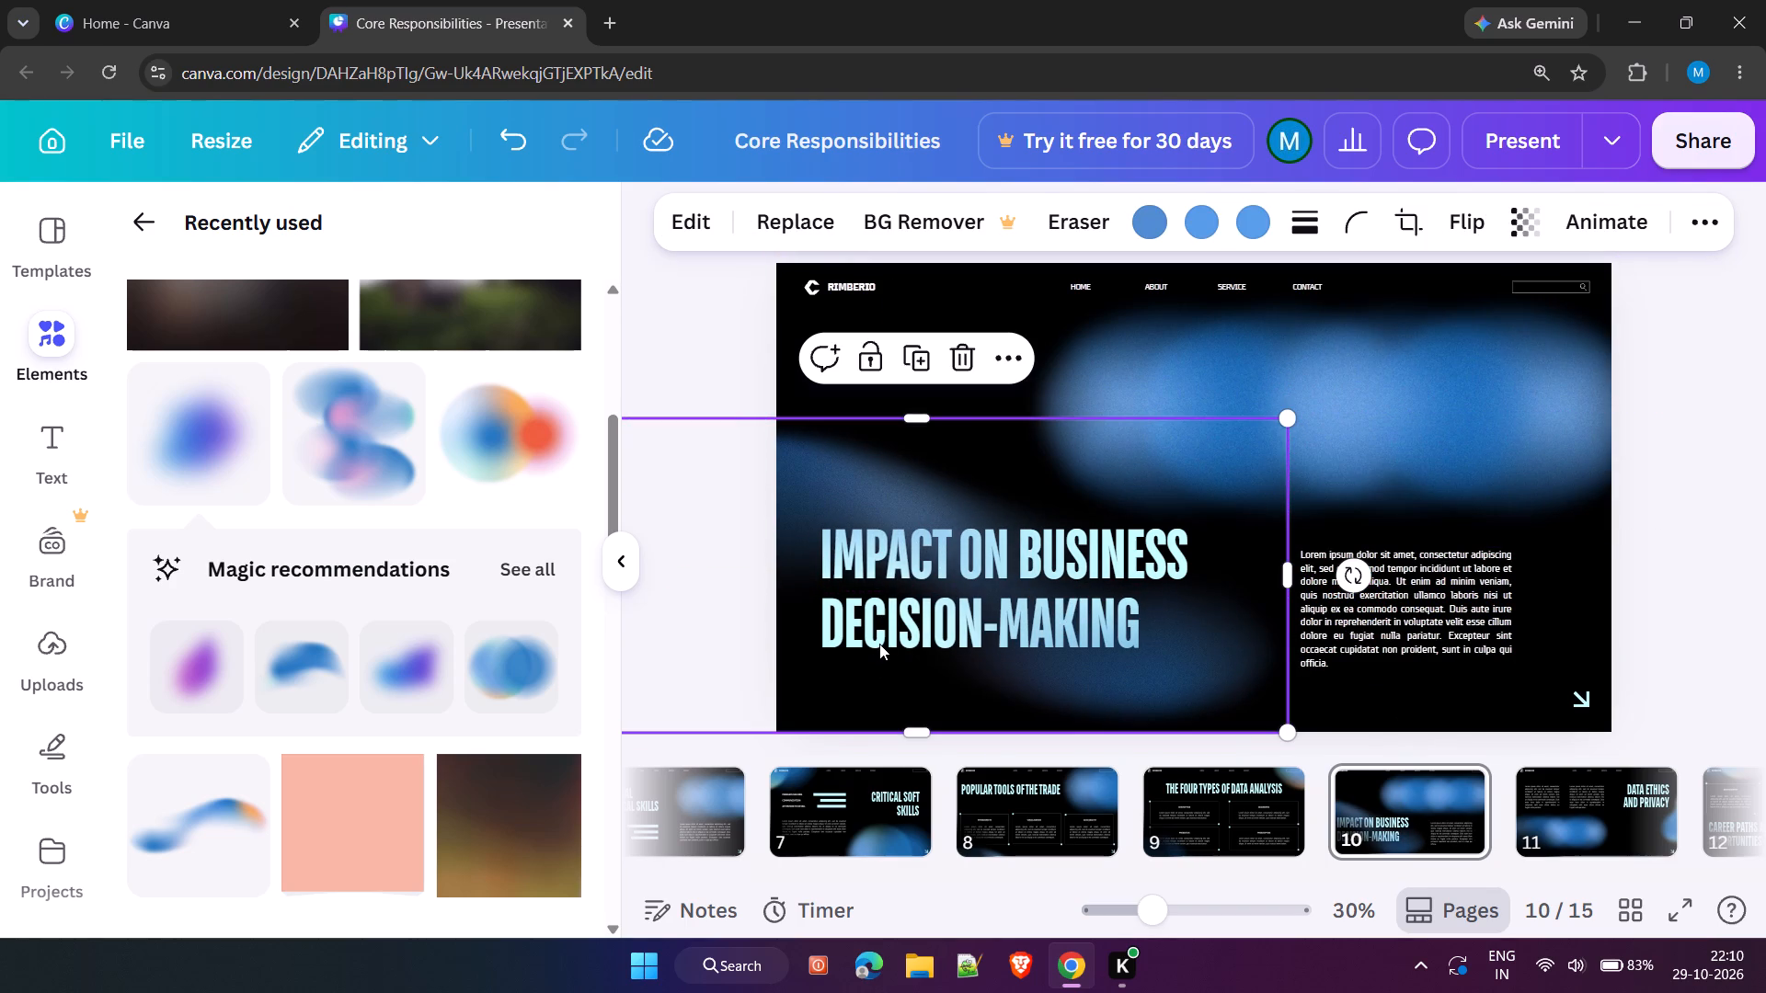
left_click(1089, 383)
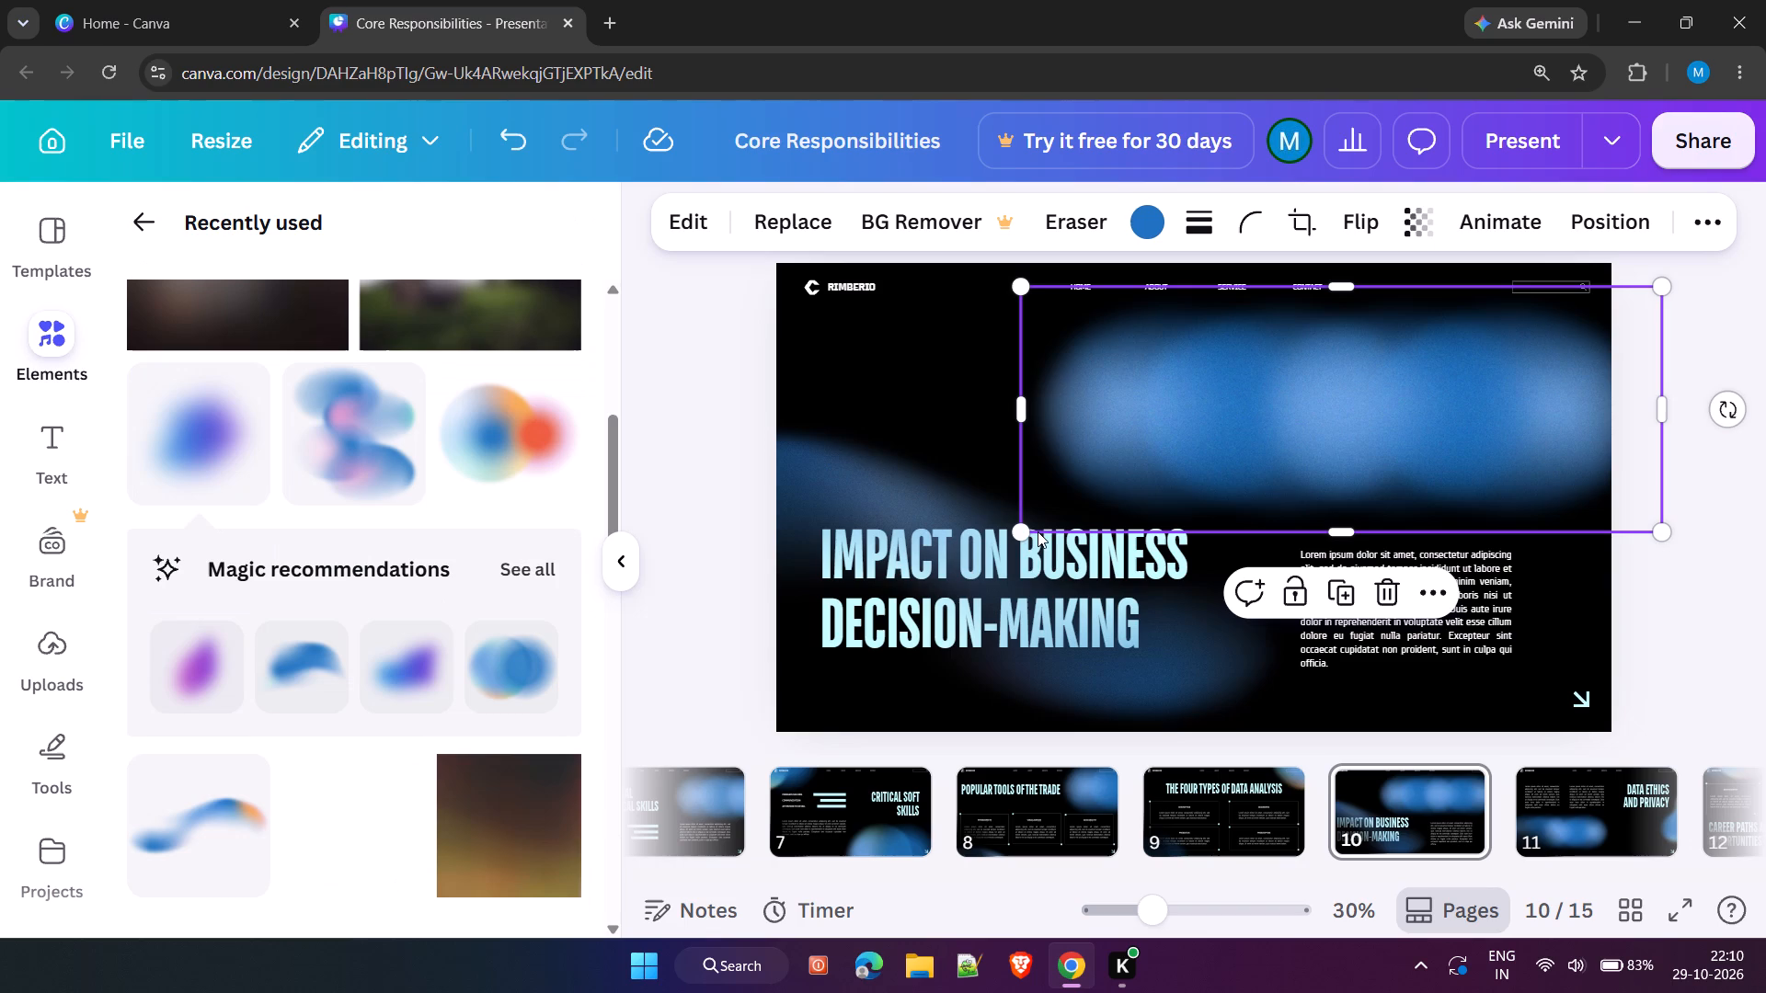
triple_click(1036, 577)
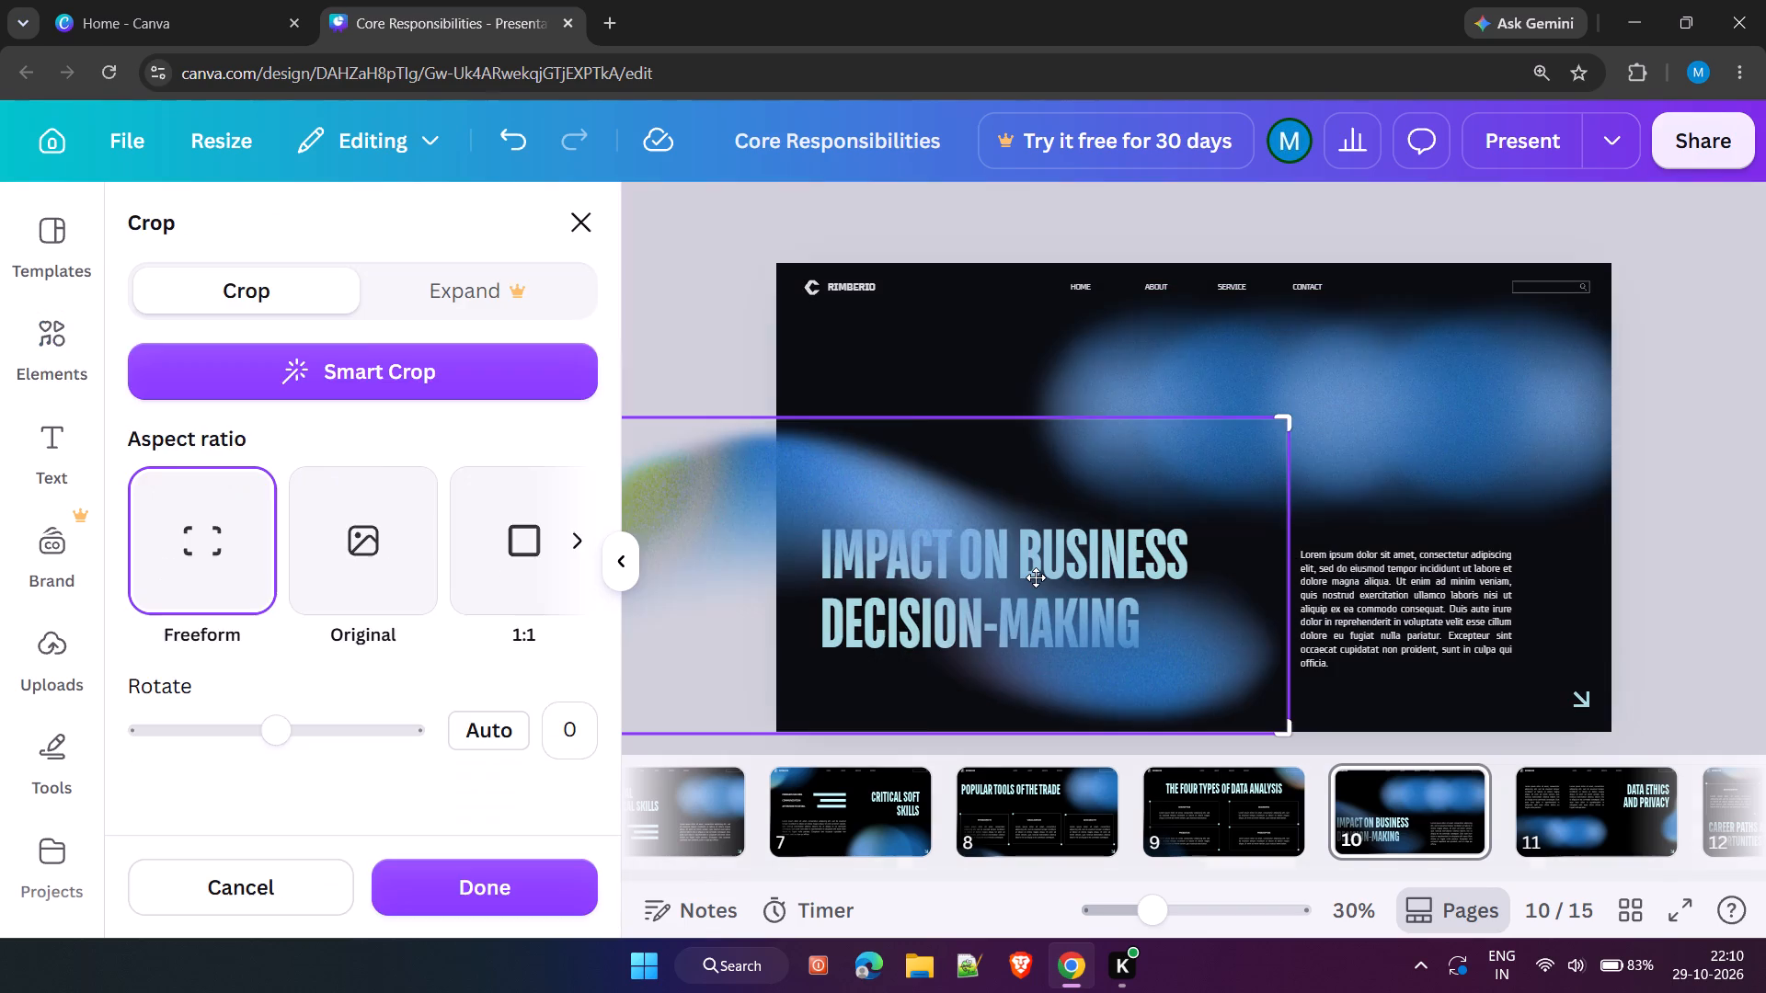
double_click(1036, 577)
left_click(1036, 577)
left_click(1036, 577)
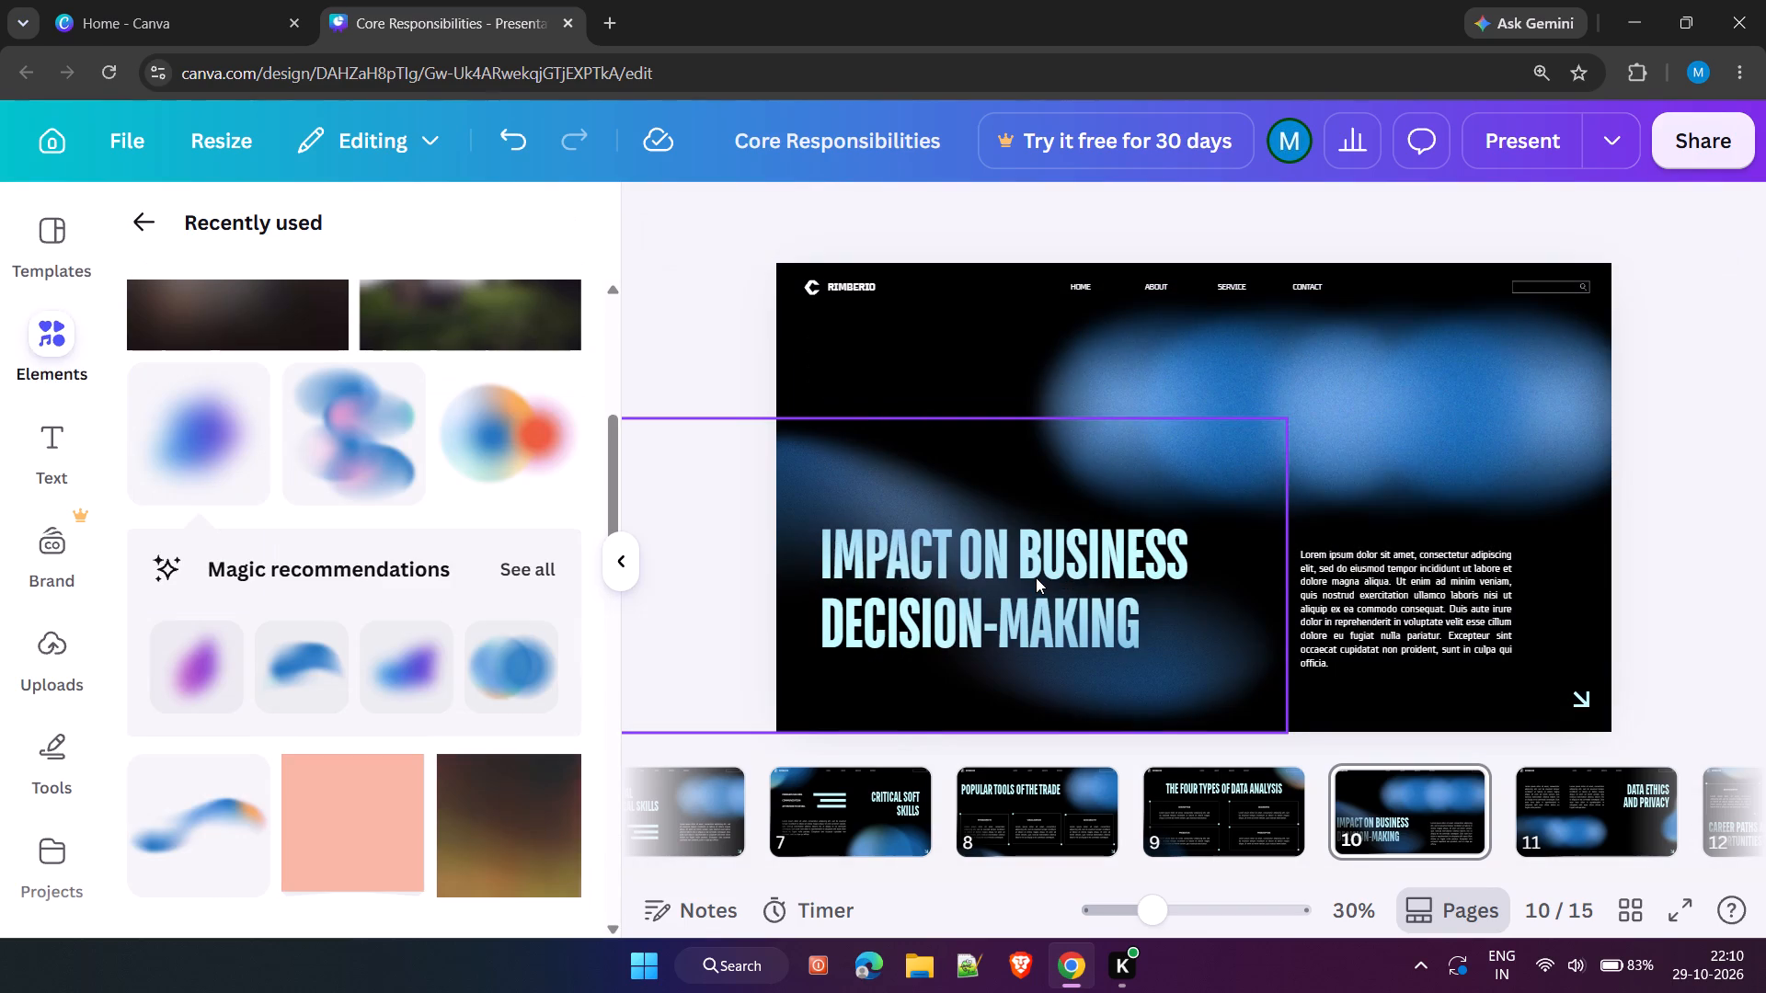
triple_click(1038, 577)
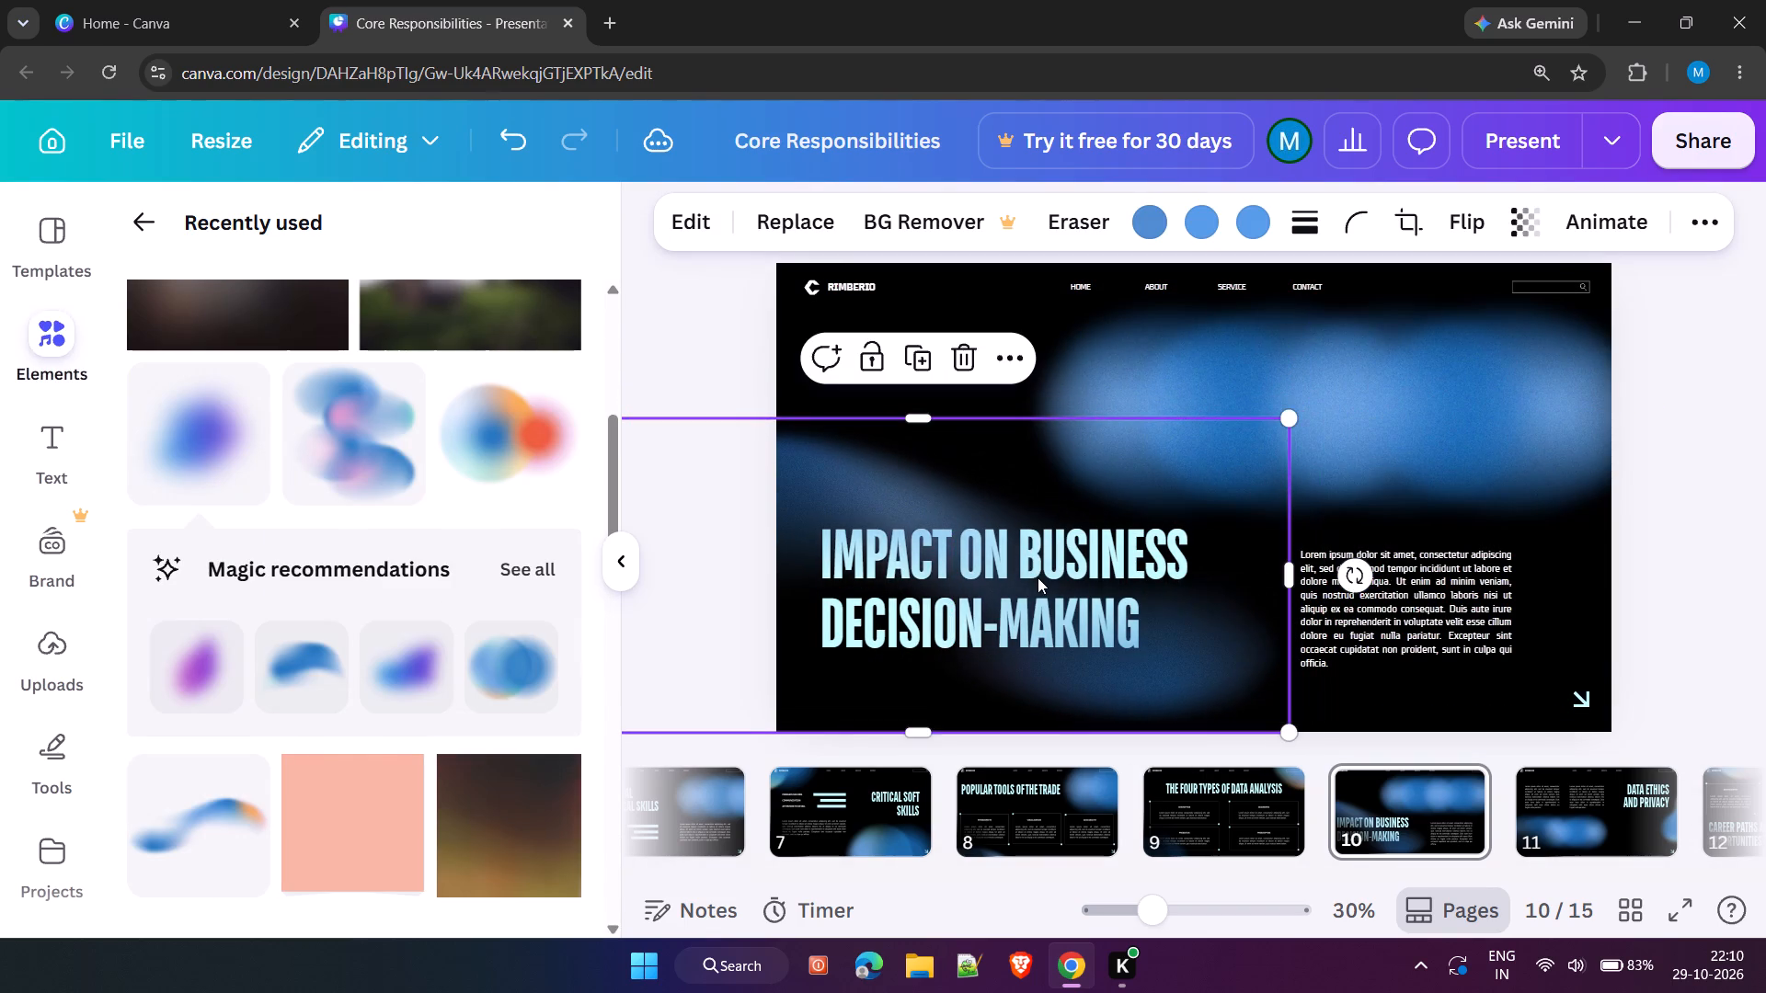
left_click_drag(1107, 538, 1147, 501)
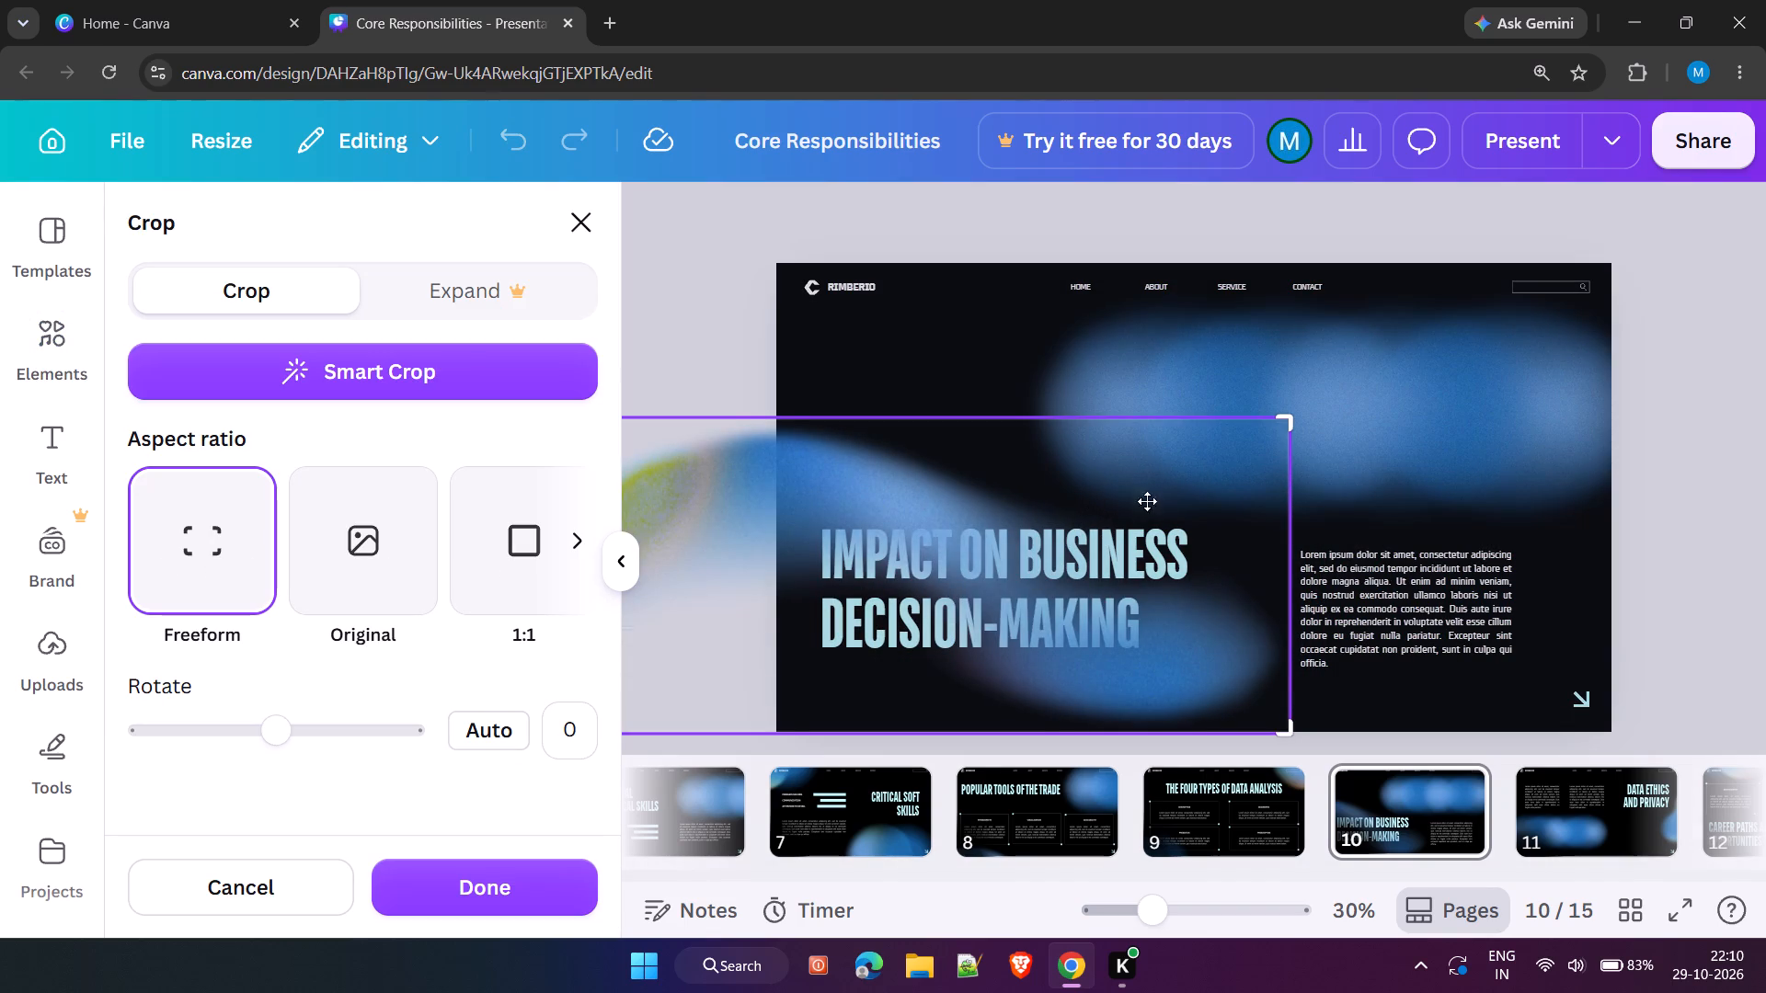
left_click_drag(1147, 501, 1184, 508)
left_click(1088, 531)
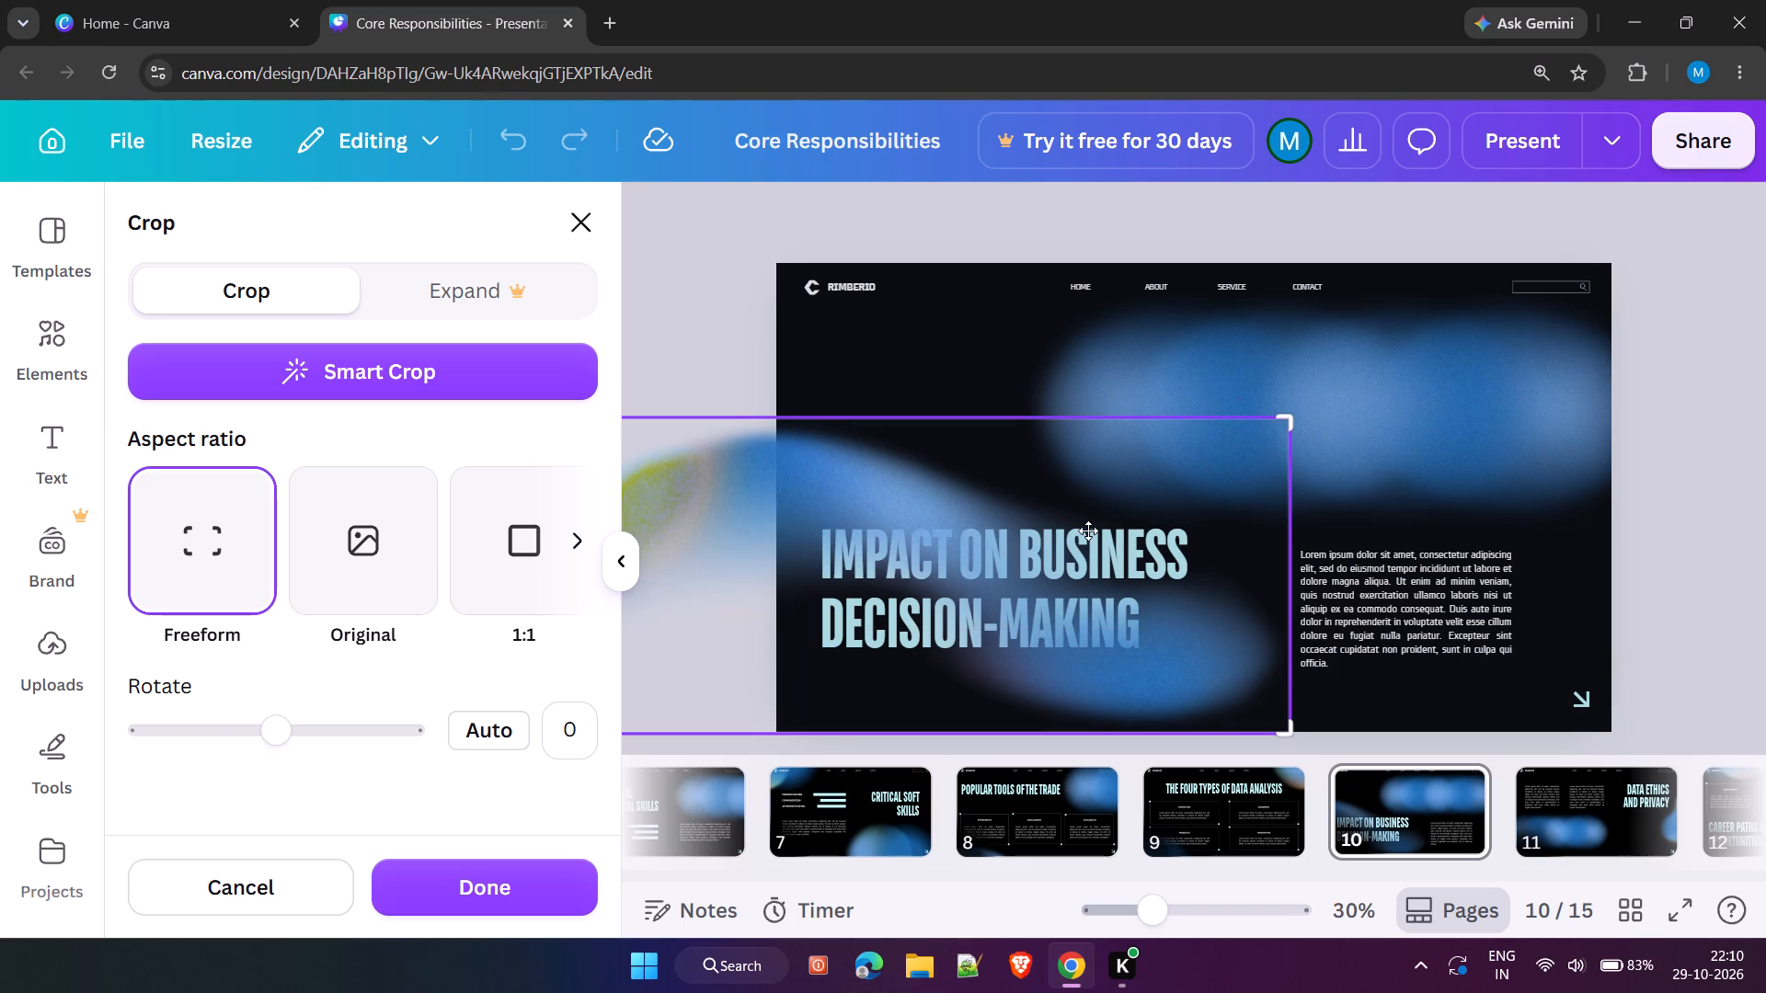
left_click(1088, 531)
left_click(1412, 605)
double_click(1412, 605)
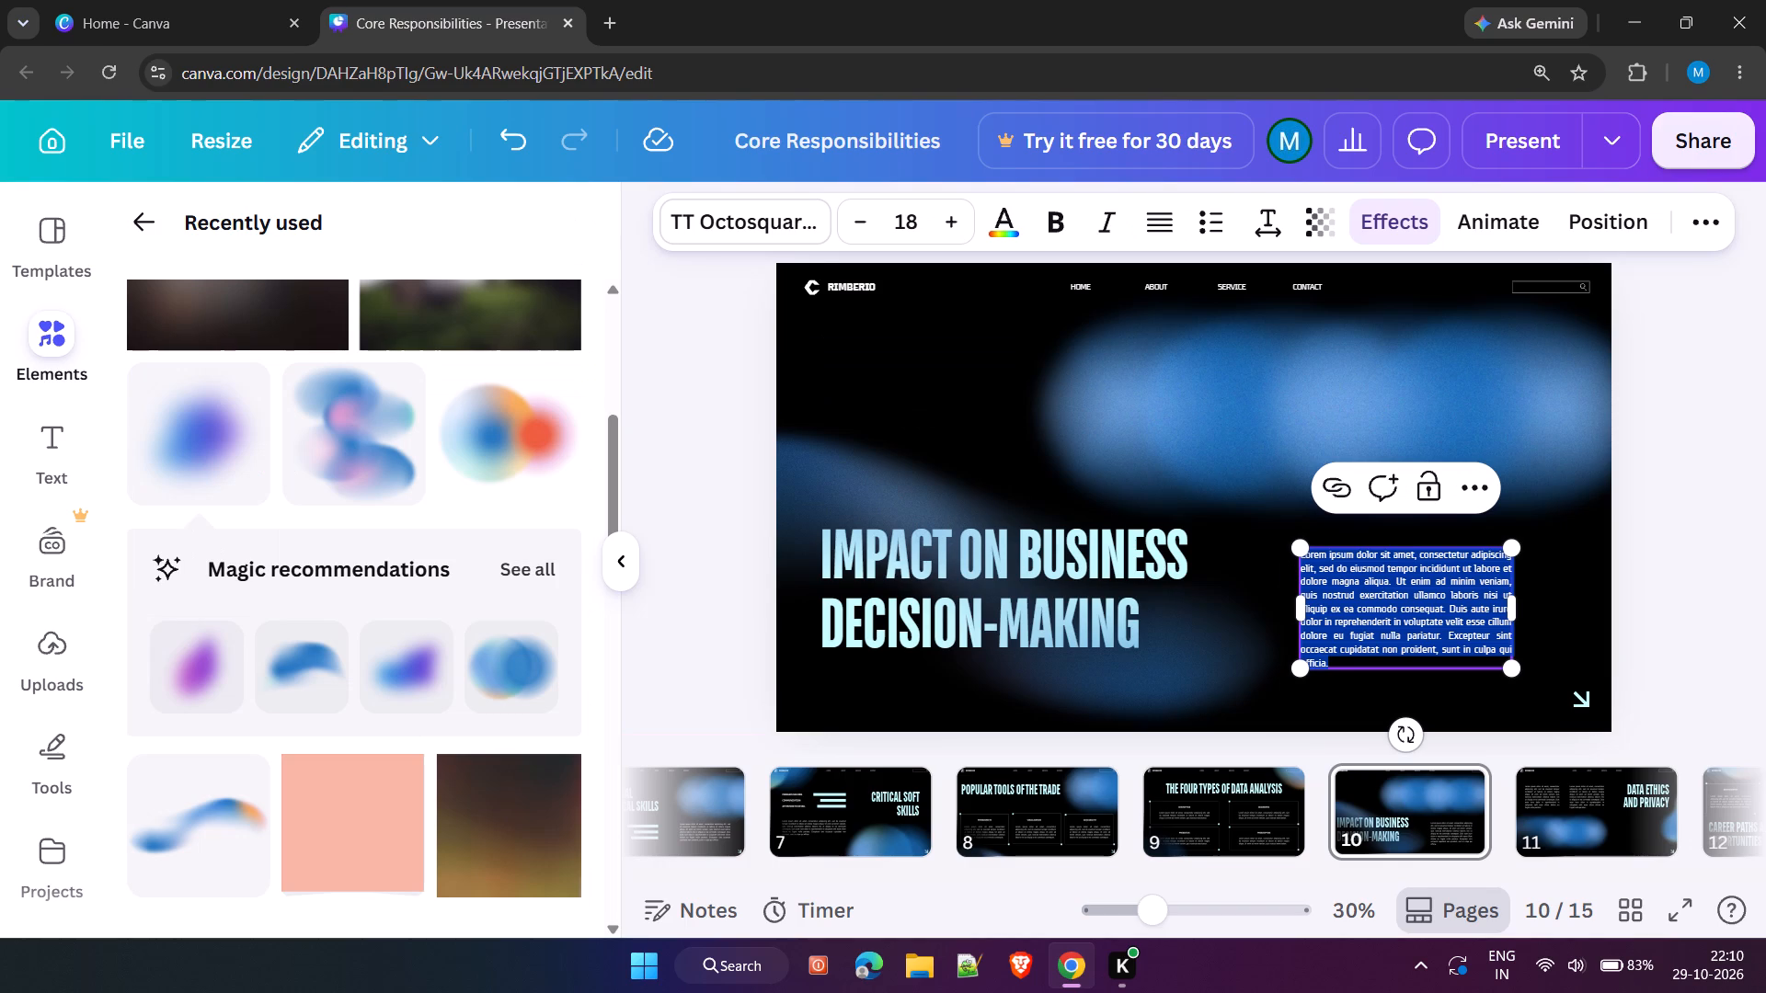
On page 11, "Data Ethics and Privacy", shift the blue circles gradient left so it extends past the slide's left edge.
left_click(1551, 799)
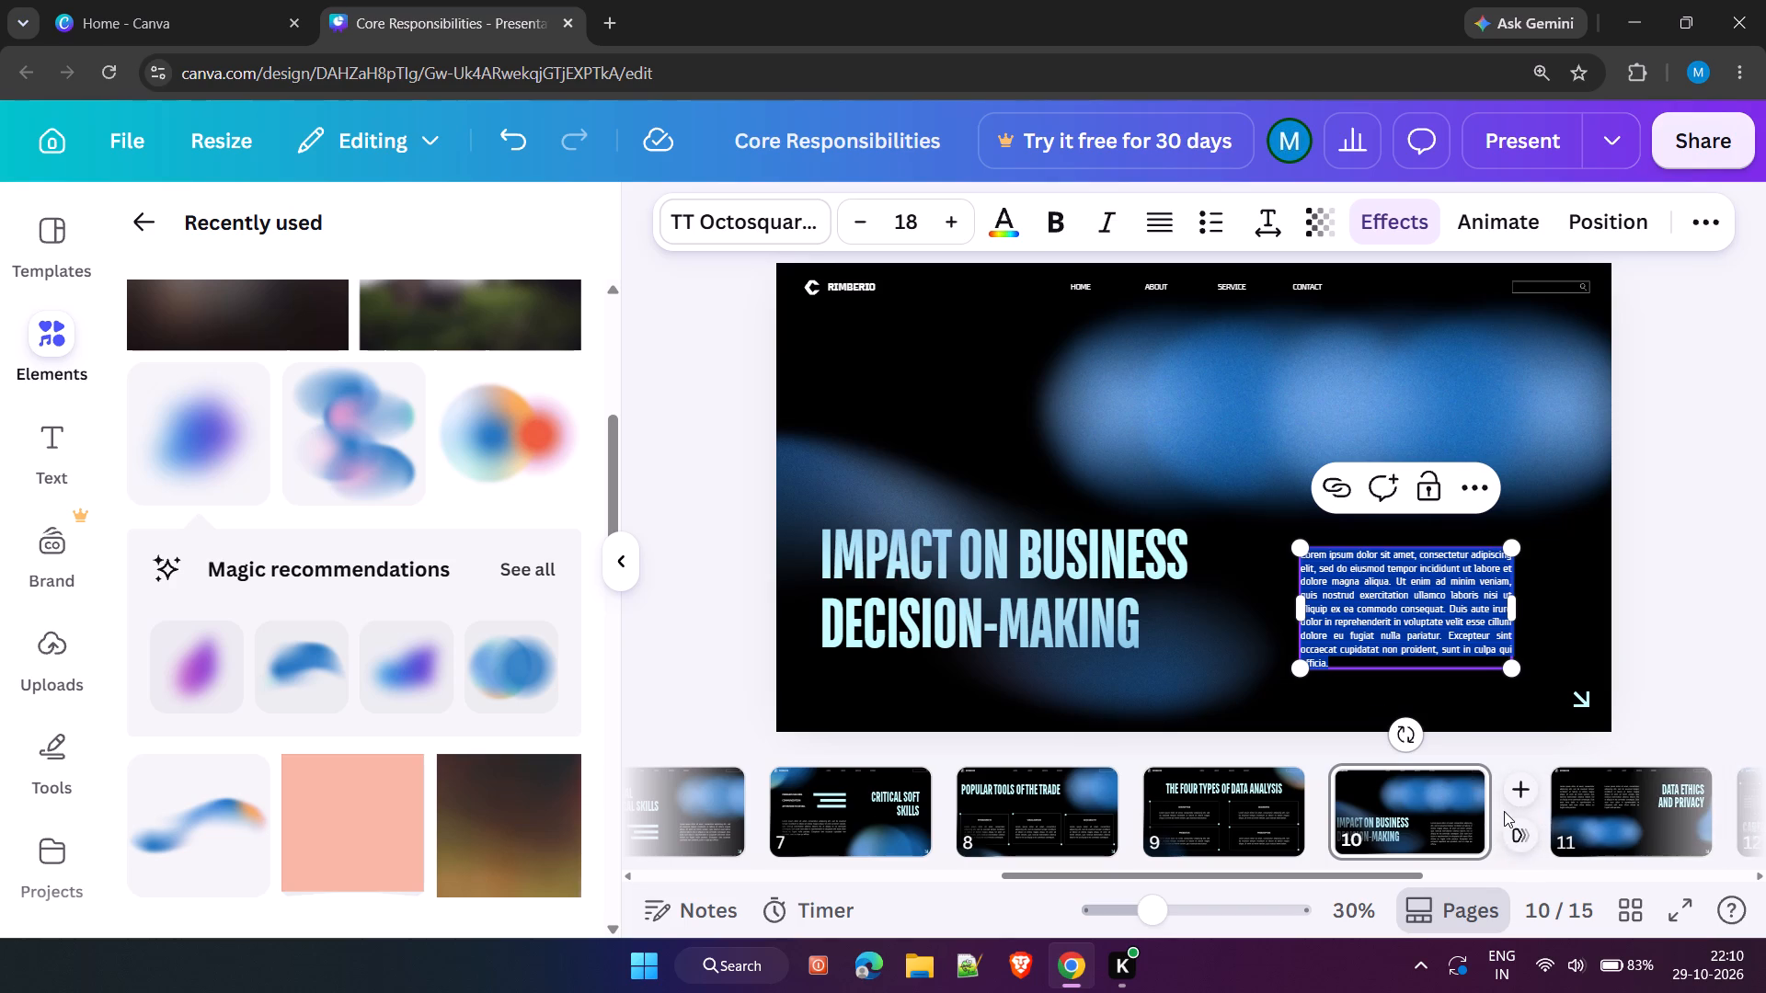
left_click(1595, 786)
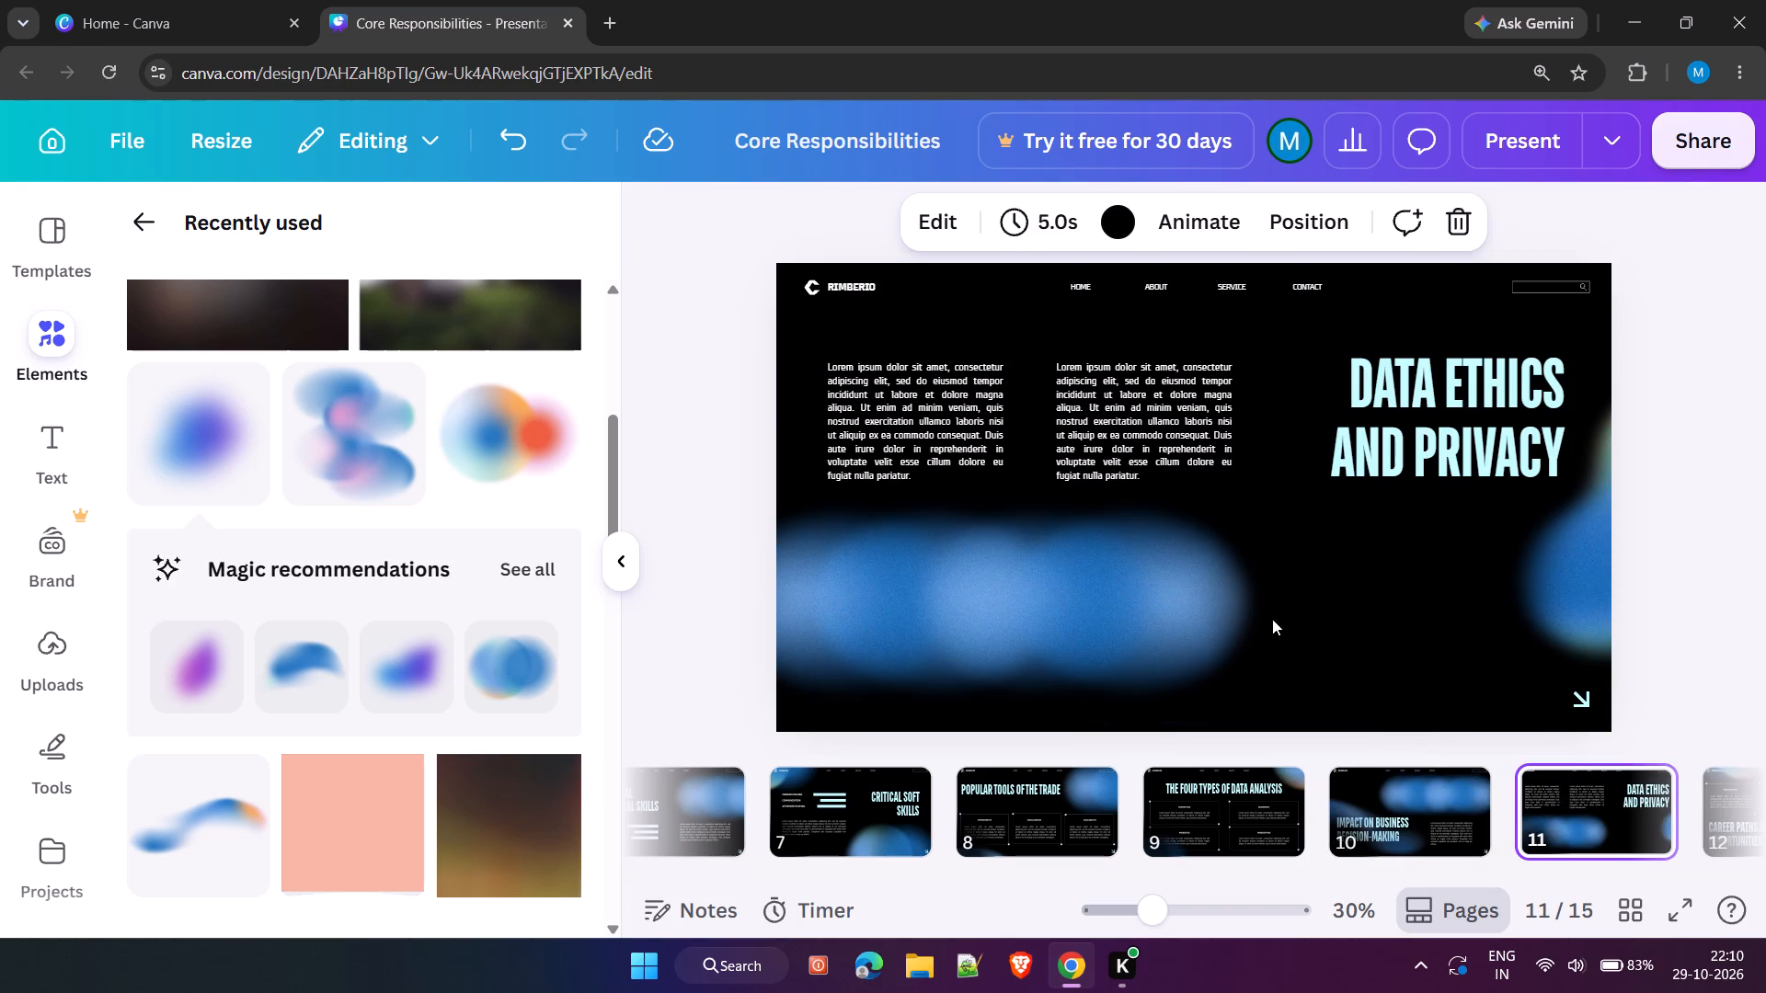
left_click_drag(1220, 618, 1272, 630)
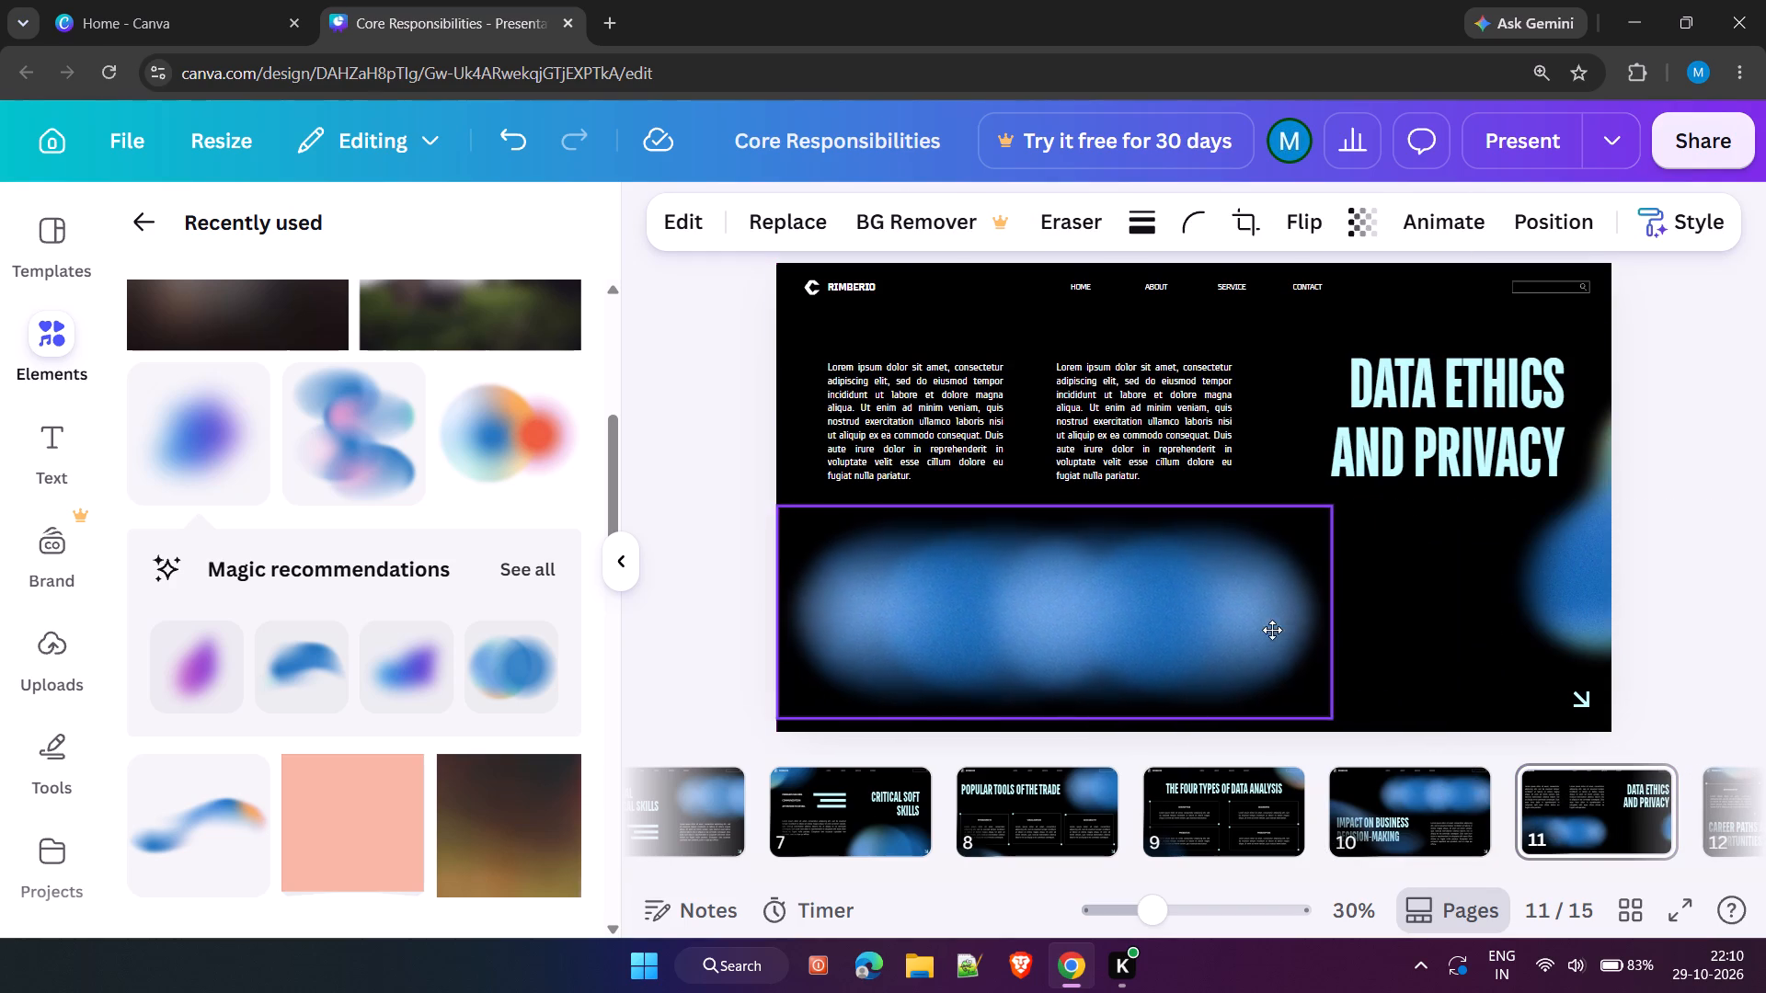
left_click_drag(1272, 630, 1003, 612)
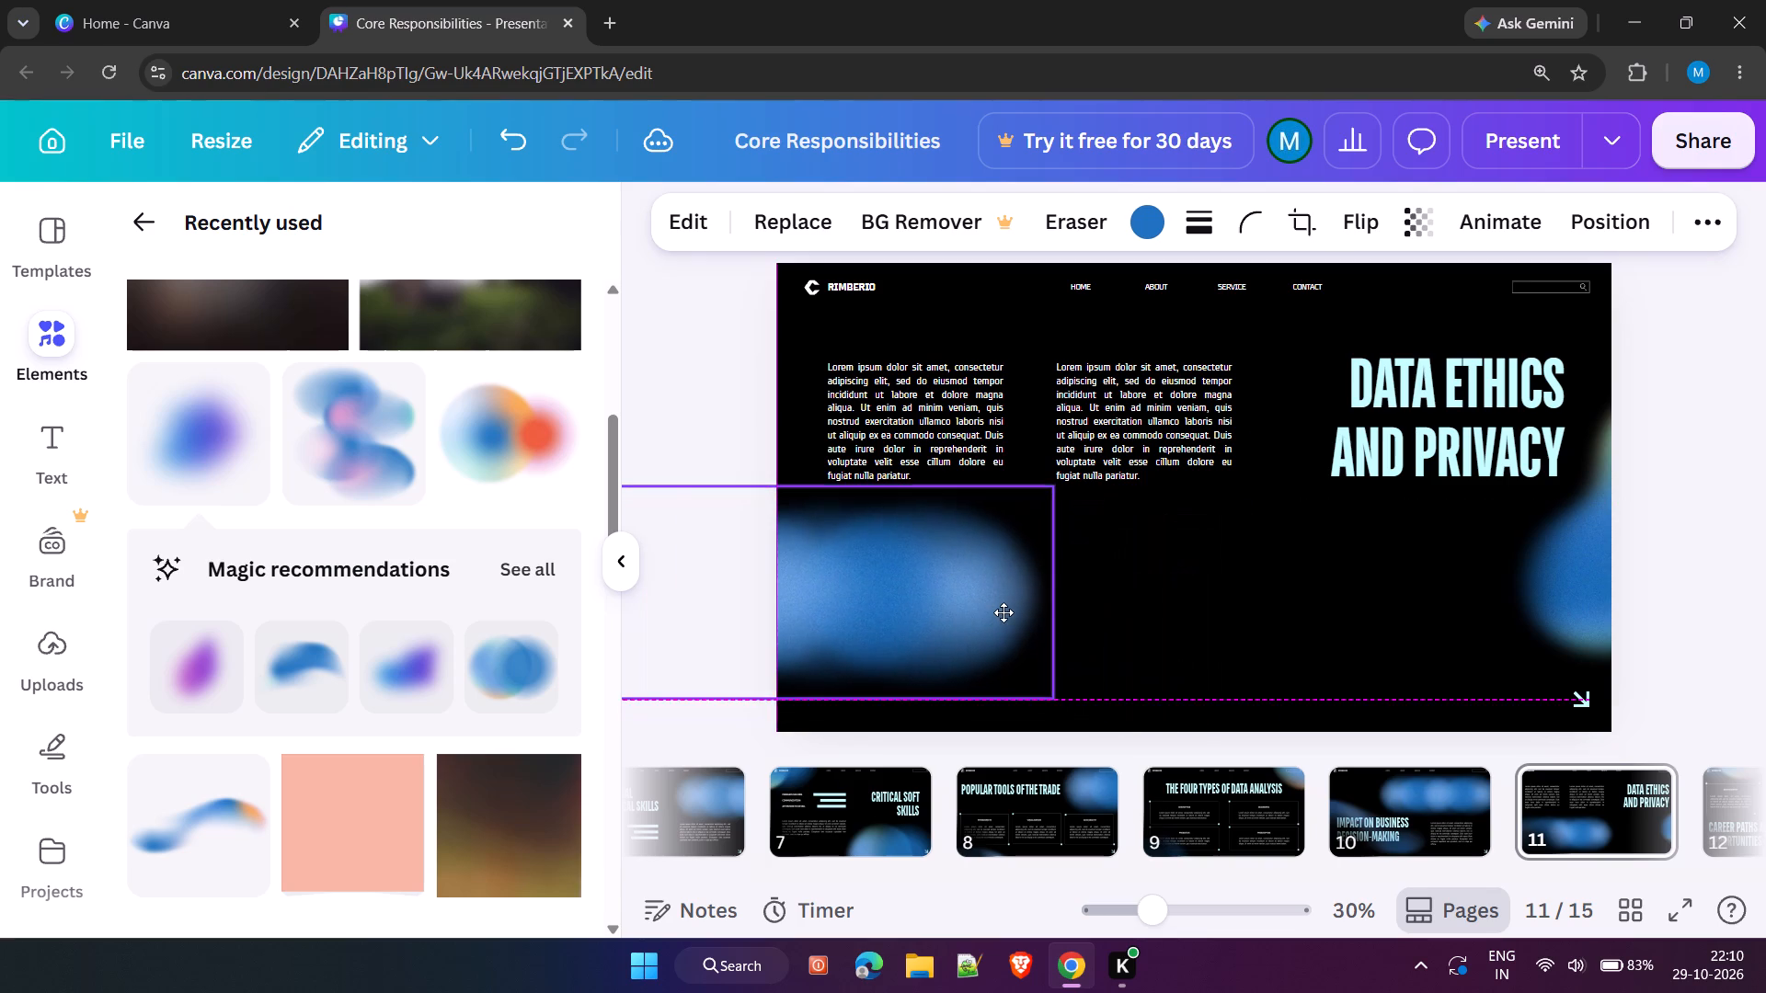
left_click_drag(1003, 612, 1013, 622)
Move page 11's blue-green blob gradient down into the slide's lower-right corner.
left_click_drag(1564, 578, 1434, 661)
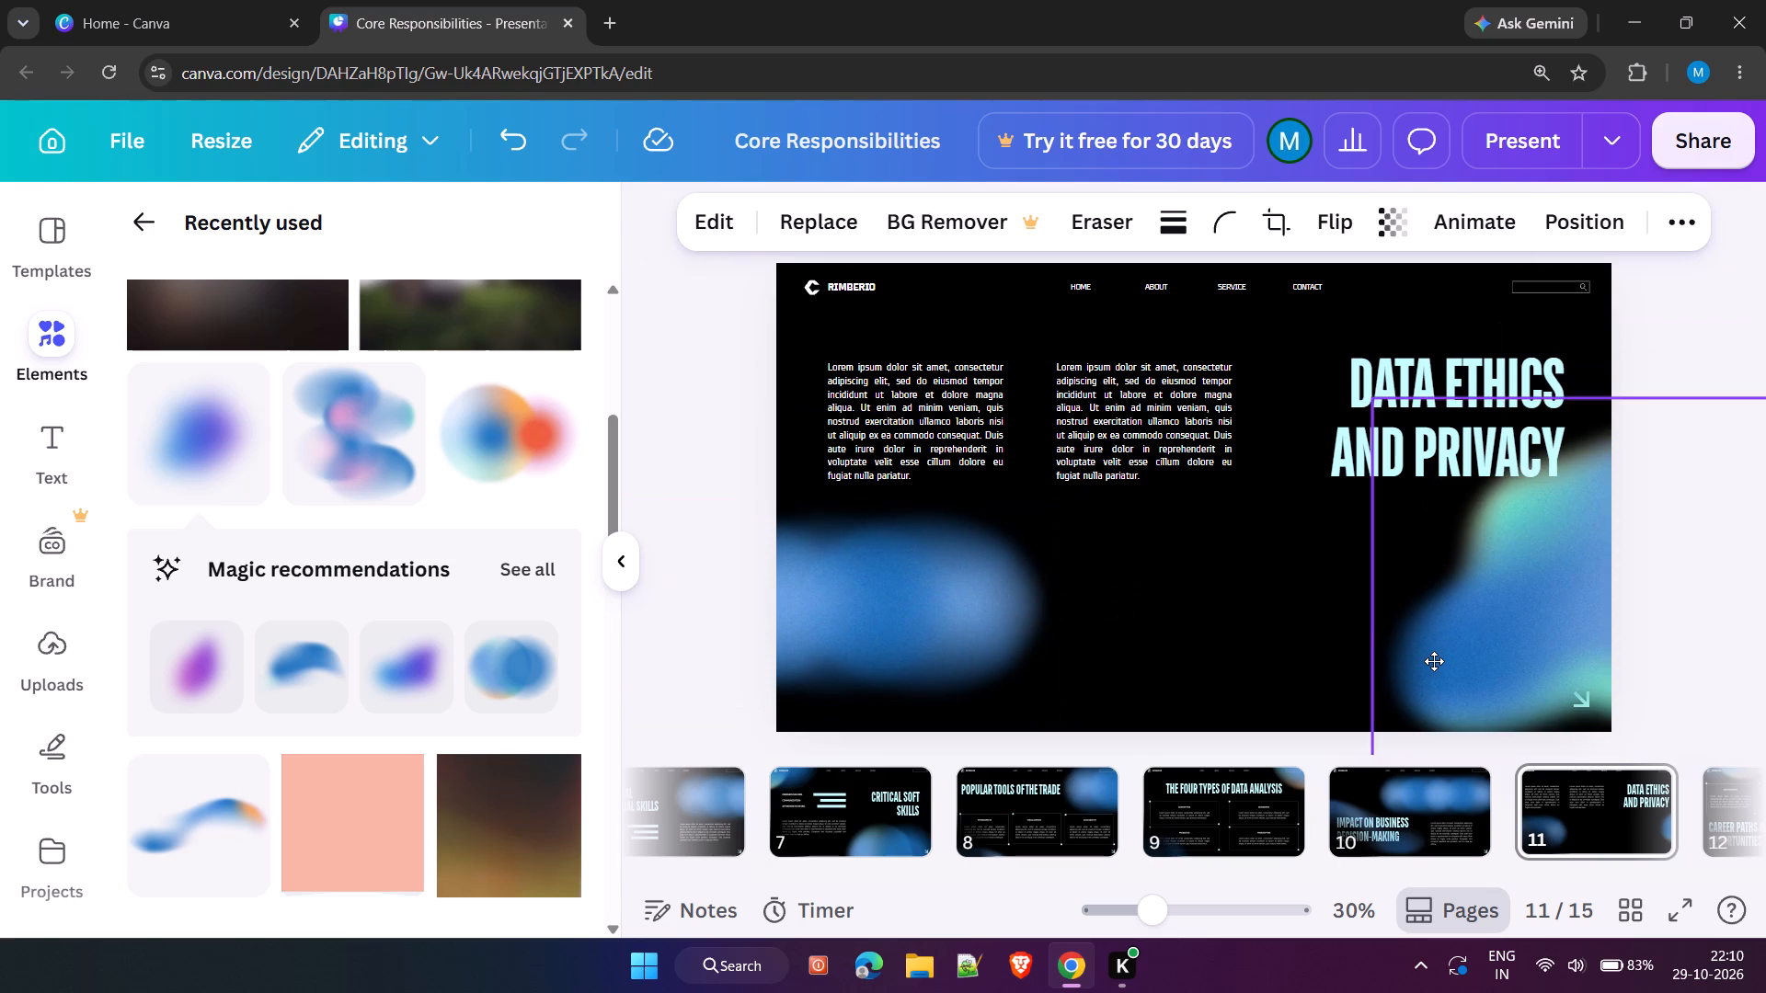
left_click_drag(1434, 661, 1546, 679)
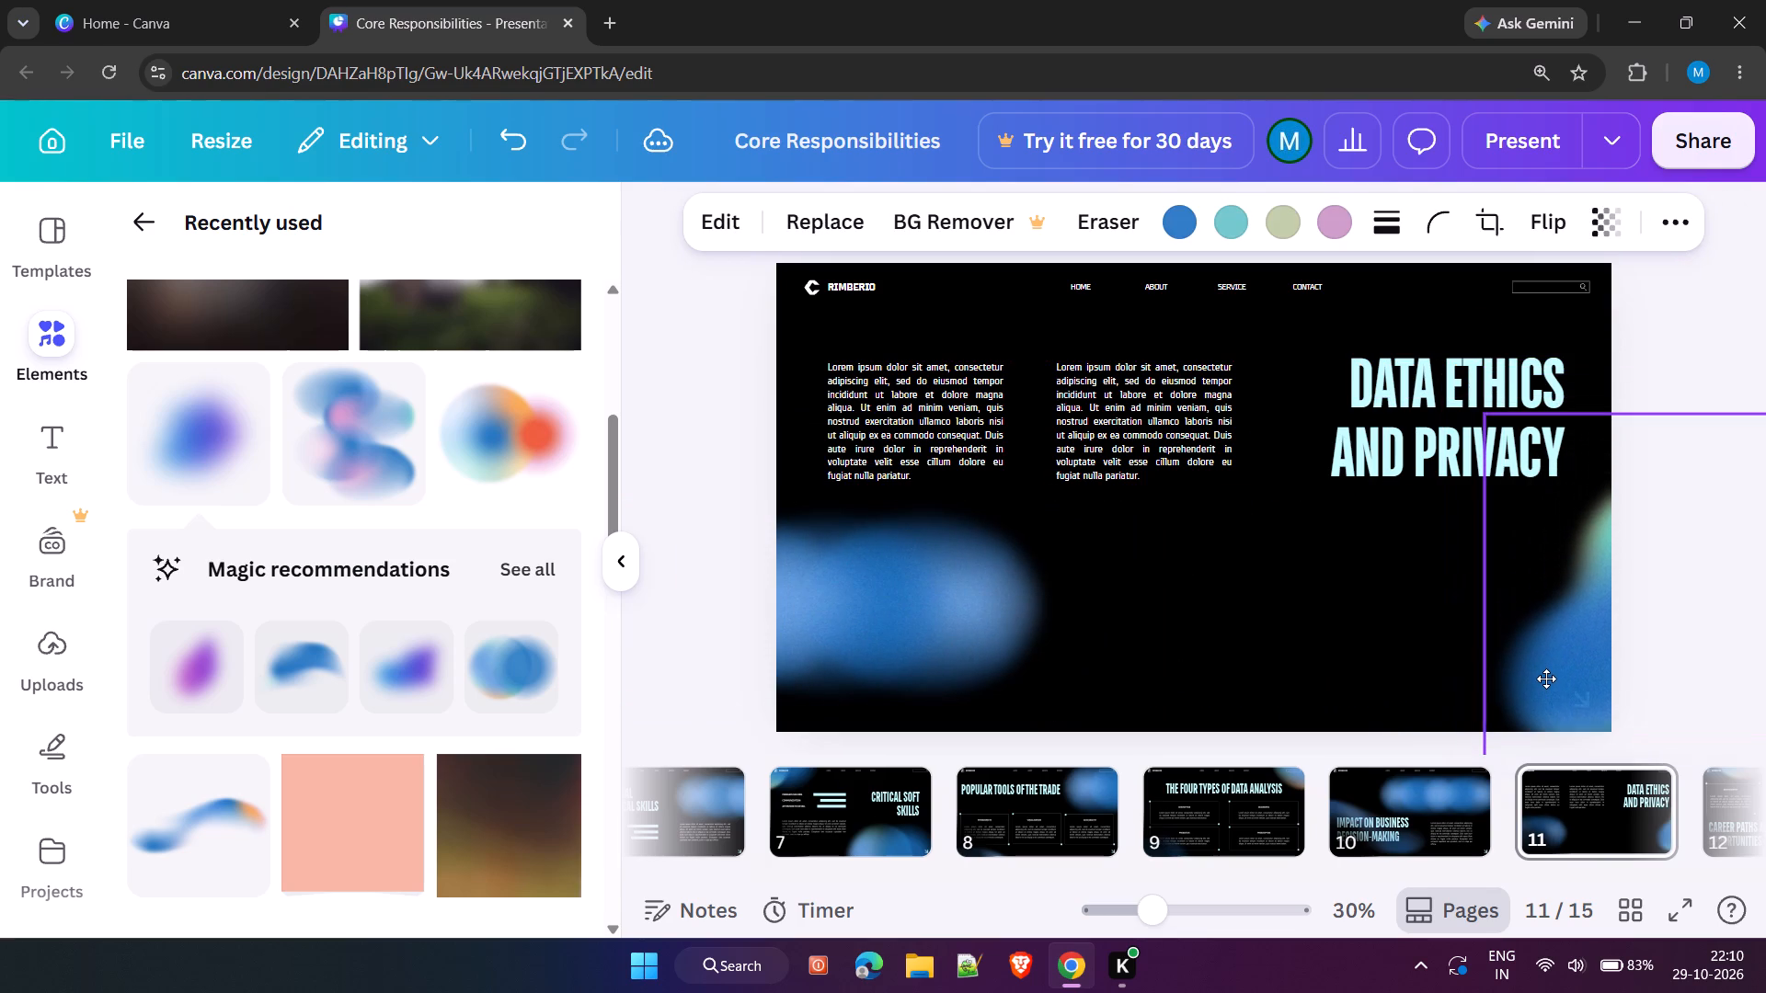
left_click_drag(1546, 679, 1546, 687)
left_click(1231, 643)
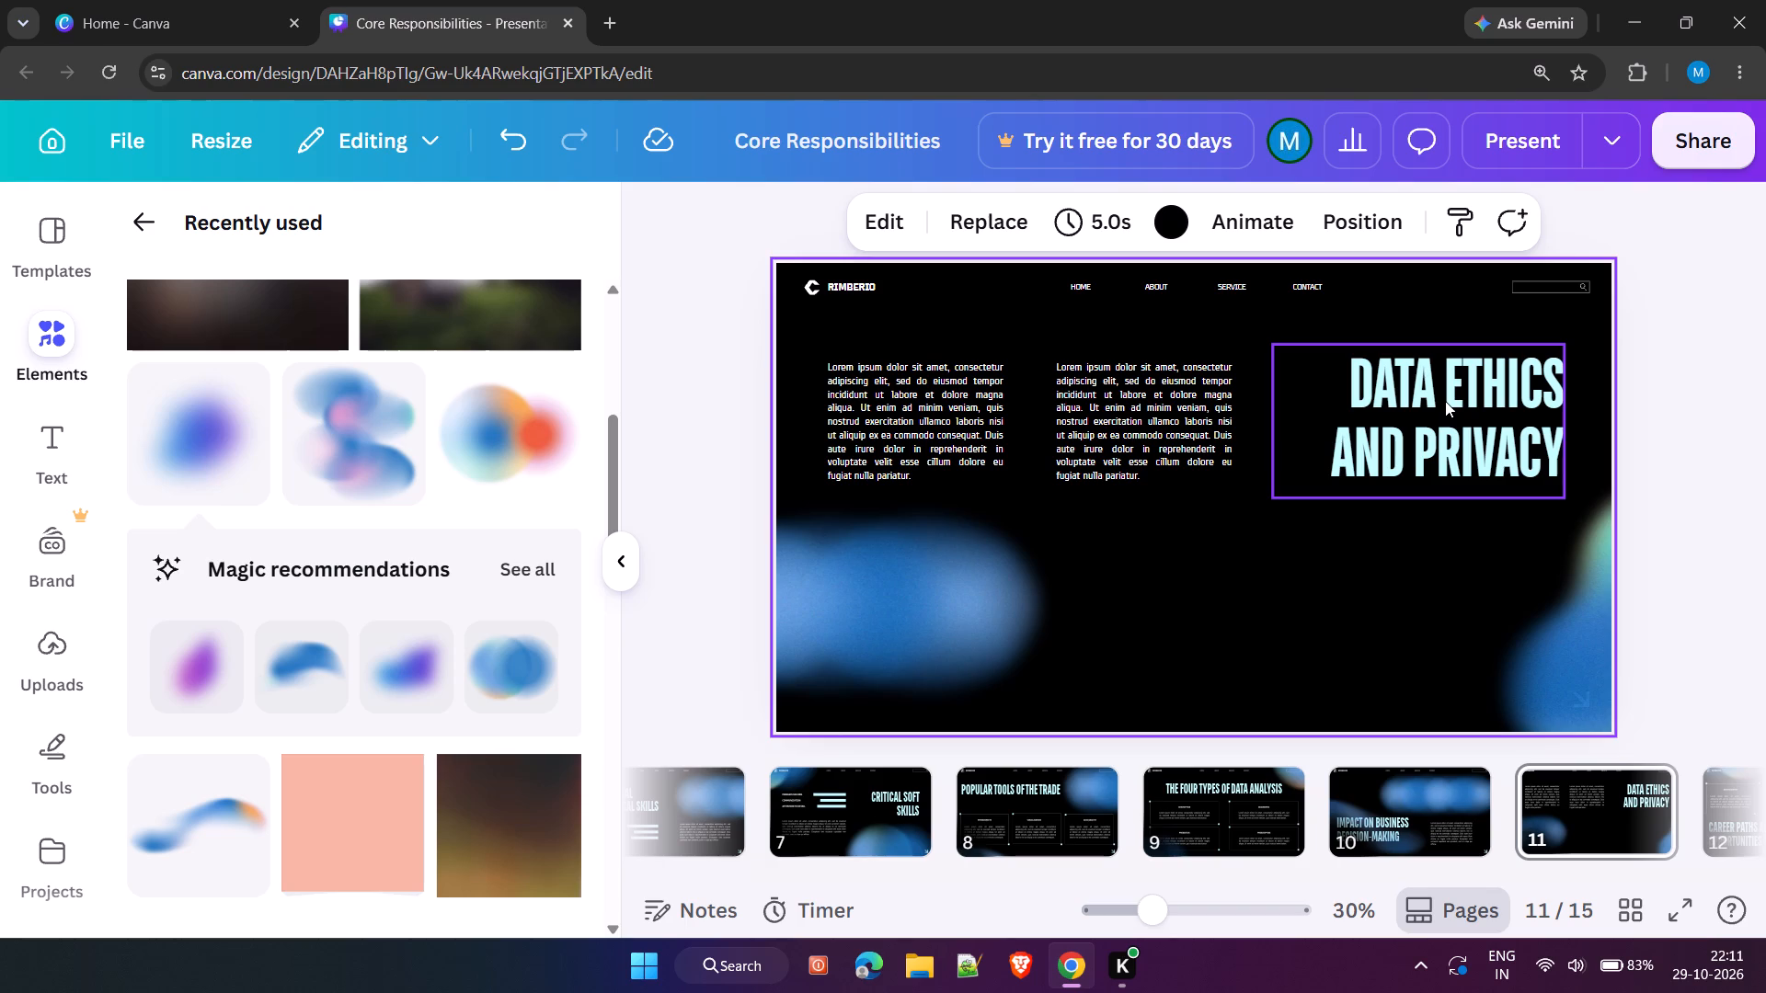
Delete the word "Privacy" from page 11's heading and retype it as "privacy" with a space after "and".
double_click(1481, 422)
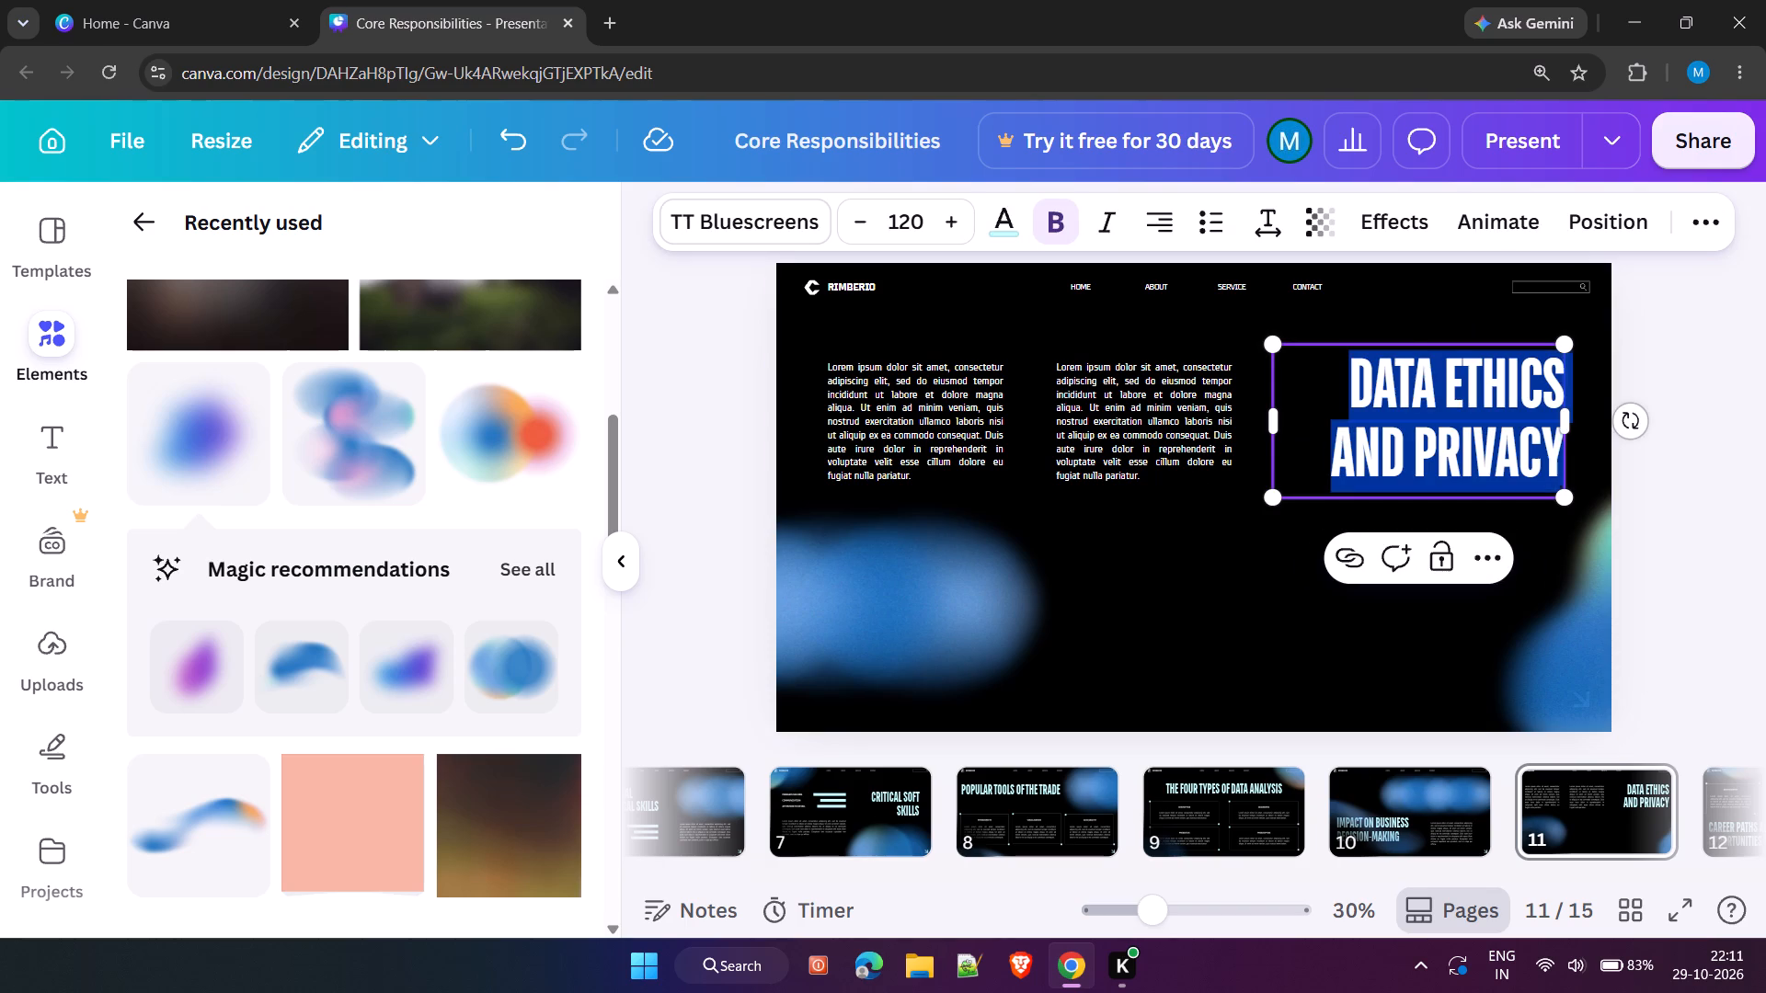
left_click(1481, 422)
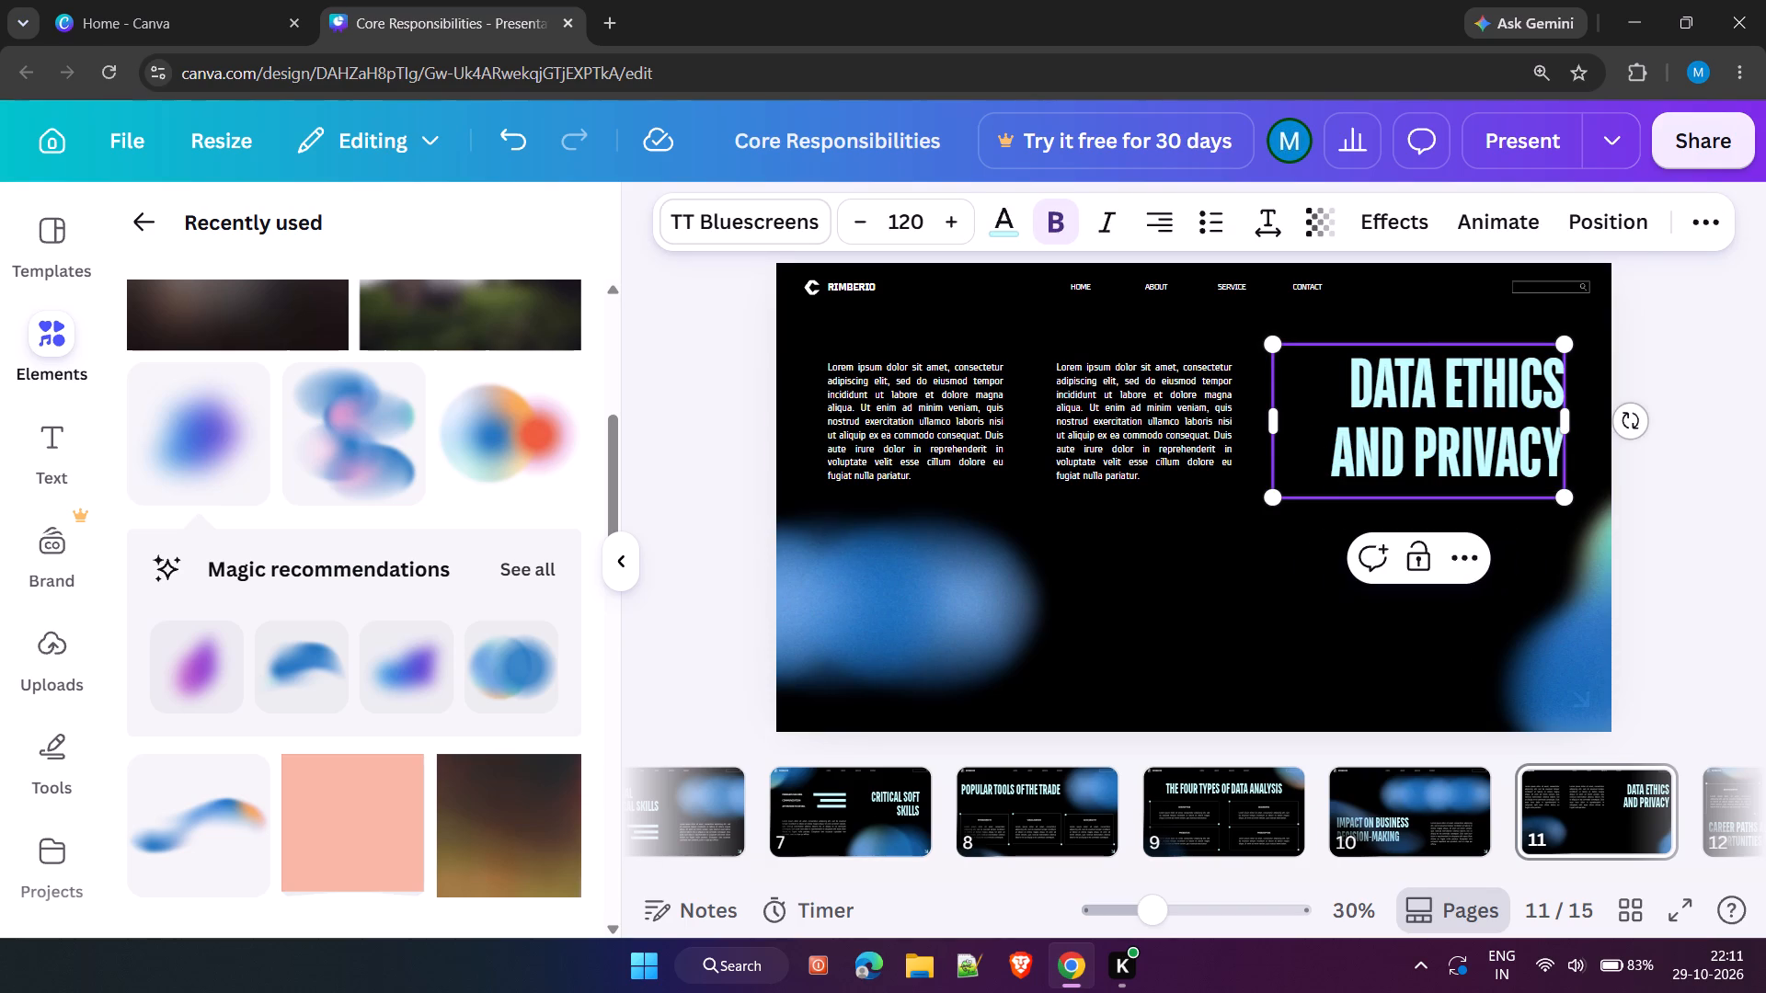
left_click(1553, 471)
key("Right")
key("BackSpace")
key("BackSpace")
key("BackSpace")
key("BackSpace")
key("BackSpace")
key("BackSpace")
key("BackSpace")
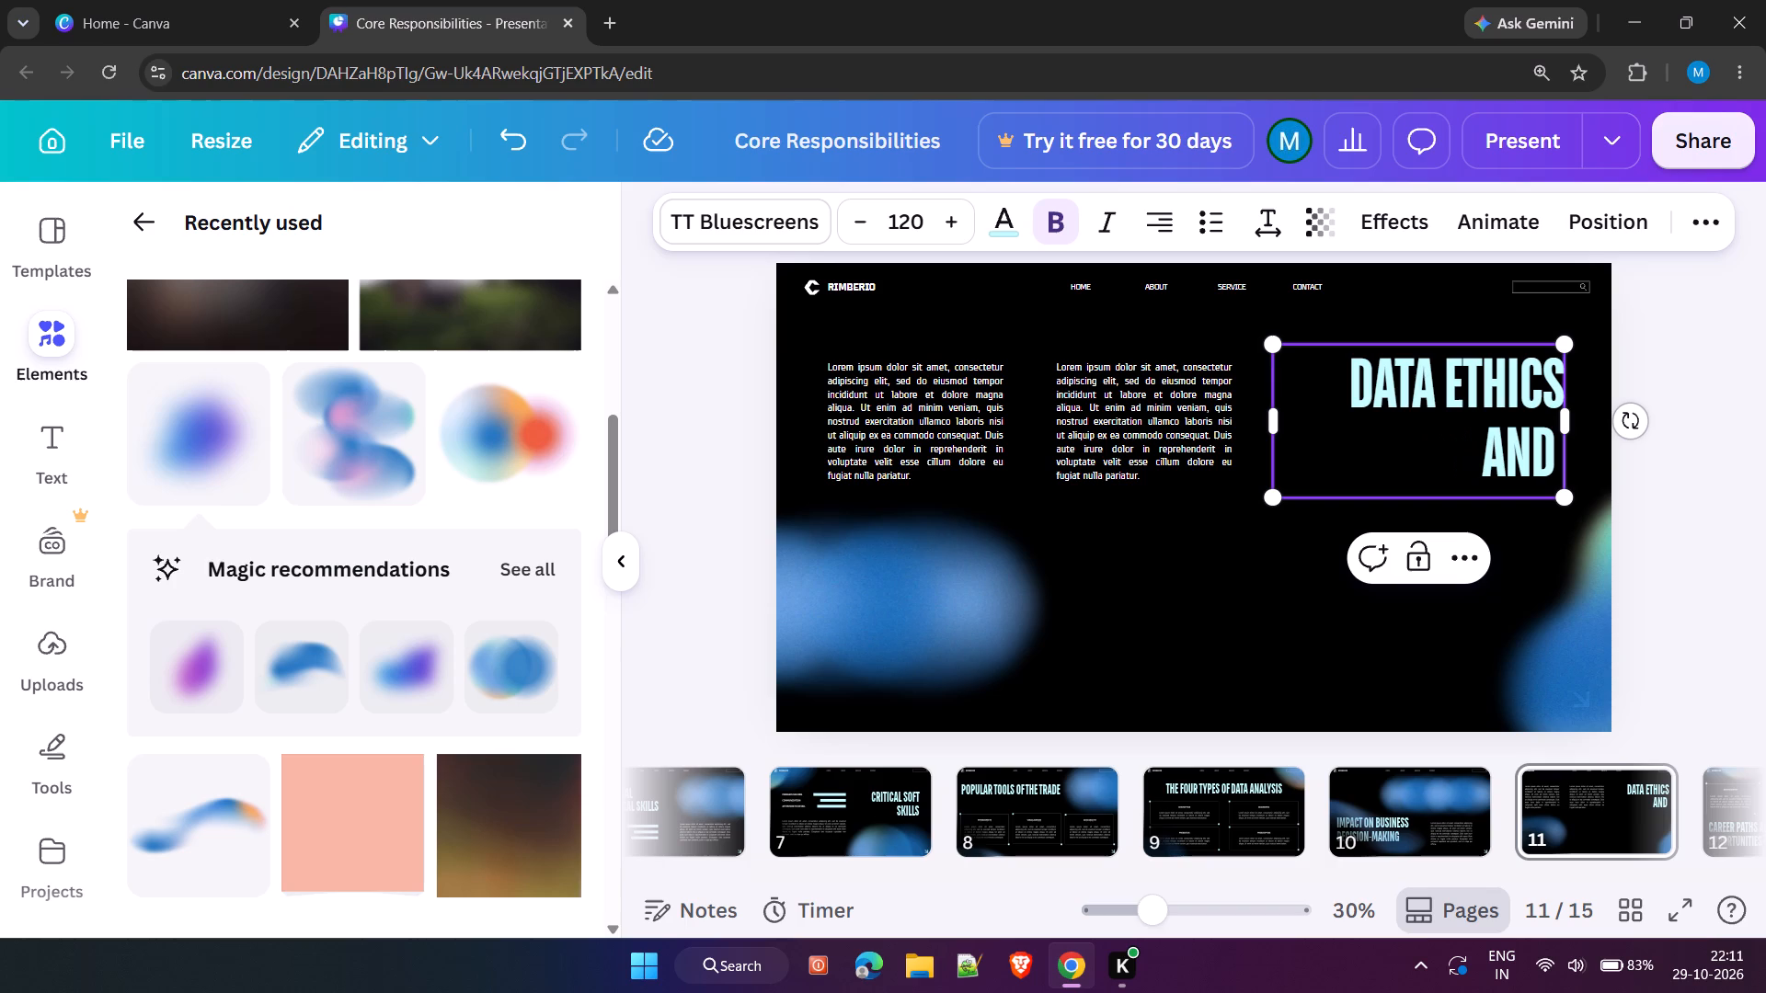
left_click(1556, 471)
type("priva")
type("cy")
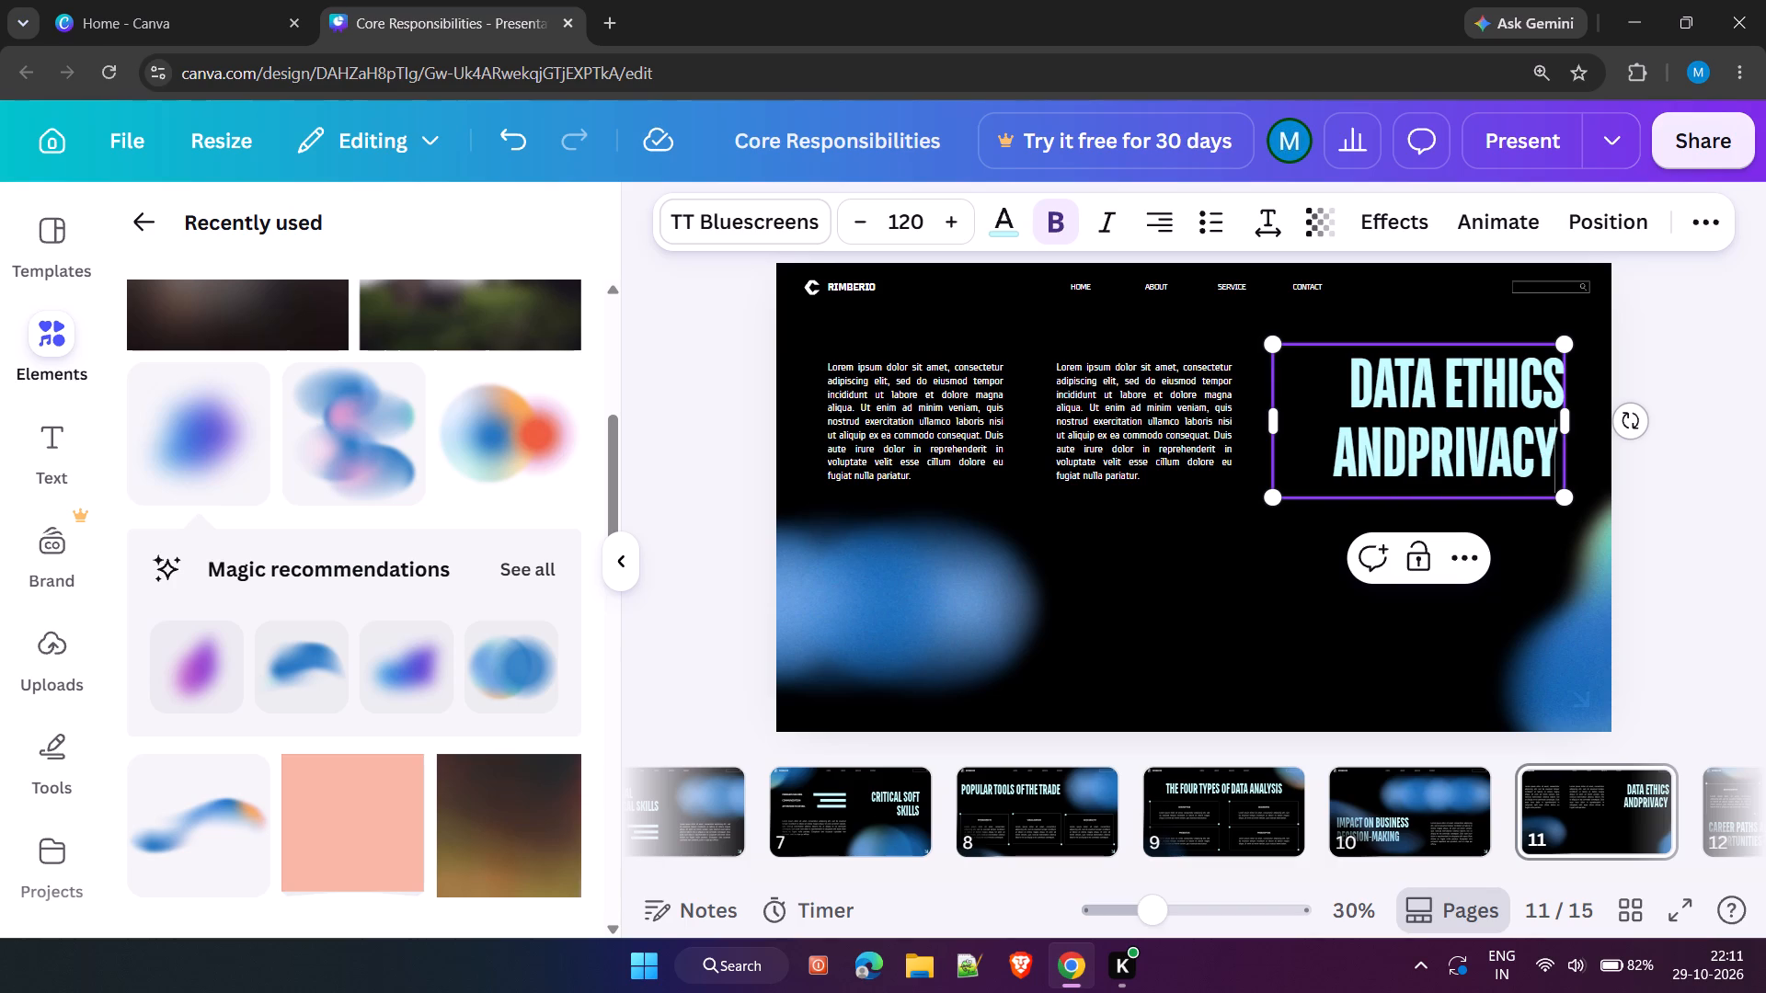
left_click(1408, 441)
key("space")
left_click(1252, 570)
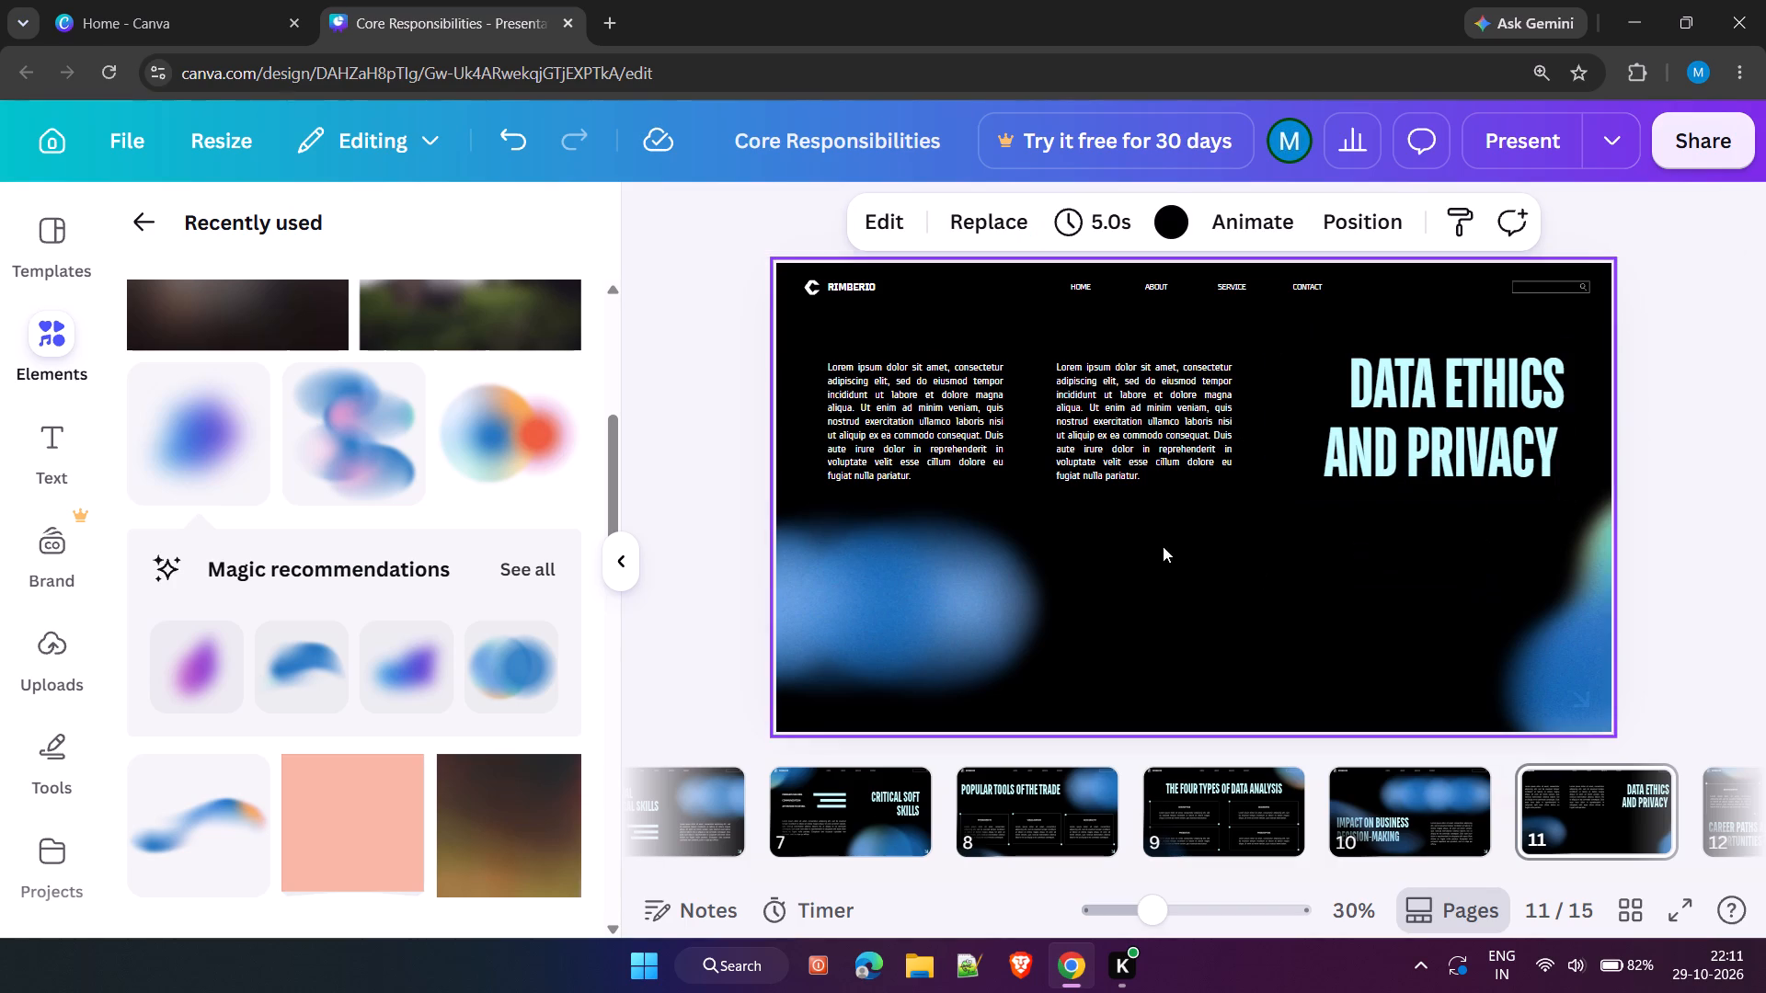
Delete the "SERVICE" label from page 11's header navigation row.
double_click(1244, 292)
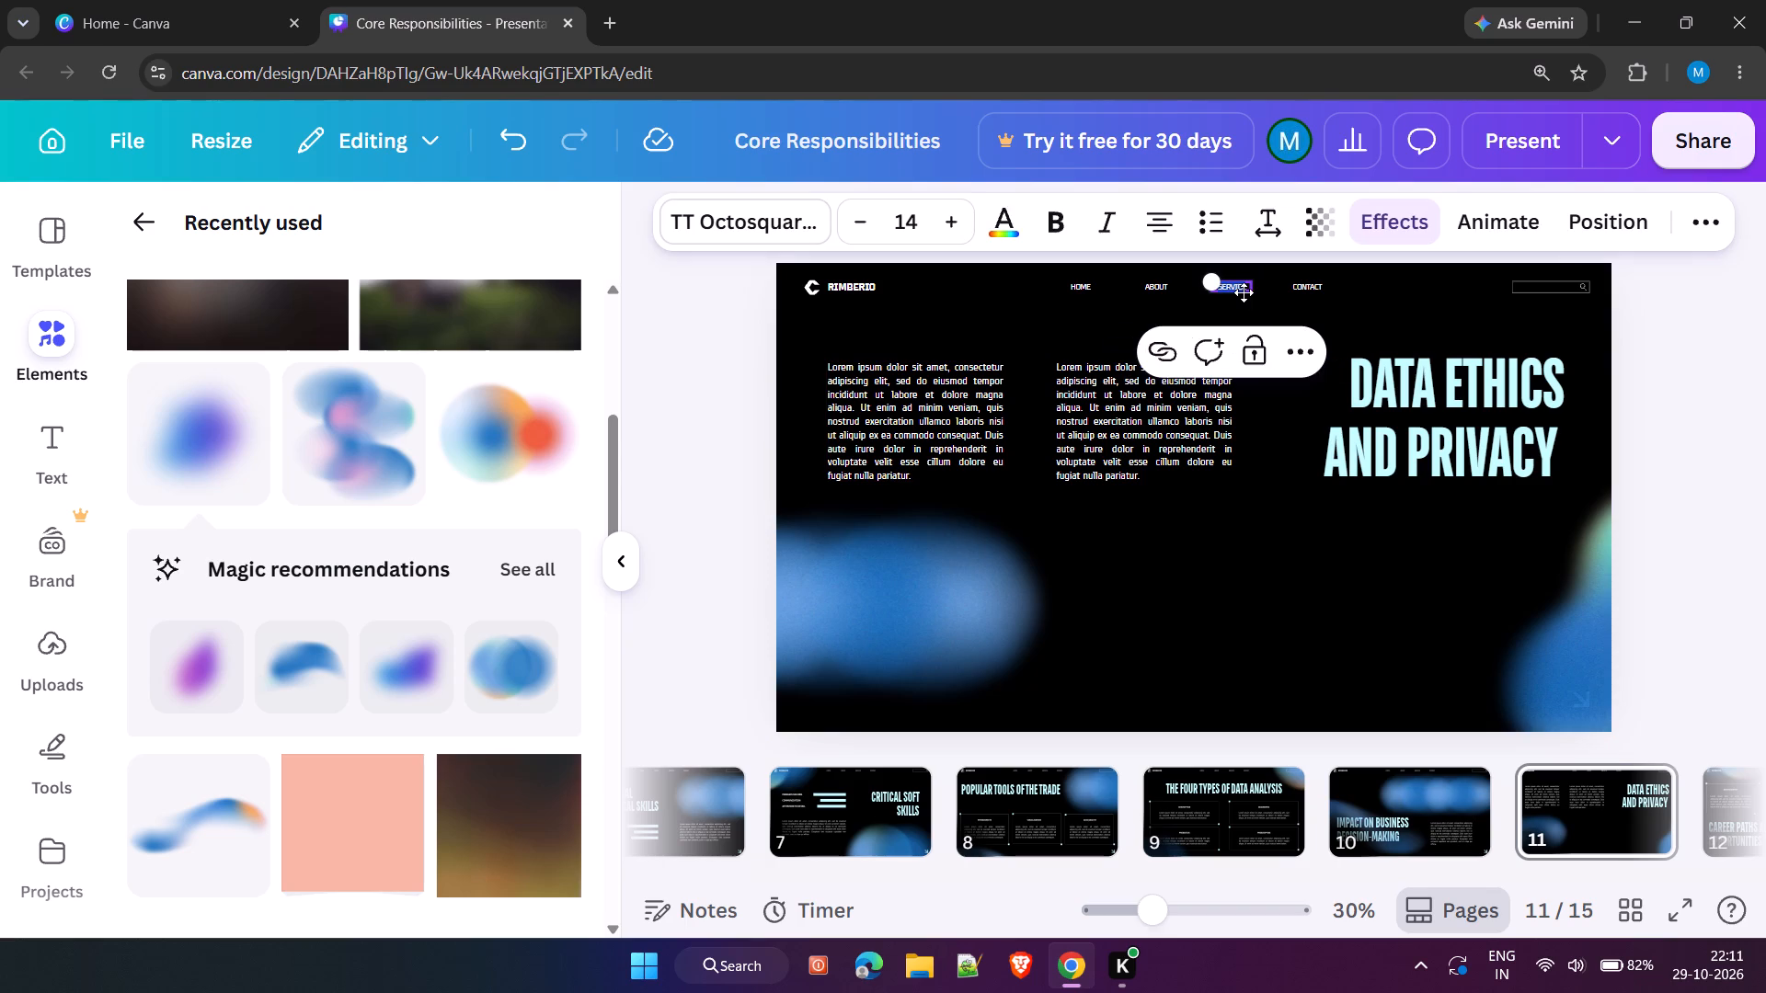
key("BackSpace")
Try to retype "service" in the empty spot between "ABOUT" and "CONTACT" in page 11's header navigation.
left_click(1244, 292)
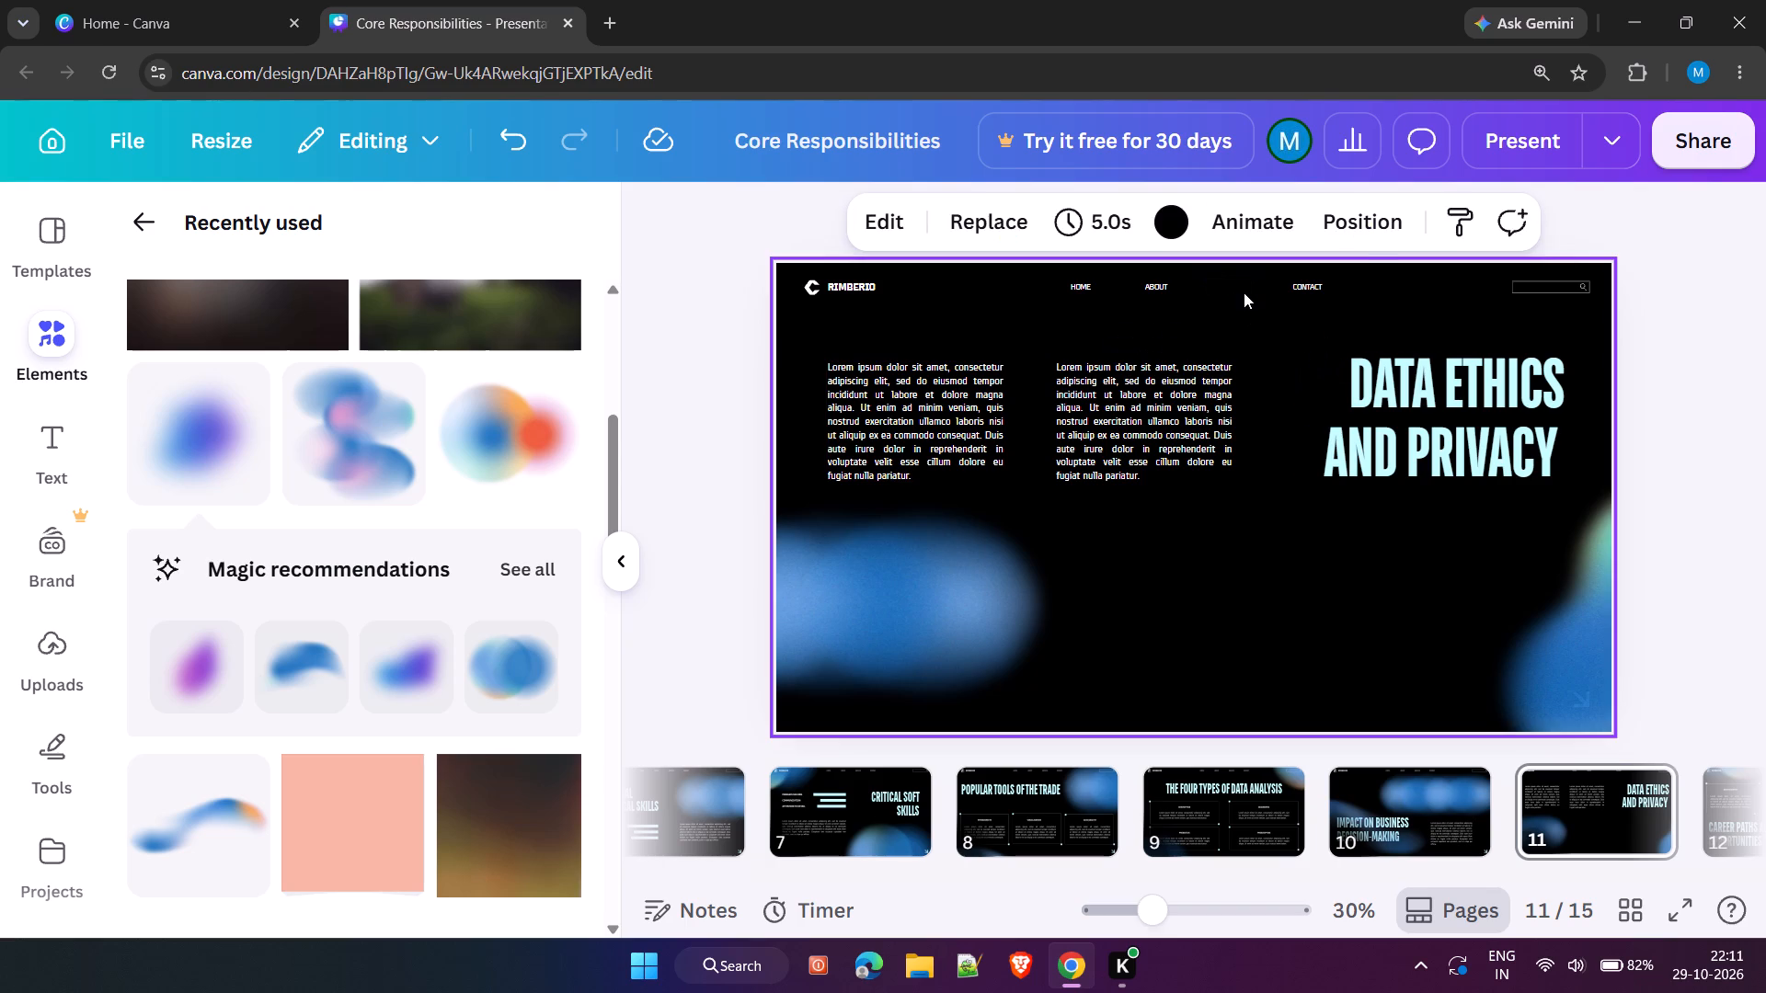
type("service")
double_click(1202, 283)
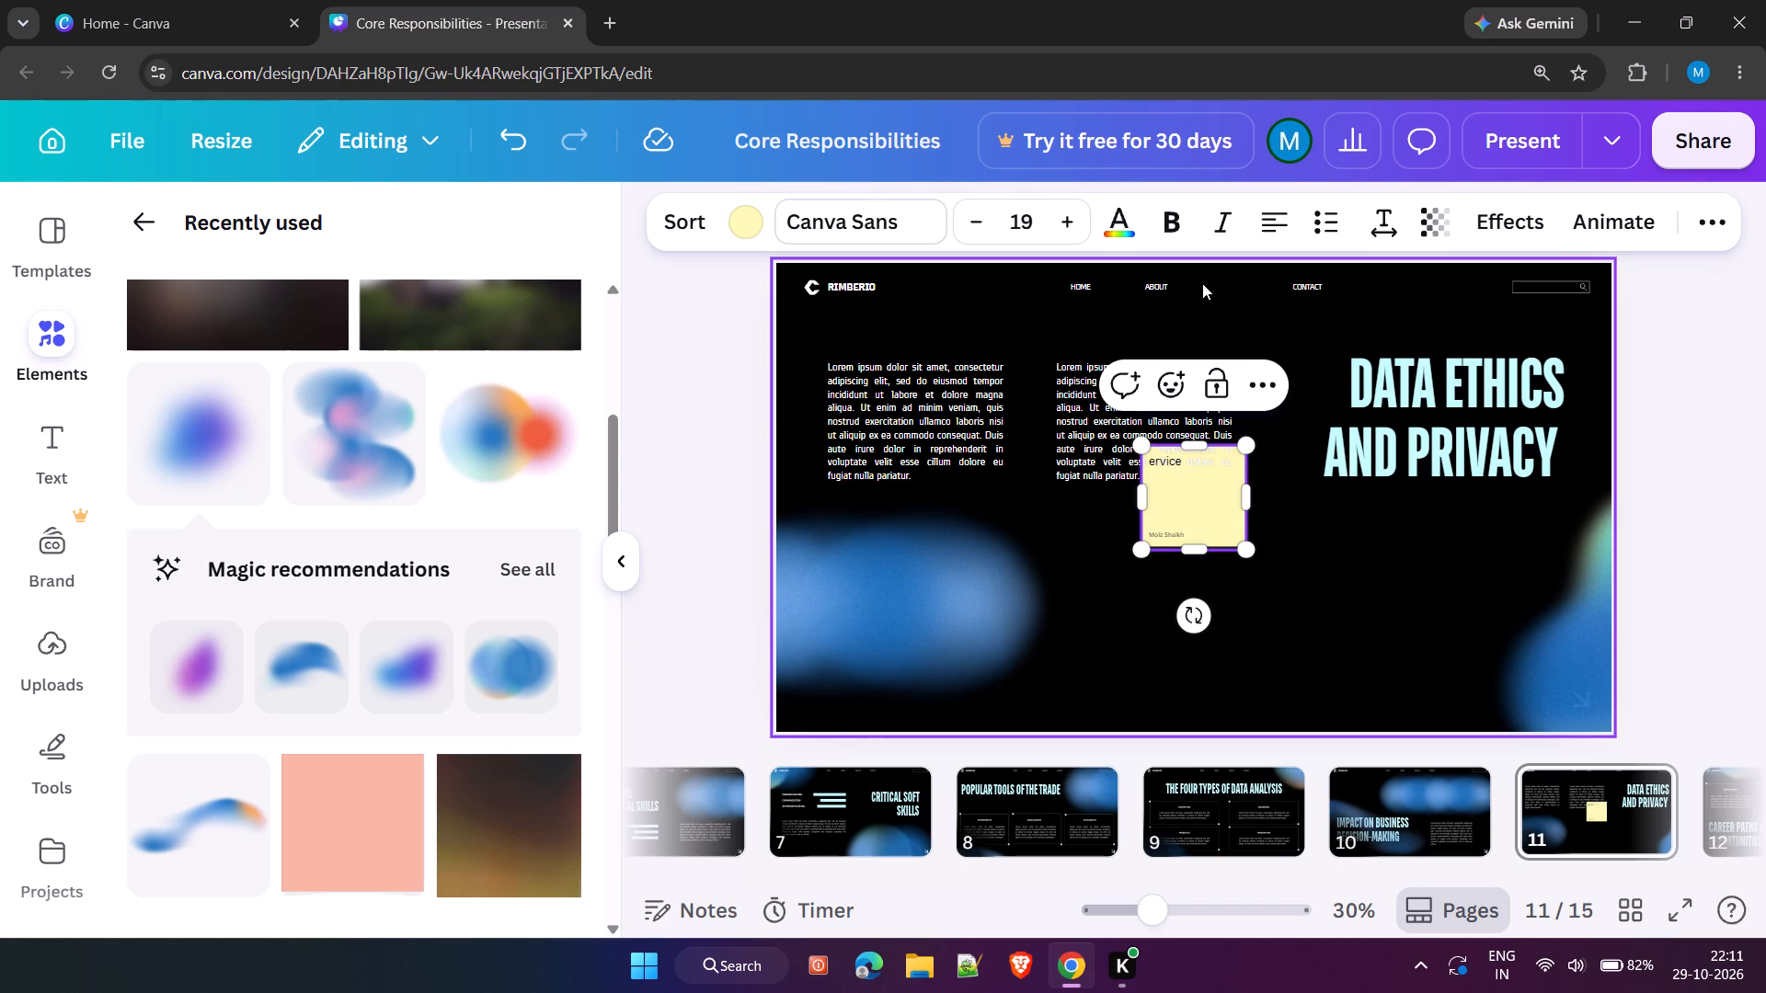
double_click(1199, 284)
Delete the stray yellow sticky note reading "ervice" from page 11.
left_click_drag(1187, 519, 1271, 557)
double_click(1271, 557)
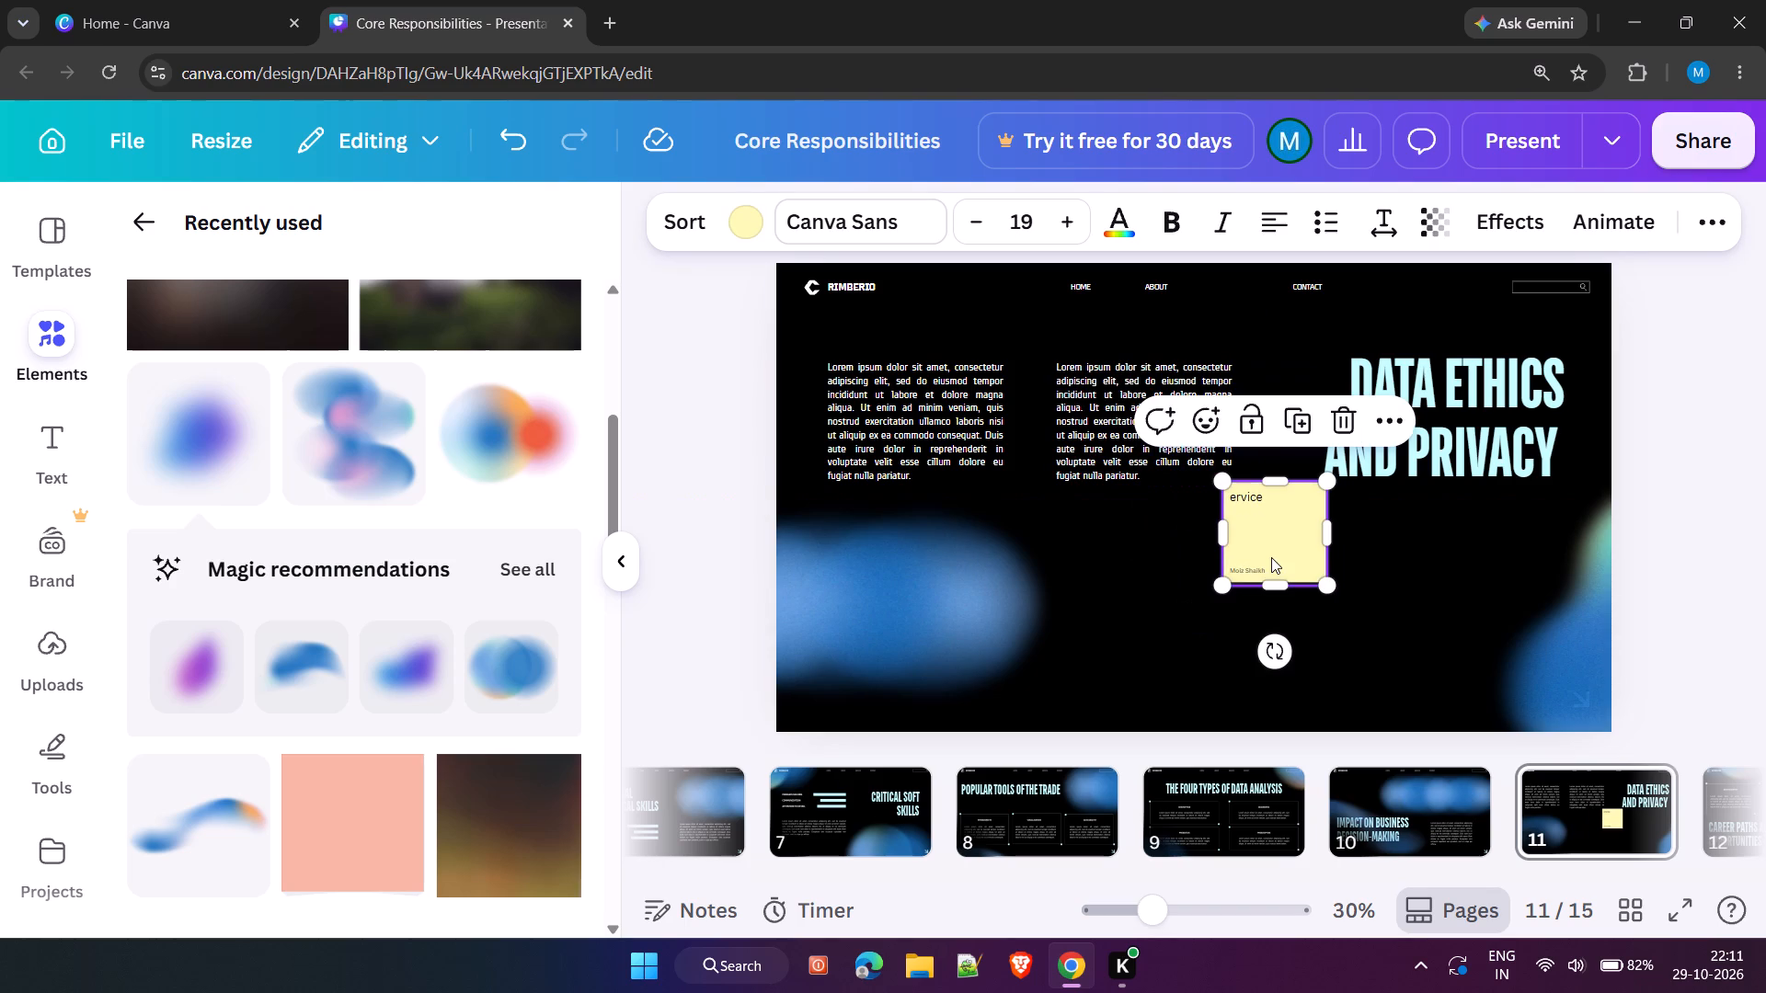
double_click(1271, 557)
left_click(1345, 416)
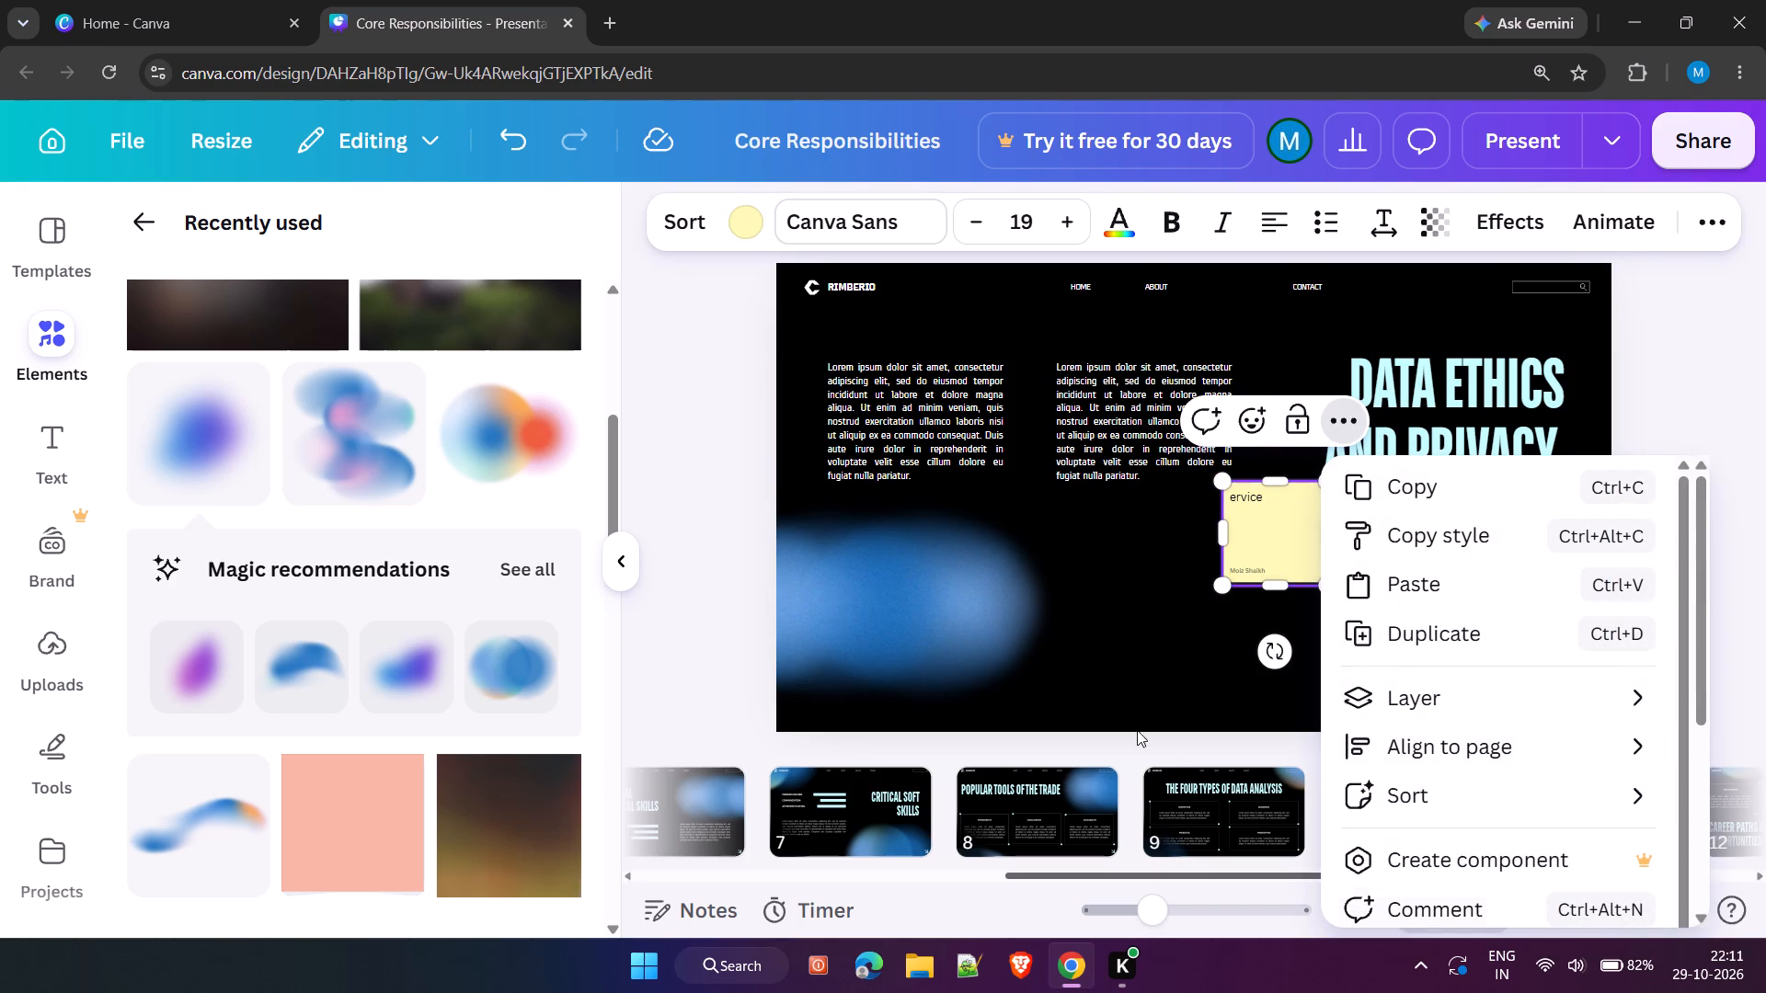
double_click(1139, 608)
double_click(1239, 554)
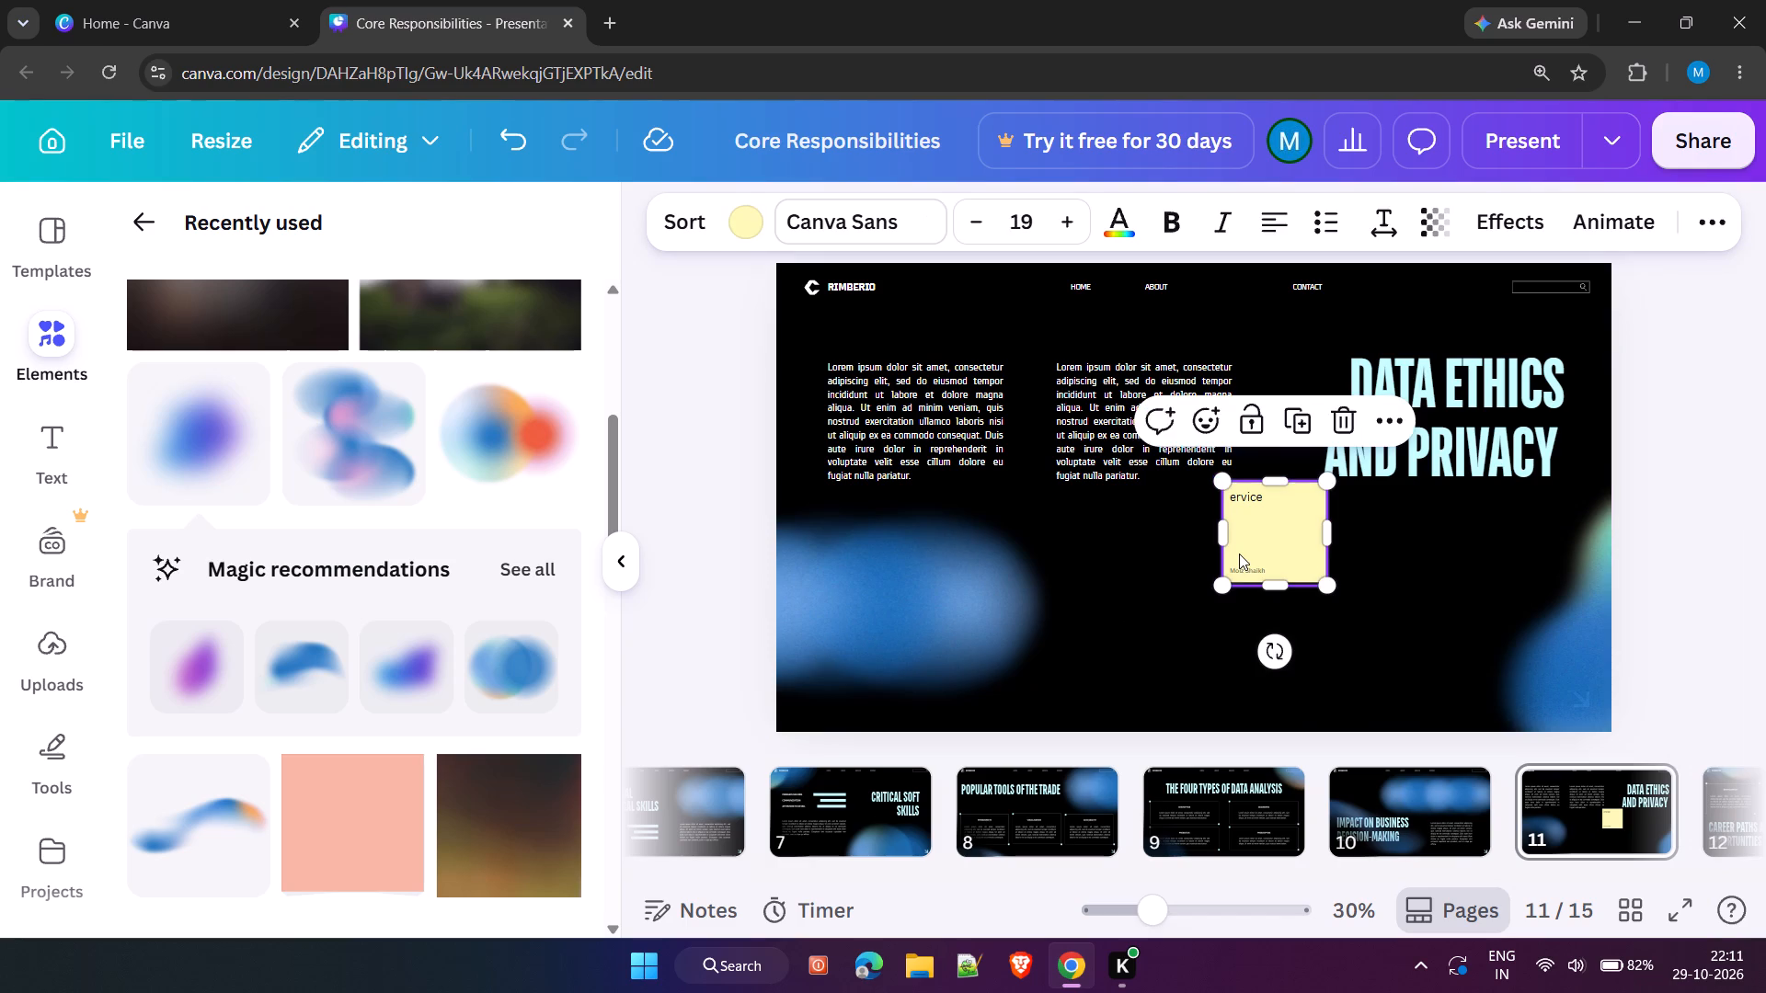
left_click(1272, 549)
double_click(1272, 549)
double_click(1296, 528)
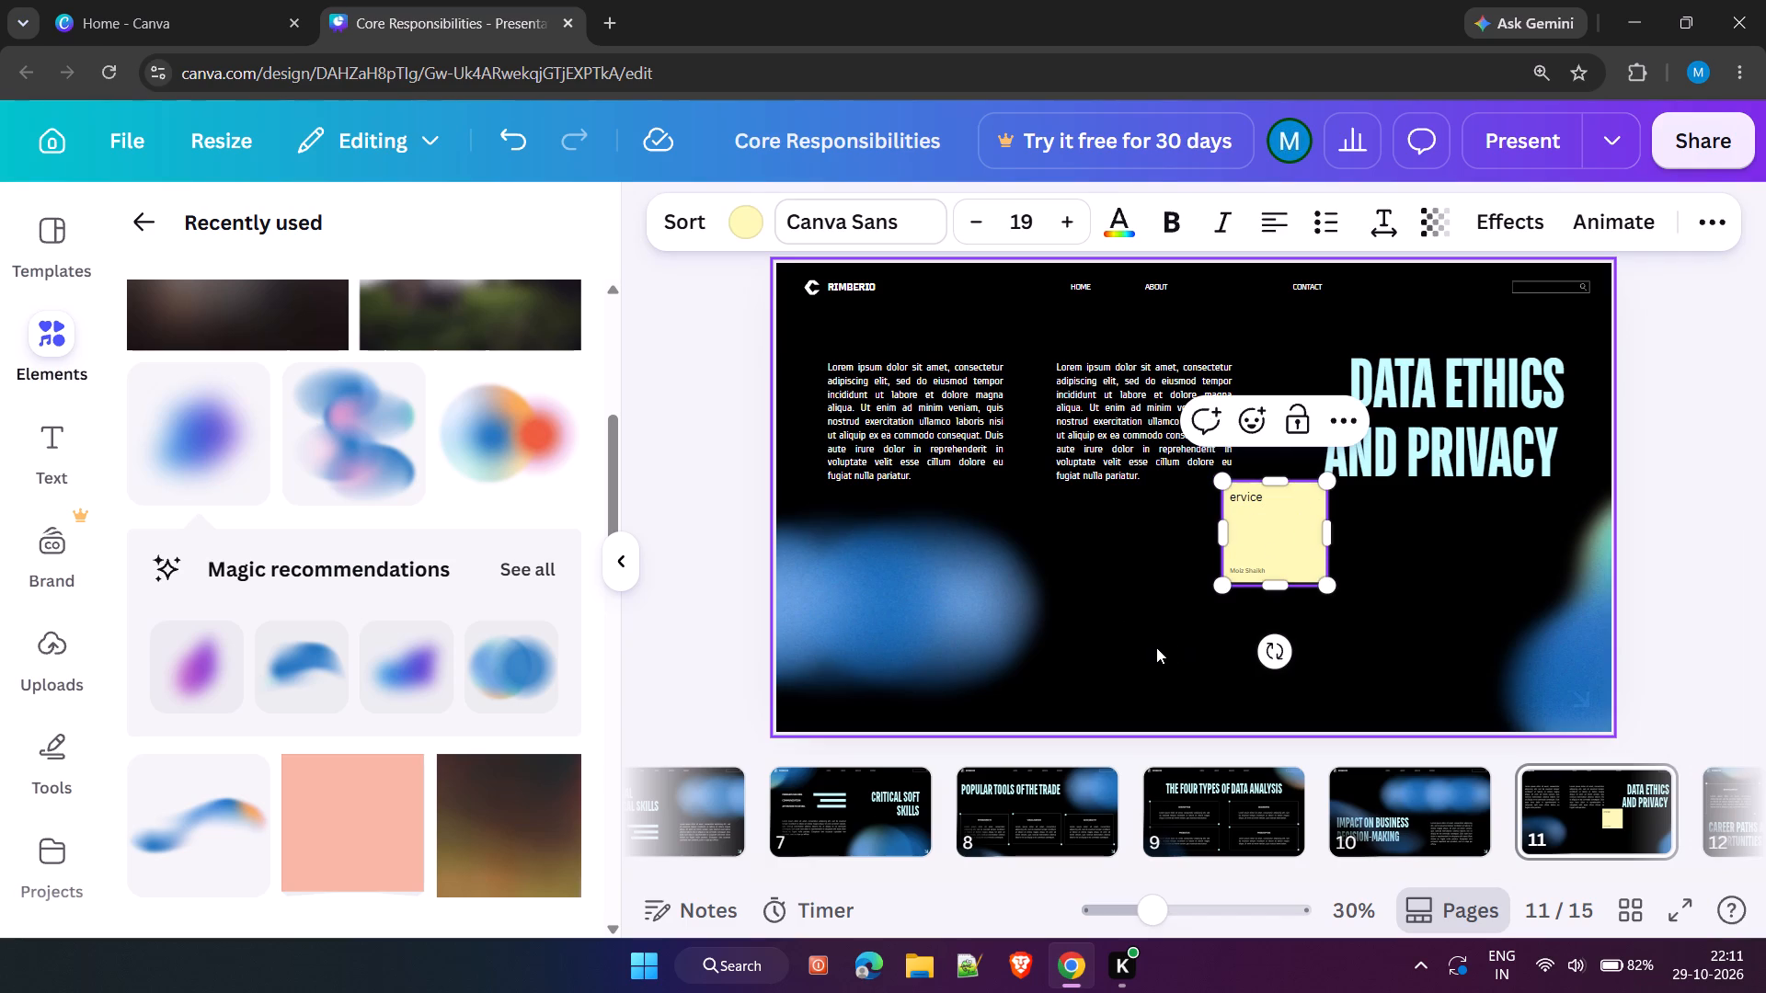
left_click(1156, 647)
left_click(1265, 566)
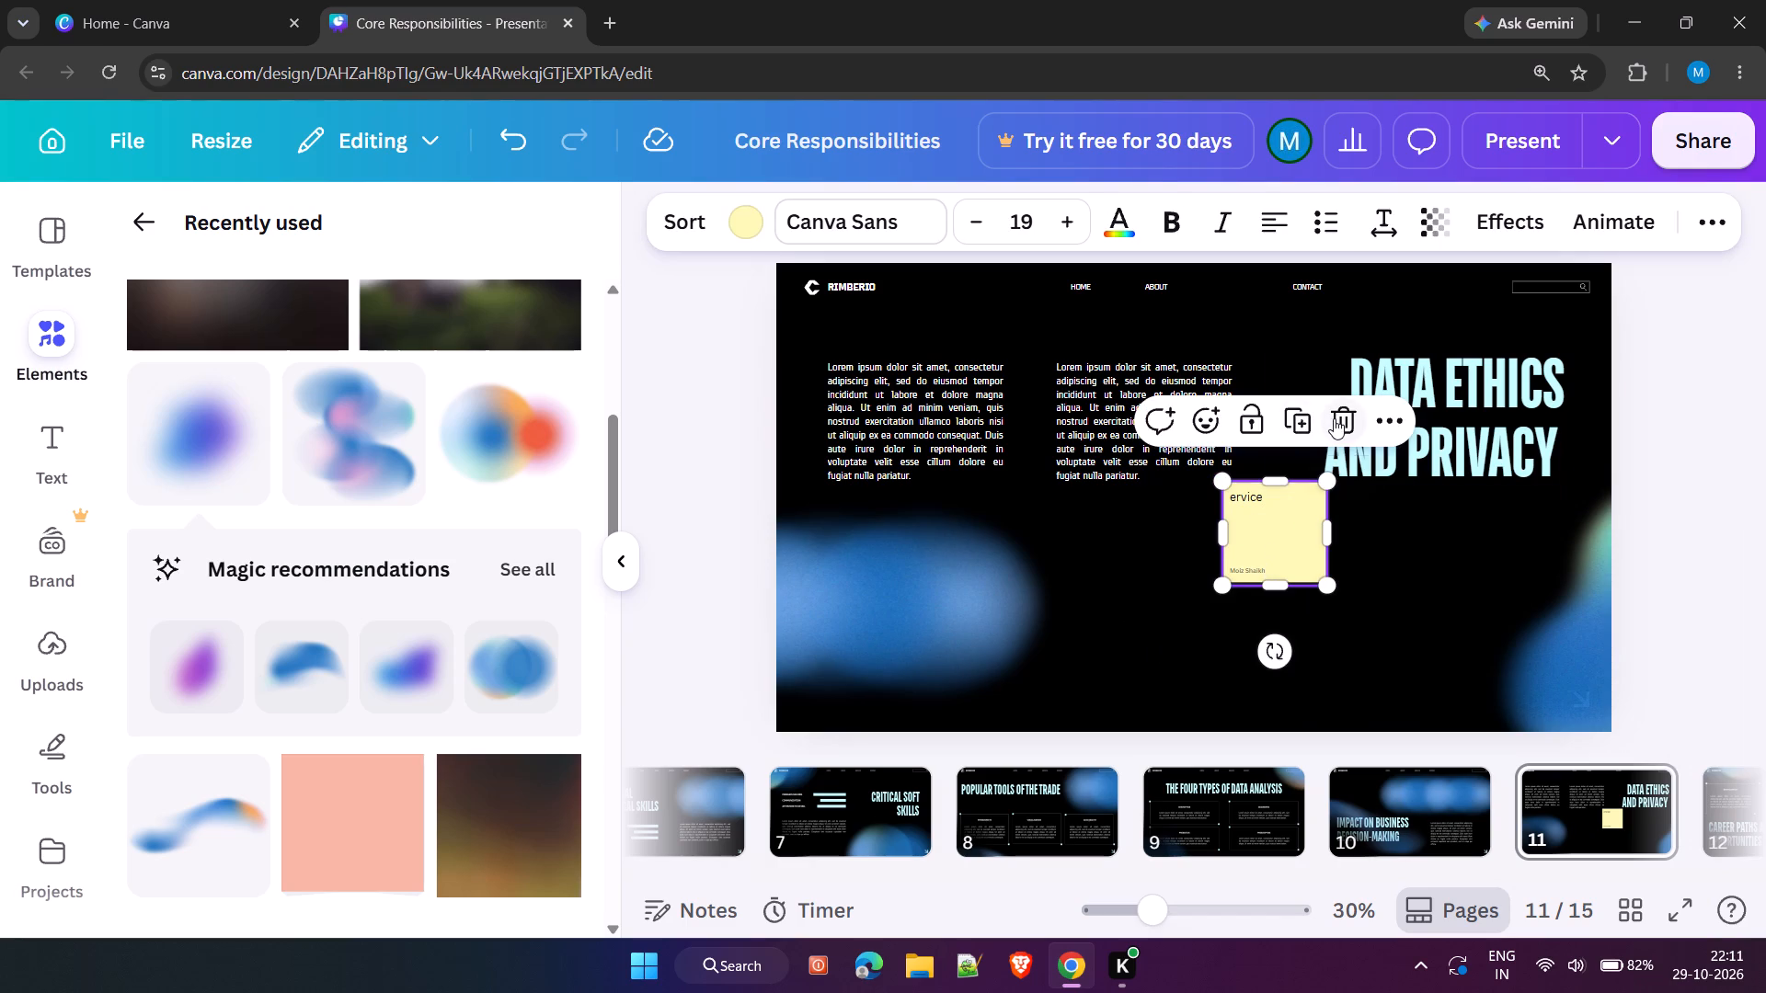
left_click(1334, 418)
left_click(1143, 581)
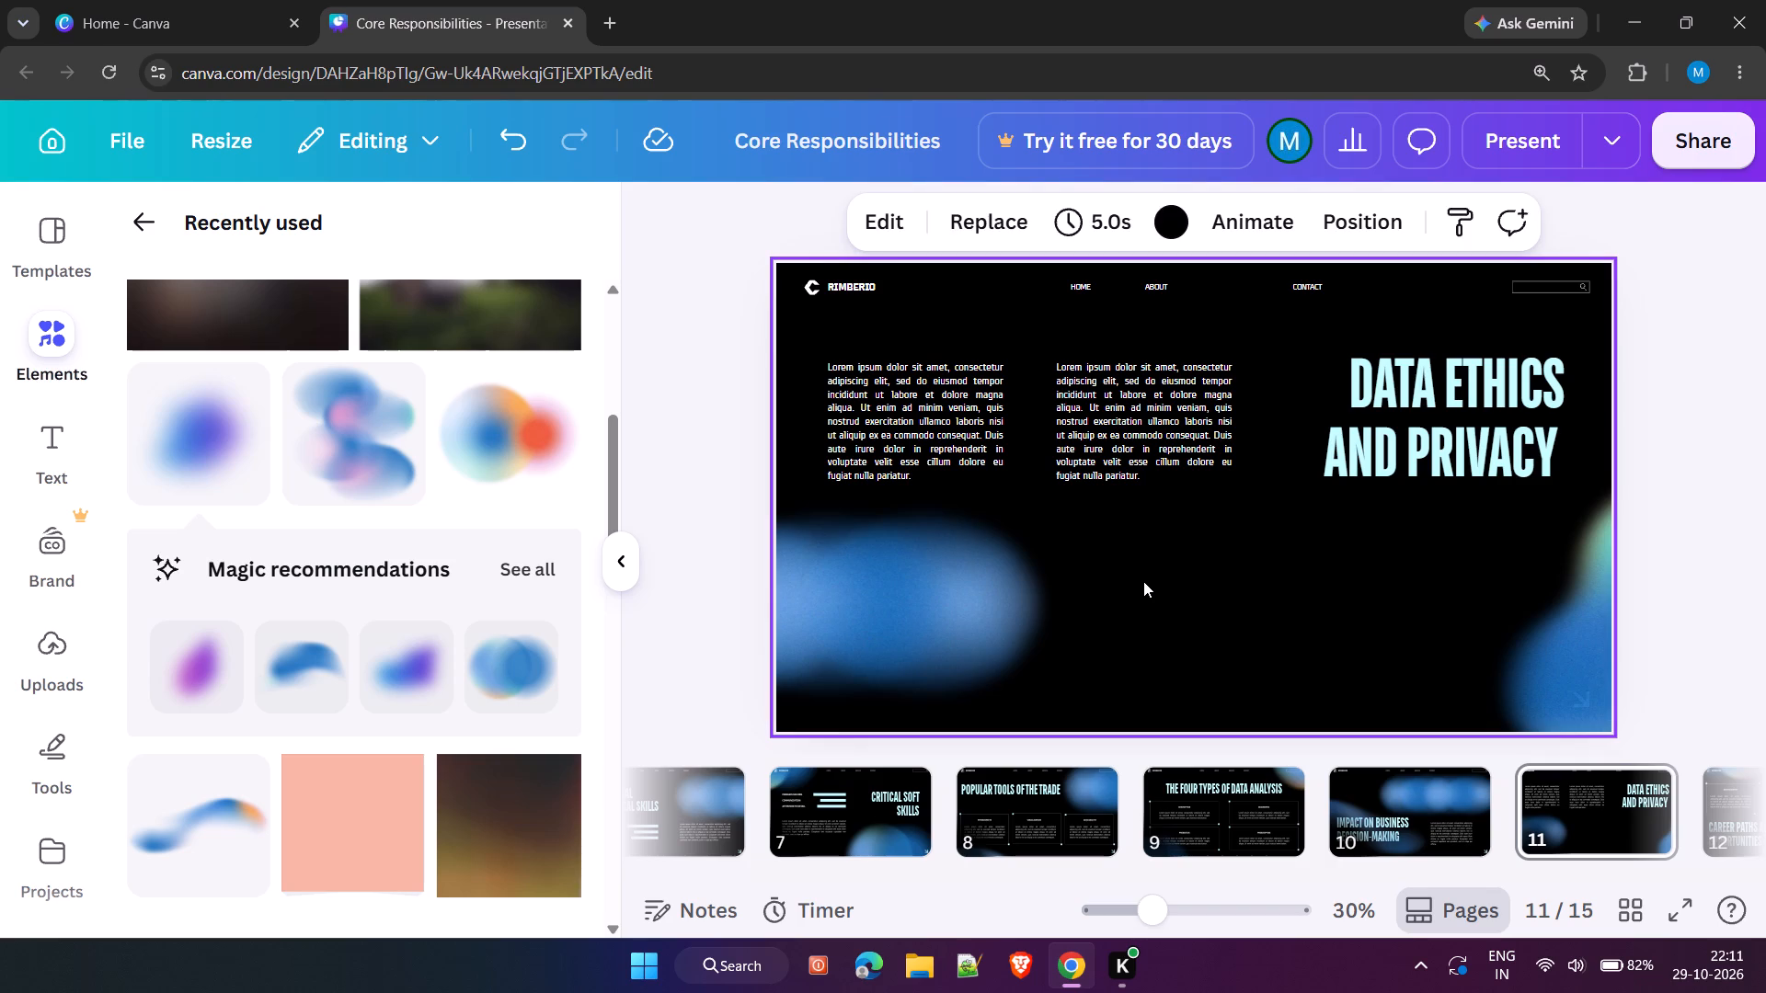